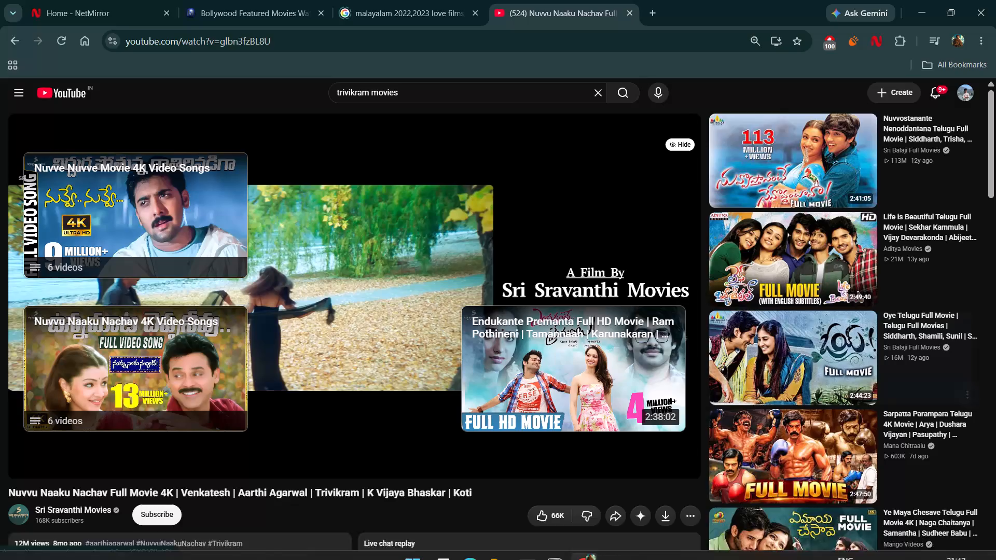
# Close both open Chrome windows, the one playing the YouTube movie and the one showing the Wikipedia article.
pyautogui.click(995, 0)
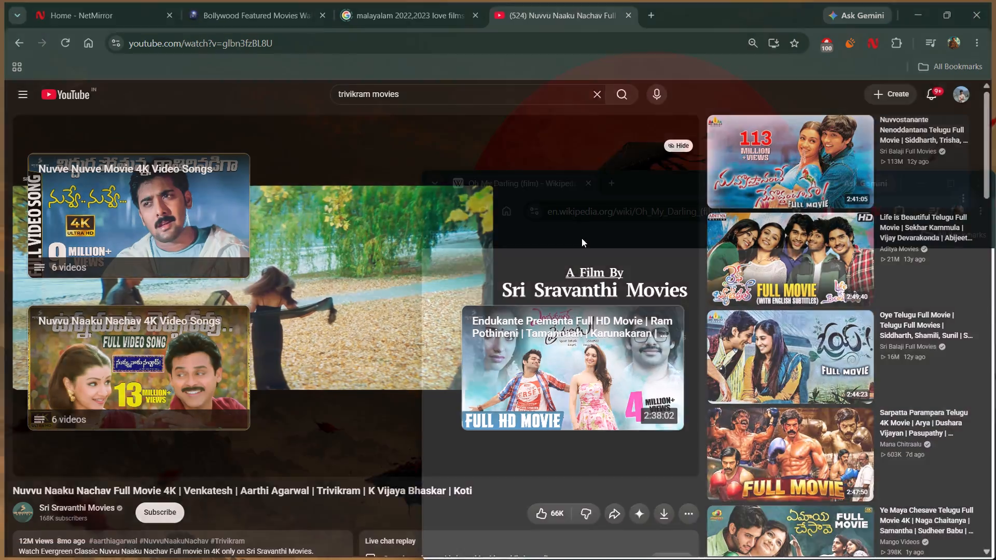
pyautogui.click(983, 177)
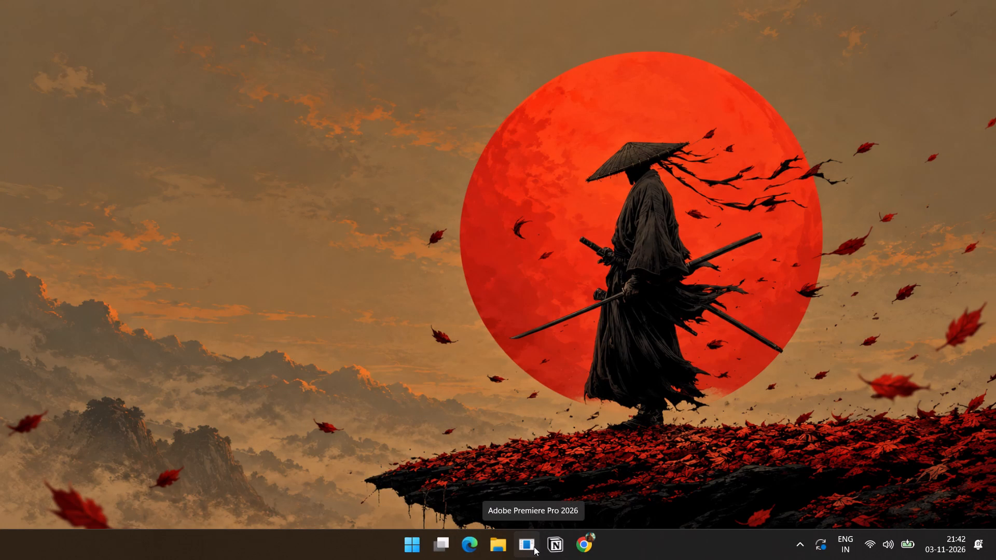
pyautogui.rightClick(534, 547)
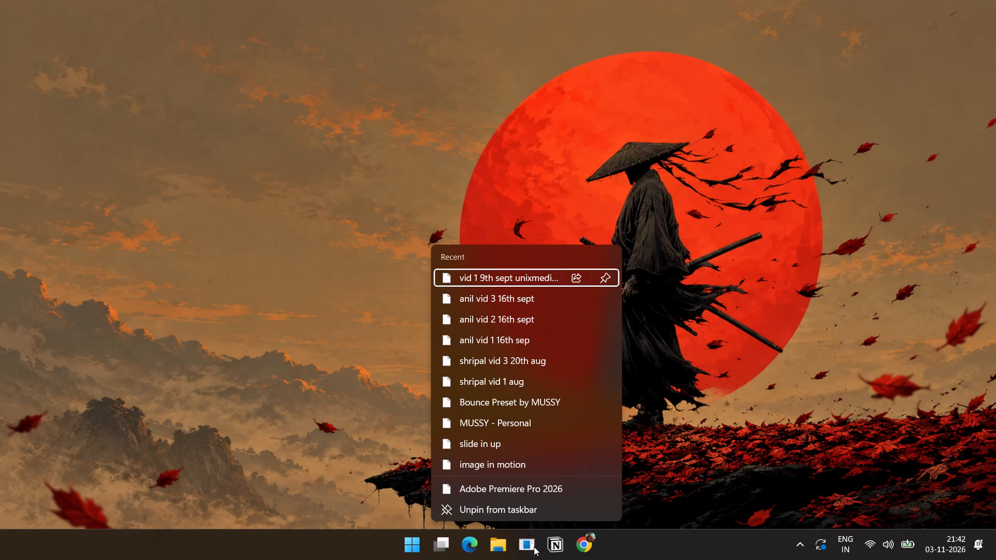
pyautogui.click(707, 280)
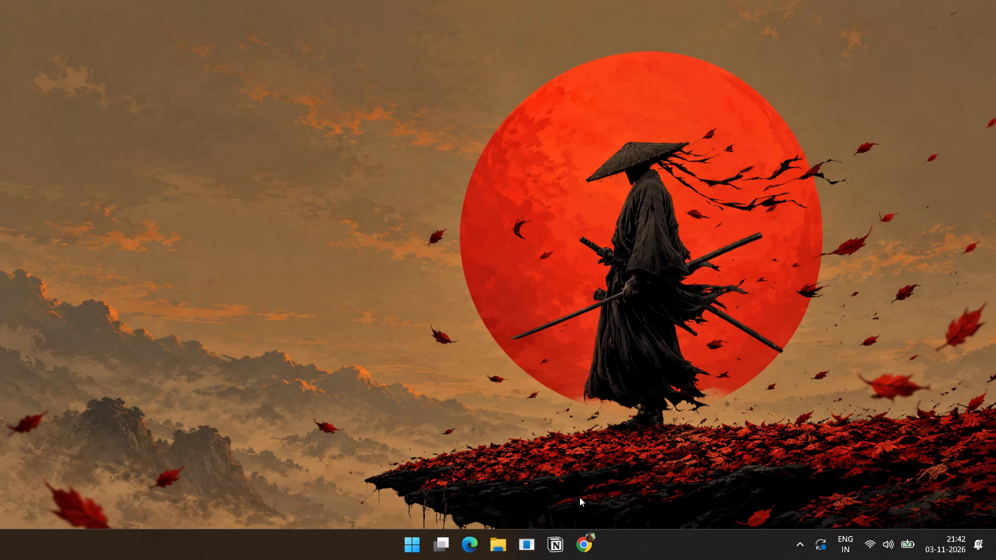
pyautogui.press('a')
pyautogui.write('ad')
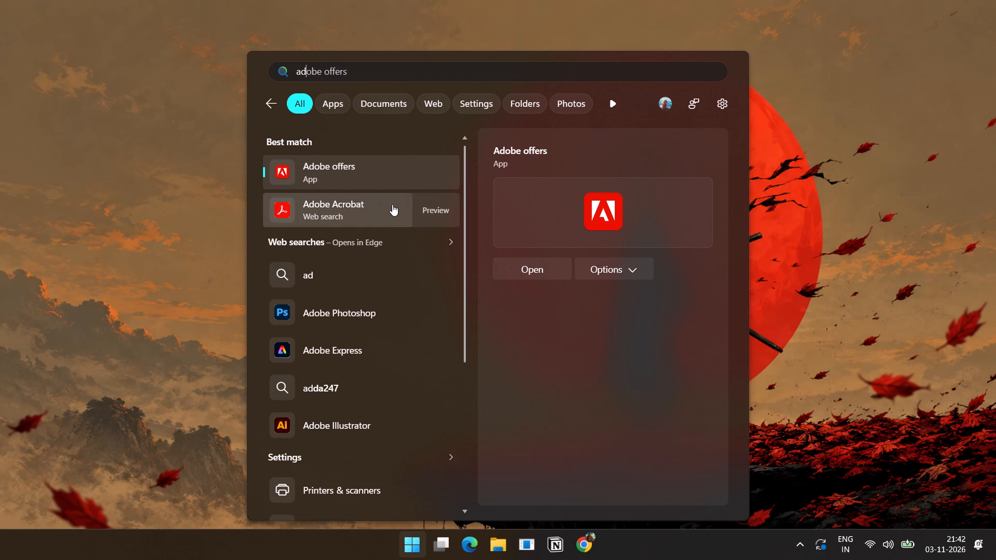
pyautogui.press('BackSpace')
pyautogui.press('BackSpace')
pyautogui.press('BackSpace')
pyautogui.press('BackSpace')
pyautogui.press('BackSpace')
# Search Windows for "uninstall".
pyautogui.write('un')
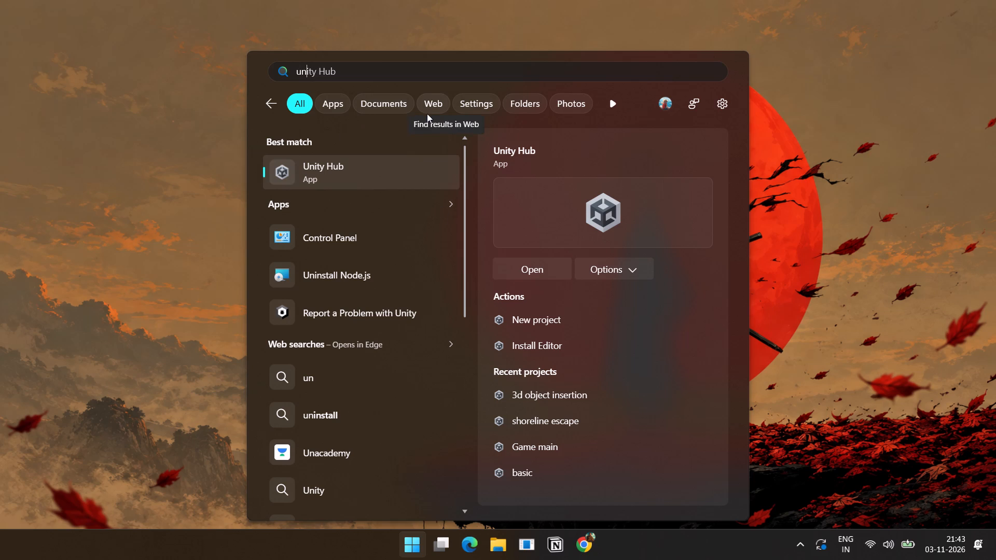
pyautogui.write('install')
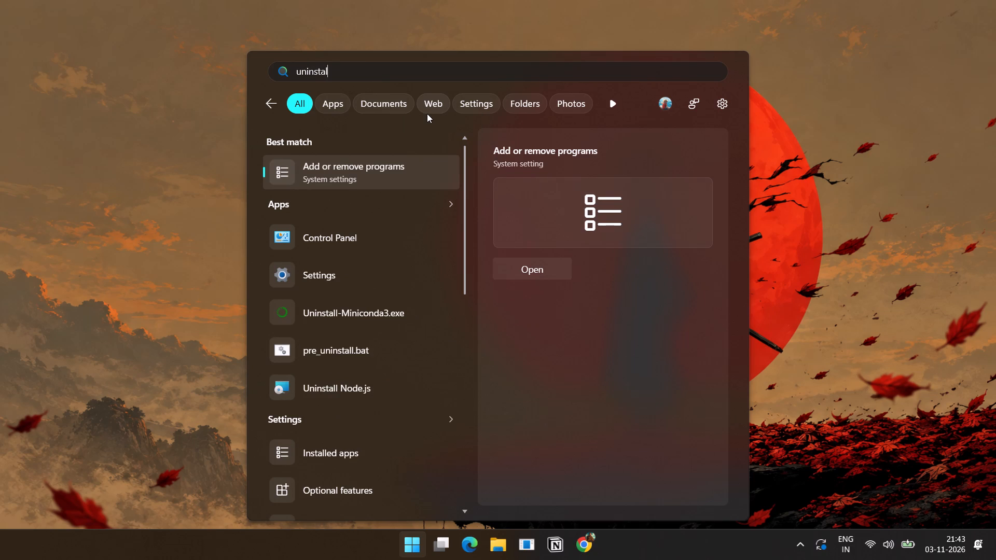
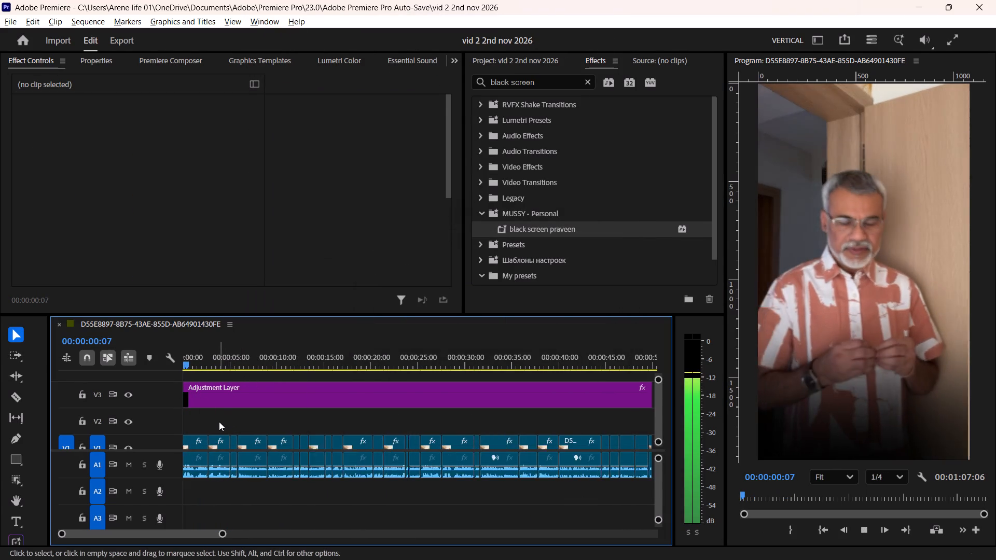
# Stop the sequence playback near the start and save the project.
pyautogui.keyDown('alt'); pyautogui.scroll(2, 219, 422); pyautogui.keyUp('alt')
pyautogui.press('space')
pyautogui.keyDown('alt'); pyautogui.scroll(-4, 219, 422); pyautogui.keyUp('alt')
pyautogui.scroll(5, 219, 422)
pyautogui.keyDown('alt'); pyautogui.scroll(5, 219, 422); pyautogui.keyUp('alt')
pyautogui.keyDown('alt'); pyautogui.scroll(-6, 219, 422); pyautogui.keyUp('alt')
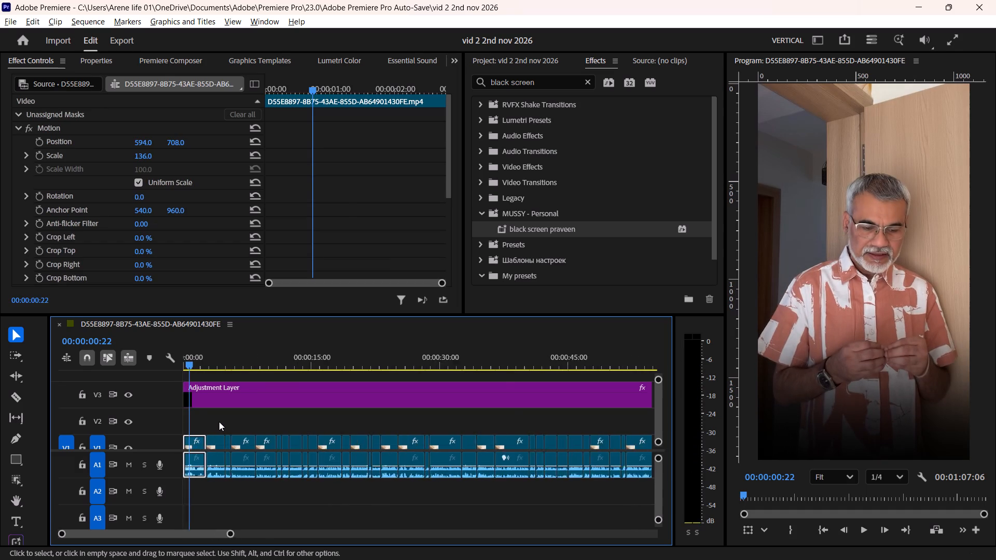
pyautogui.keyDown('alt'); pyautogui.scroll(-6, 219, 422); pyautogui.keyUp('alt')
pyautogui.keyDown('alt'); pyautogui.scroll(16, 219, 422); pyautogui.keyUp('alt')
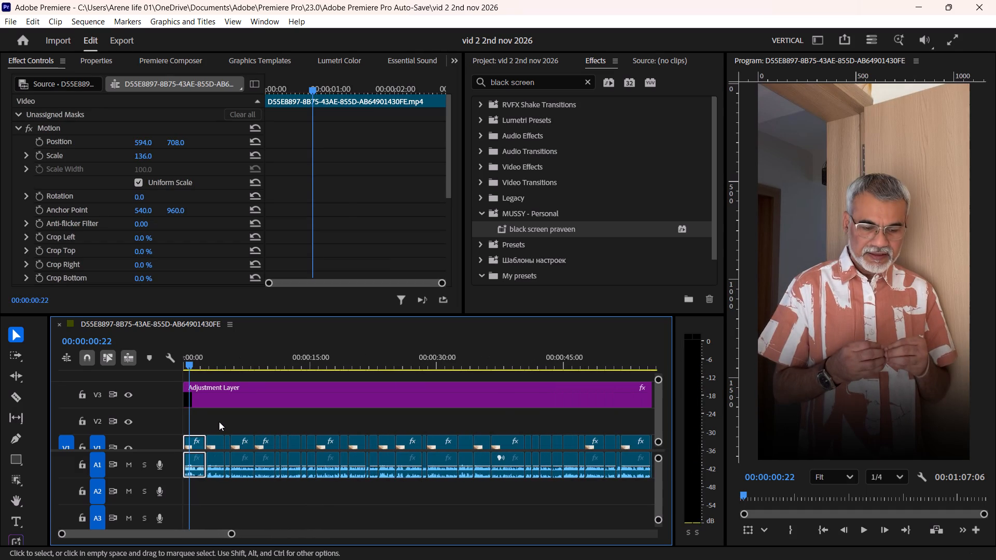
pyautogui.hotkey('ctrl', 's')
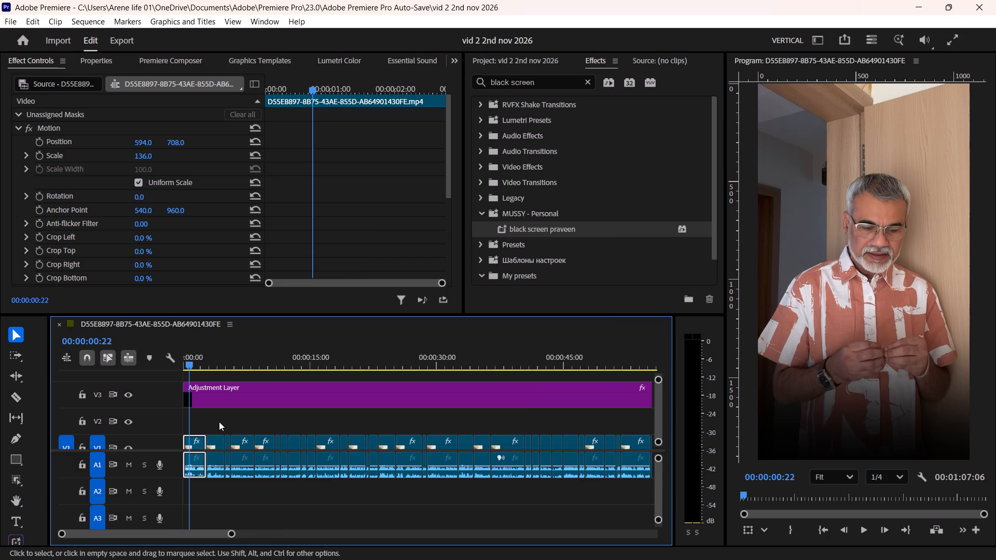
# Play the sequence from near its start to about 21 seconds to review the cuts with the adjustment layer applied.
pyautogui.keyDown('alt'); pyautogui.scroll(11, 209, 419); pyautogui.keyUp('alt')
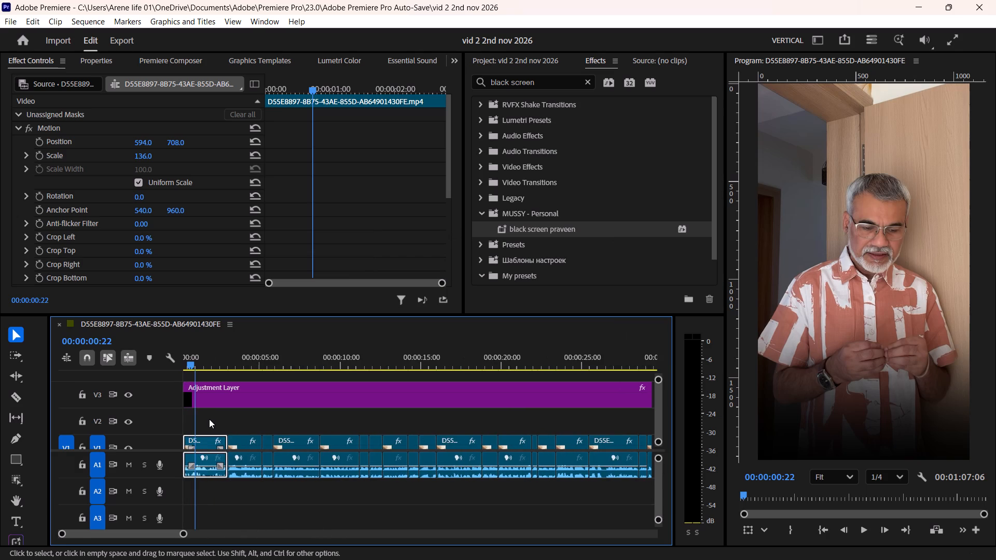
pyautogui.press('space')
pyautogui.keyDown('alt'); pyautogui.scroll(-5, 209, 419); pyautogui.keyUp('alt')
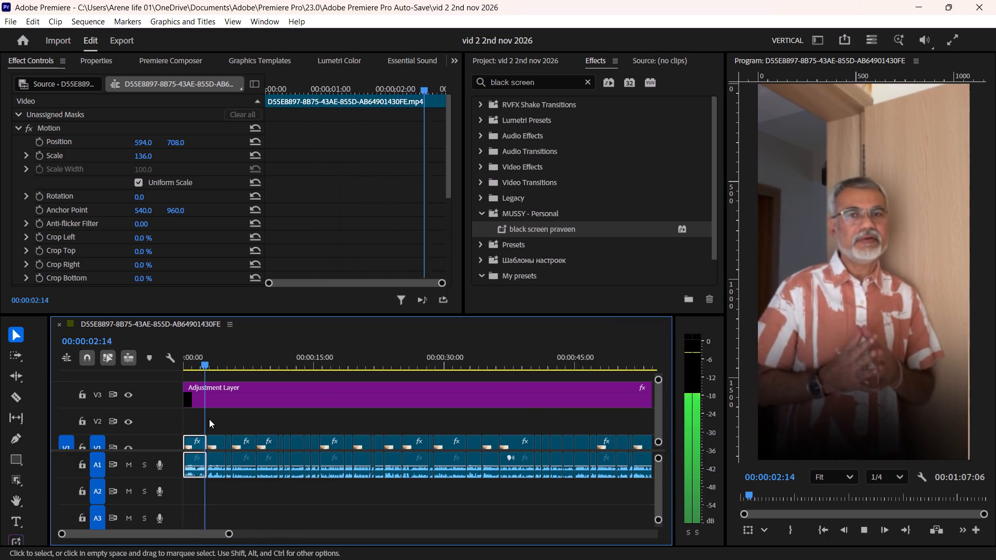
pyautogui.keyDown('alt'); pyautogui.scroll(-9, 209, 419); pyautogui.keyUp('alt')
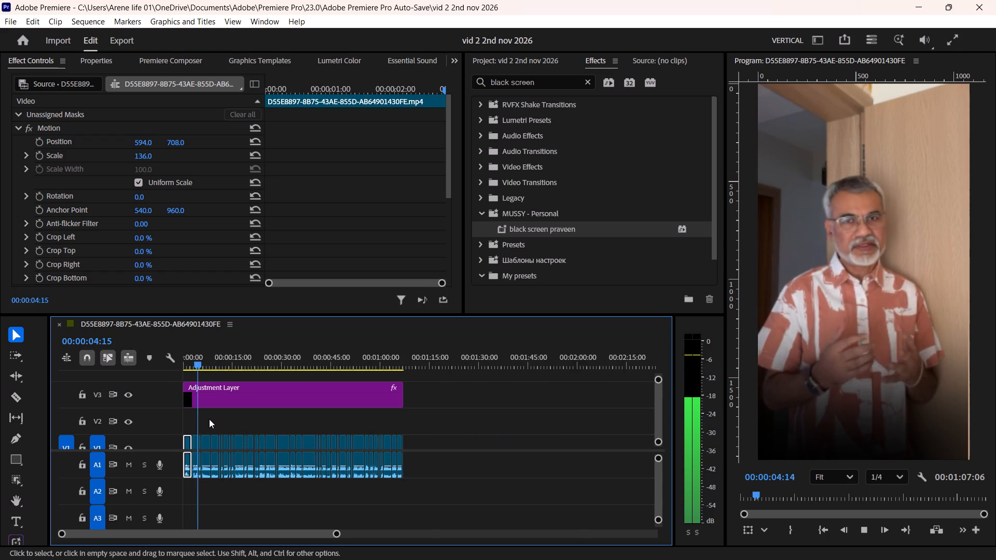
pyautogui.keyDown('alt'); pyautogui.scroll(6, 209, 419); pyautogui.keyUp('alt')
pyautogui.scroll(5, 209, 419)
pyautogui.keyDown('alt'); pyautogui.scroll(5, 209, 419); pyautogui.keyUp('alt')
pyautogui.scroll(5, 209, 419)
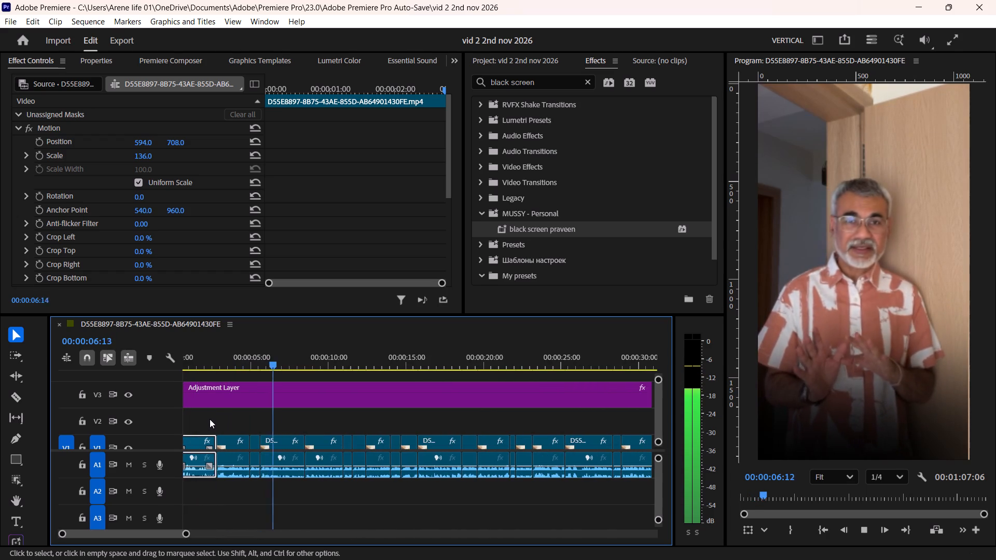
pyautogui.keyDown('alt'); pyautogui.scroll(-4, 236, 424); pyautogui.keyUp('alt')
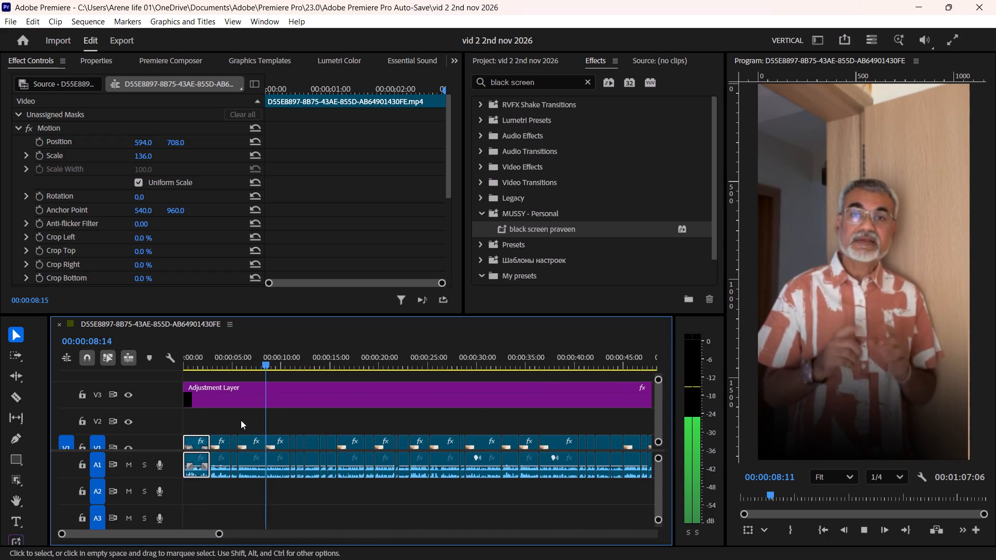
pyautogui.keyDown('alt'); pyautogui.scroll(4, 241, 420); pyautogui.keyUp('alt')
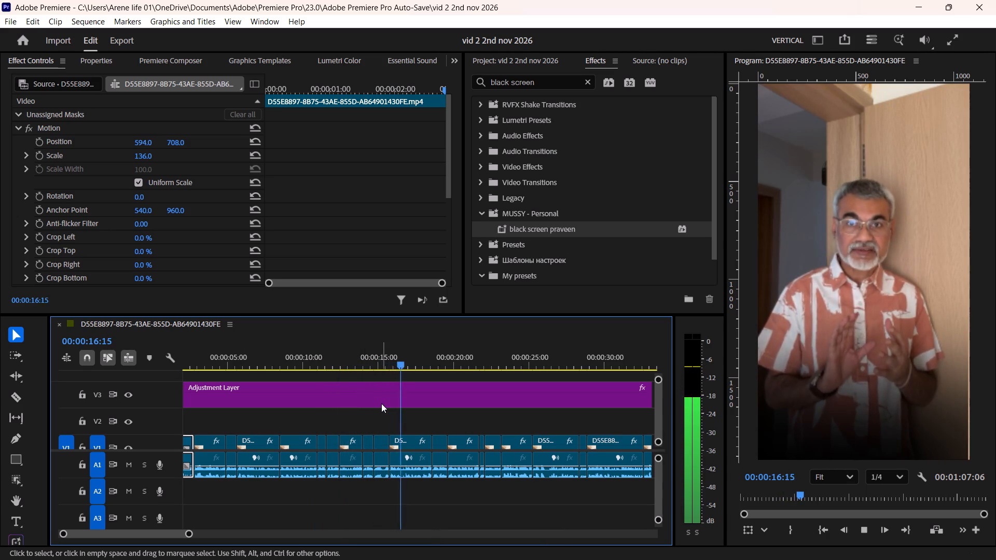
pyautogui.keyDown('alt'); pyautogui.scroll(-3, 381, 403); pyautogui.keyUp('alt')
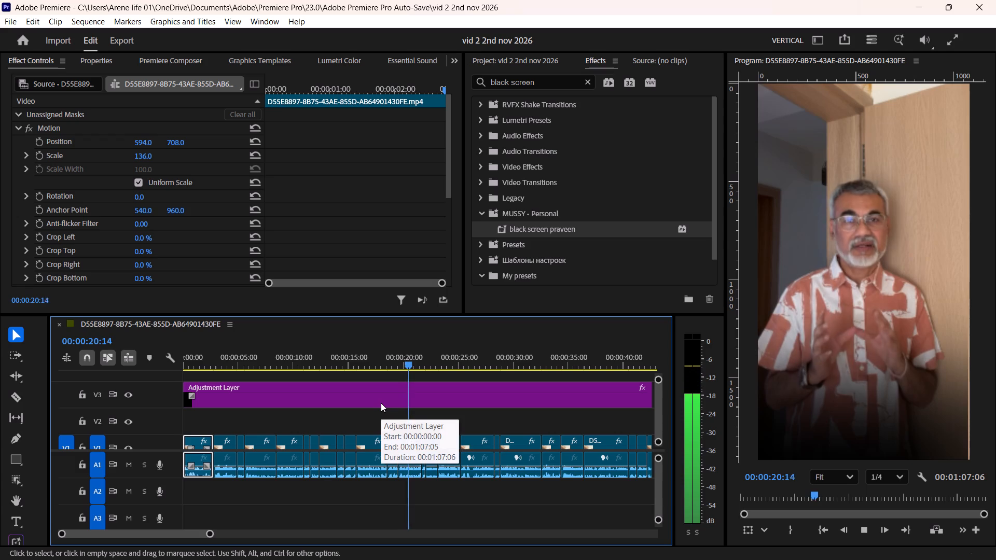
pyautogui.press('space')
# Save the project.
pyautogui.hotkey('ctrl', 's')
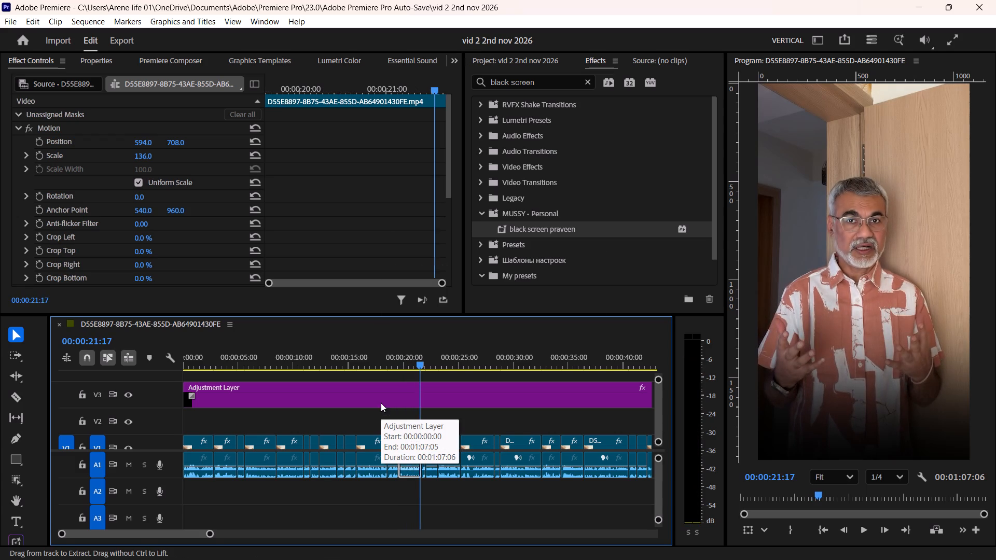
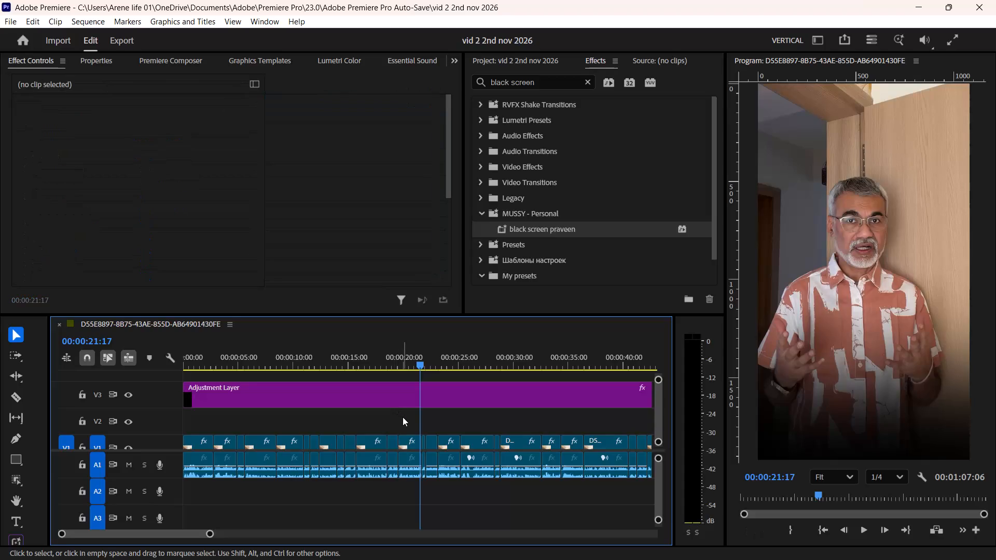
# Play the sequence from about 21 seconds to about 29 seconds to review the cuts.
pyautogui.press('space')
pyautogui.keyDown('alt'); pyautogui.scroll(-6, 403, 418); pyautogui.keyUp('alt')
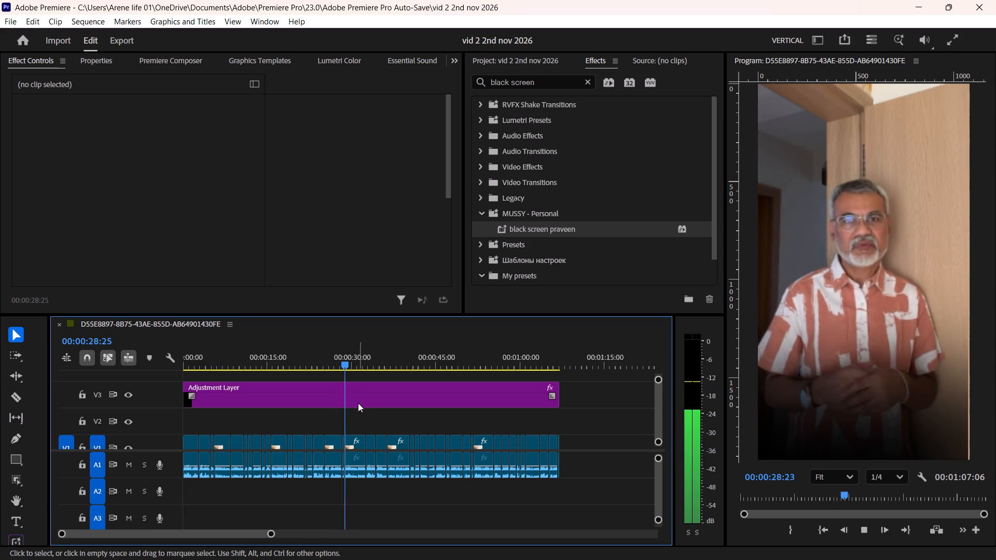
pyautogui.press('space')
pyautogui.click(335, 422)
# Save the project.
pyautogui.hotkey('ctrl', 's')
pyautogui.hotkey('ctrl', 's')
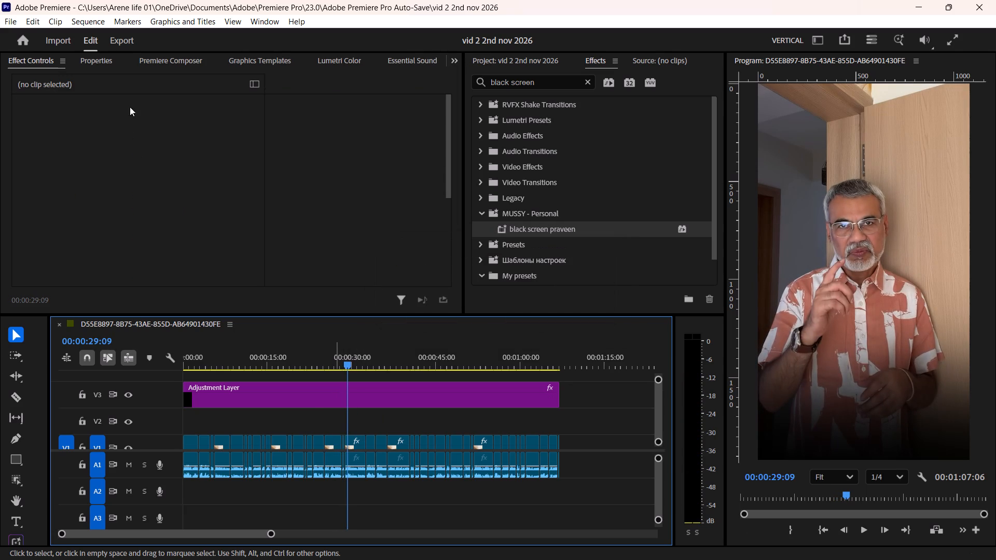
# Start a media file export of the sequence and set its format to MP3.
pyautogui.click(126, 41)
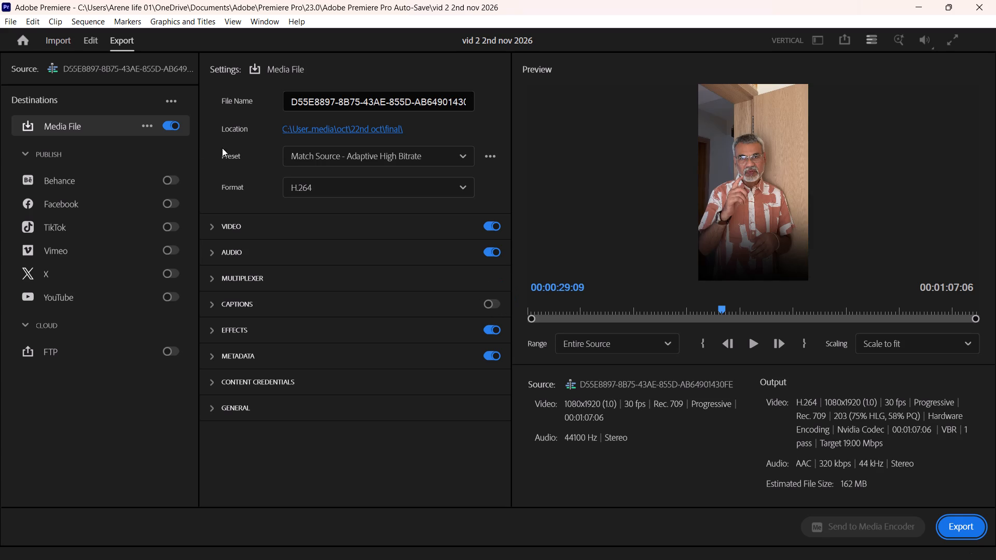
pyautogui.click(348, 189)
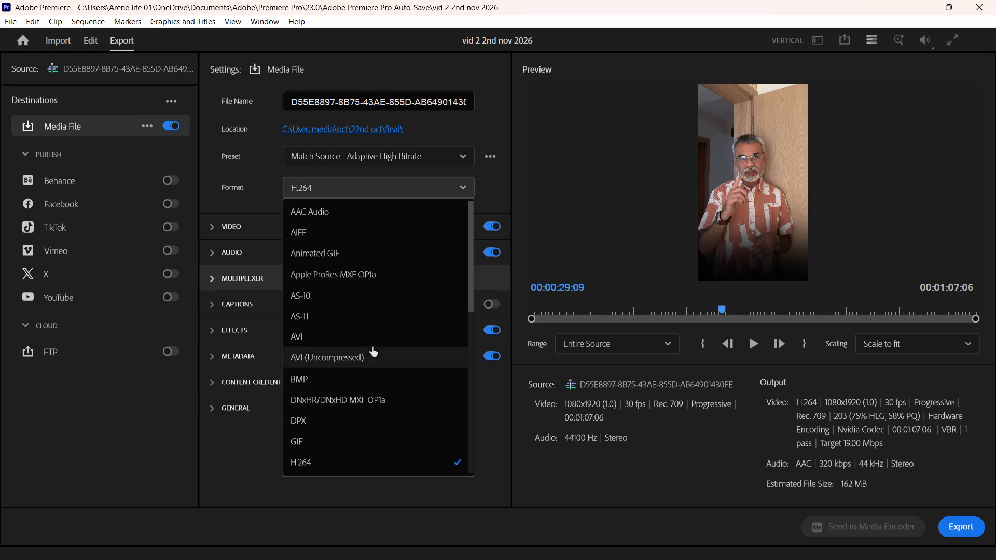
pyautogui.scroll(-18, 348, 421)
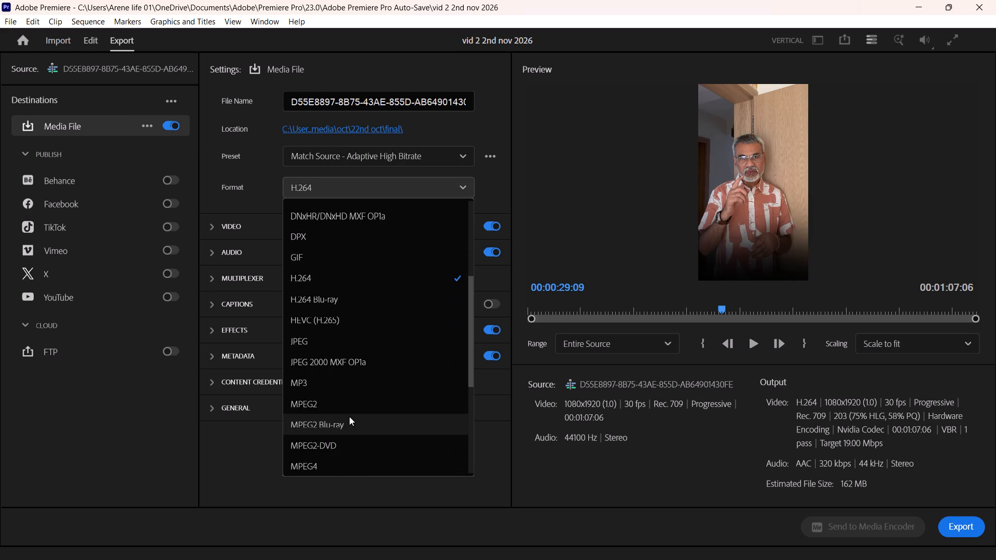
pyautogui.click(345, 382)
# Create a folder named audio inside unixmedia's nov folder and open it as the export location.
pyautogui.click(352, 131)
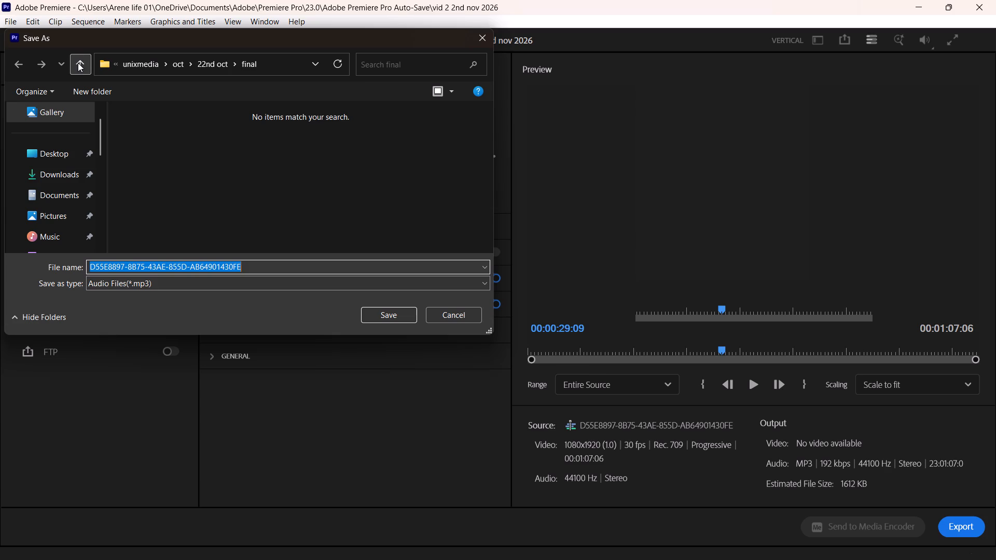
pyautogui.doubleClick(78, 63)
pyautogui.click(76, 59)
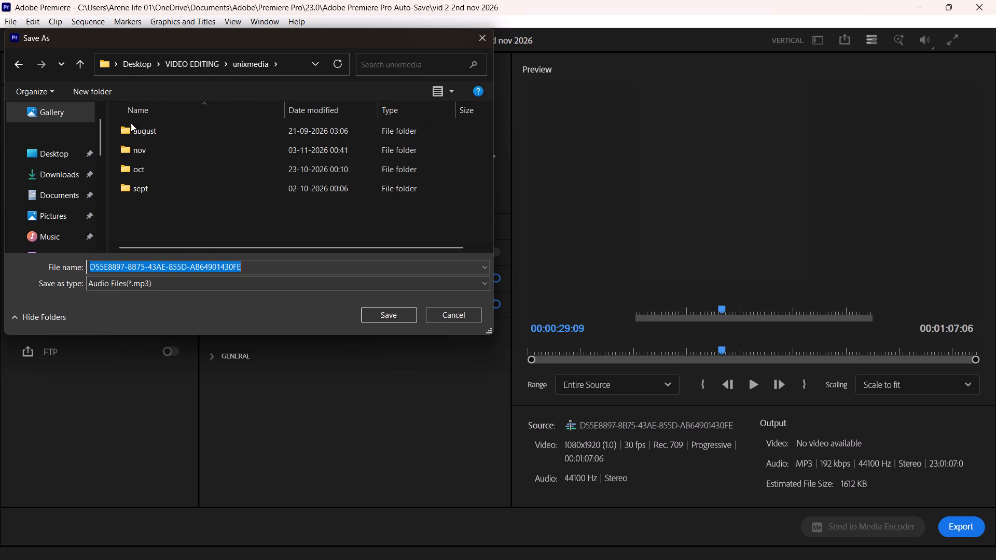
pyautogui.doubleClick(172, 150)
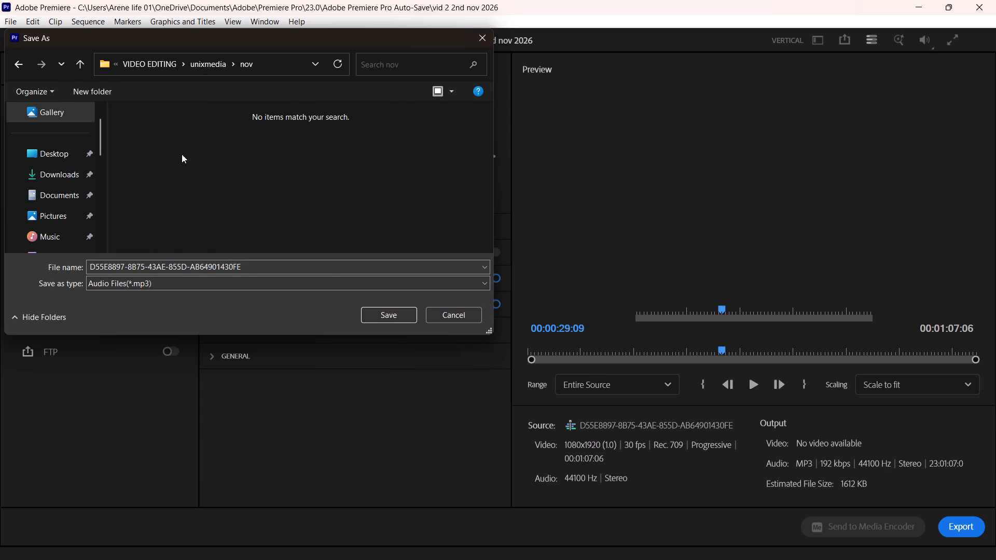
pyautogui.rightClick(177, 147)
pyautogui.click(265, 311)
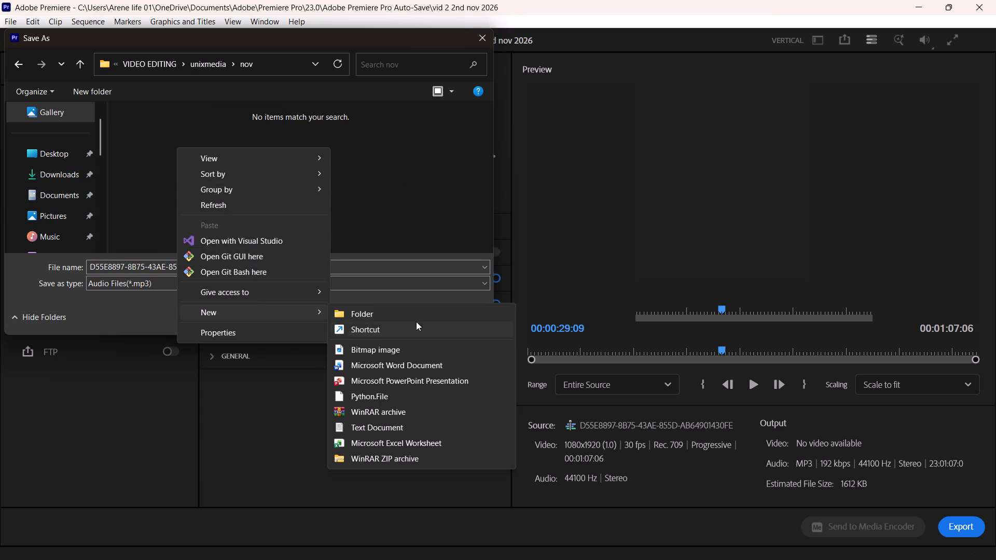
pyautogui.click(414, 320)
pyautogui.write('audio')
pyautogui.press('Return')
pyautogui.press('Return')
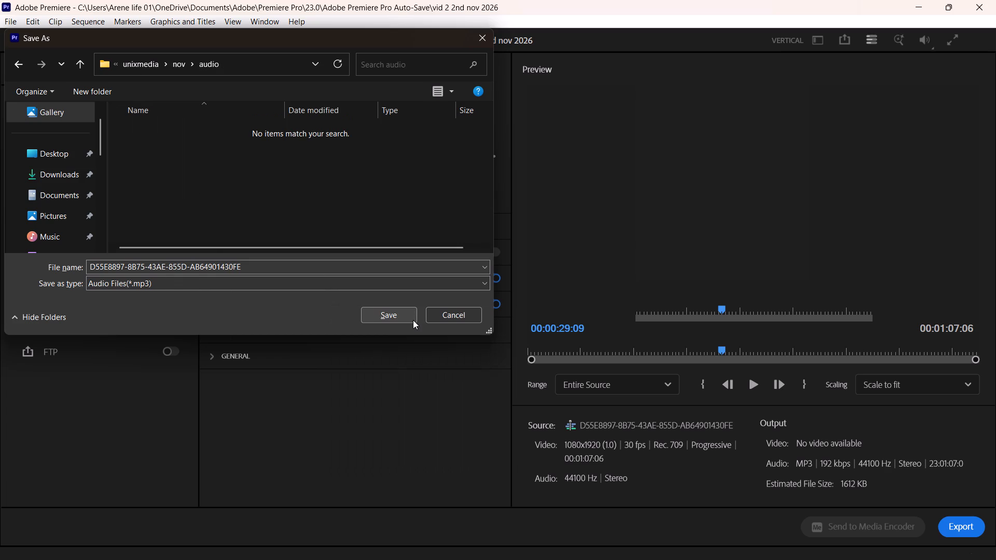
# Name the output file hook 2 and export the sequence's audio.
pyautogui.click(286, 268)
pyautogui.write('hook 2')
pyautogui.press('Return')
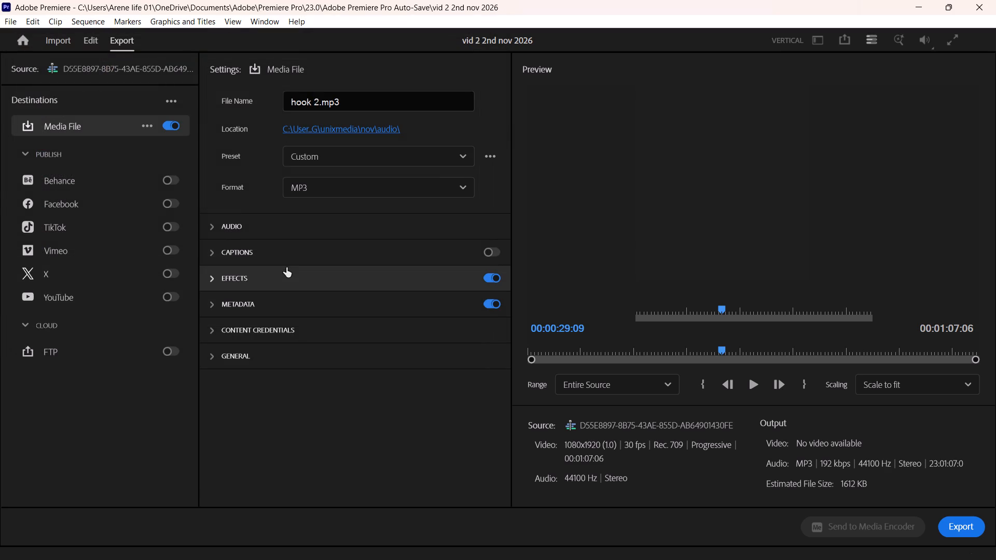
pyautogui.click(973, 533)
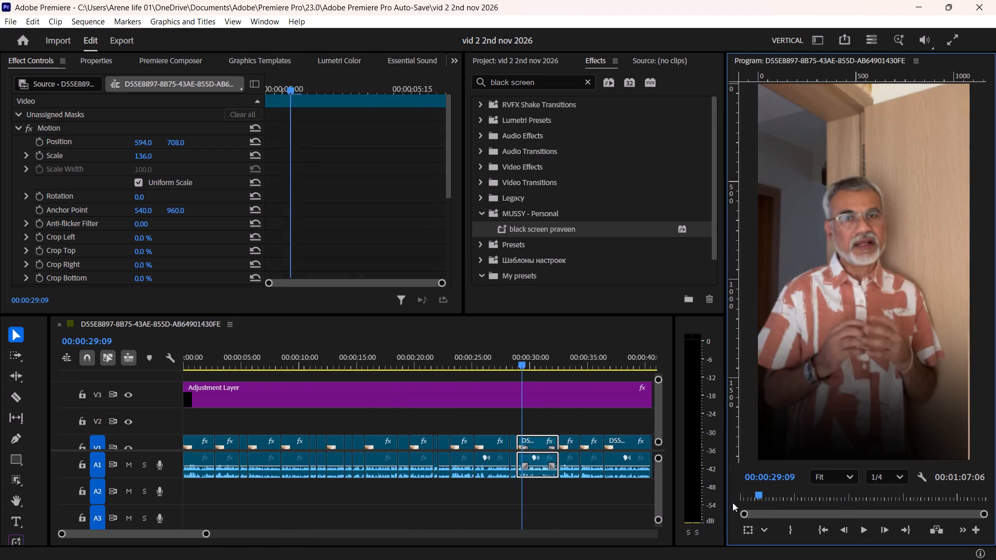
pyautogui.moveTo(732, 502); pyautogui.dragTo(693, 502)
pyautogui.keyDown('alt'); pyautogui.scroll(12, 199, 422); pyautogui.keyUp('alt')
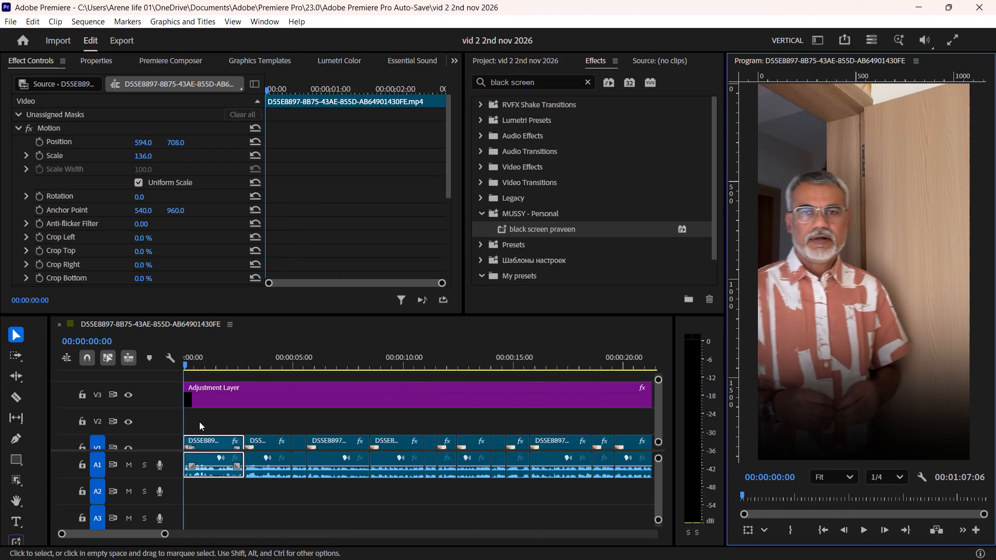
# Search the effects for "transform" and look through the matching effects, transitions and presets.
pyautogui.moveTo(549, 81); pyautogui.dragTo(400, 81)
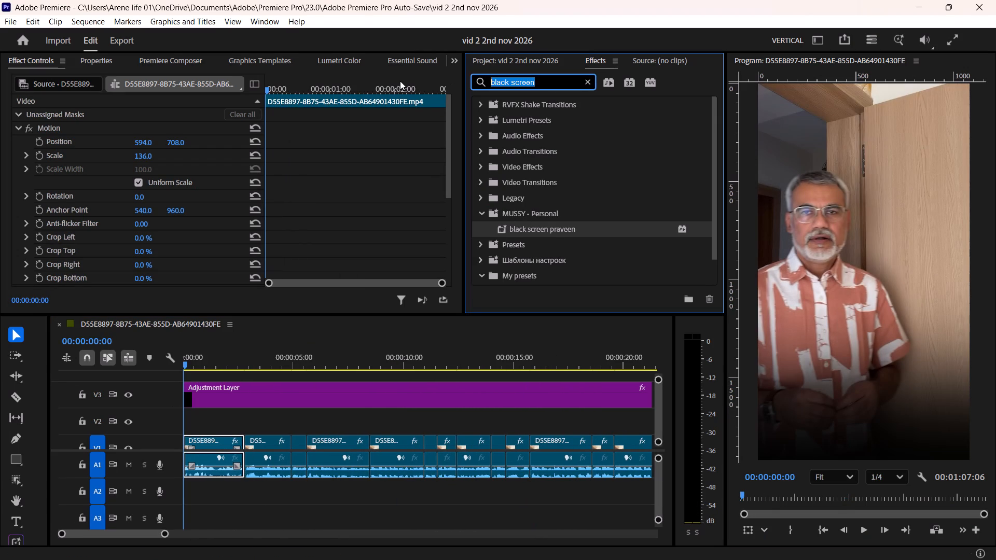
pyautogui.write('trandform')
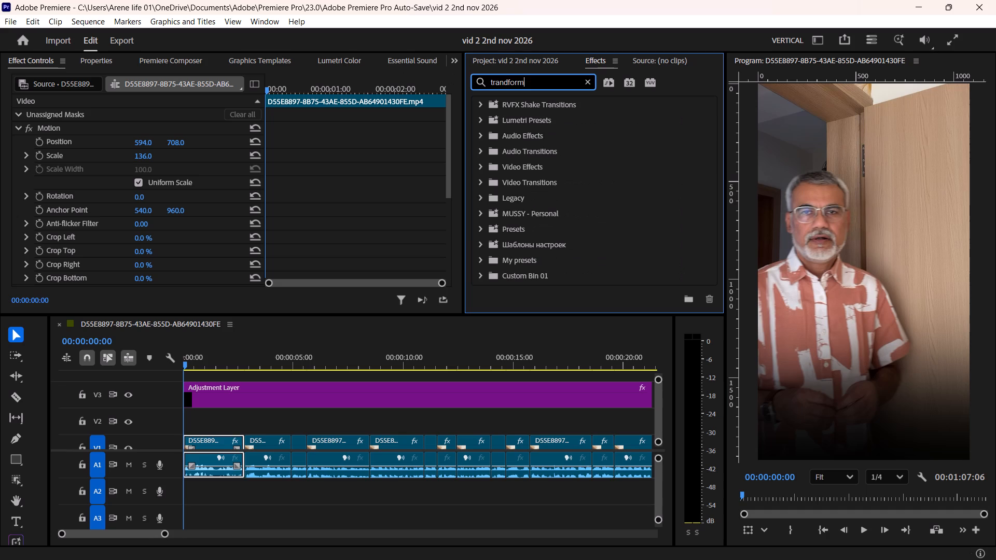
pyautogui.press('BackSpace')
pyautogui.press('BackSpace')
pyautogui.press('BackSpace')
pyautogui.press('BackSpace')
pyautogui.press('BackSpace')
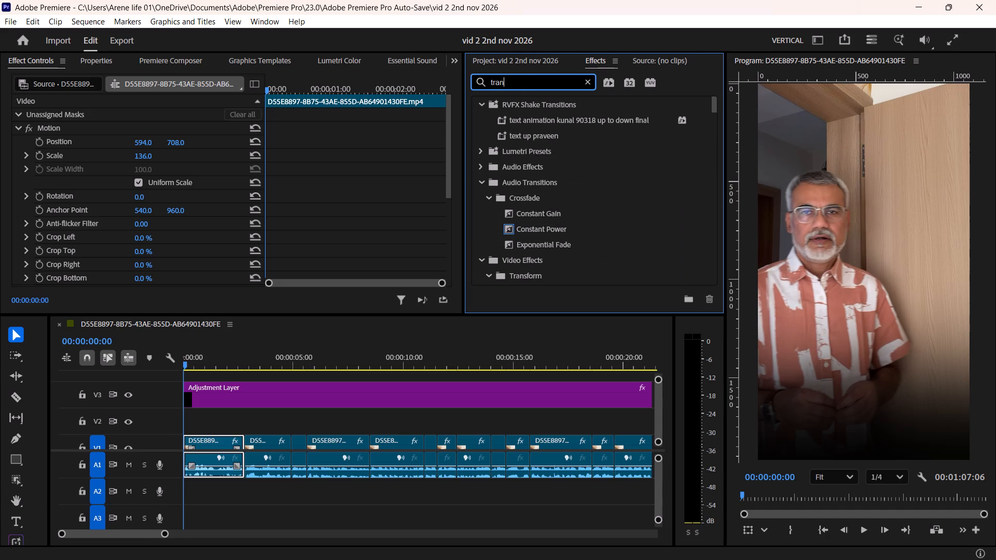
pyautogui.write('sform')
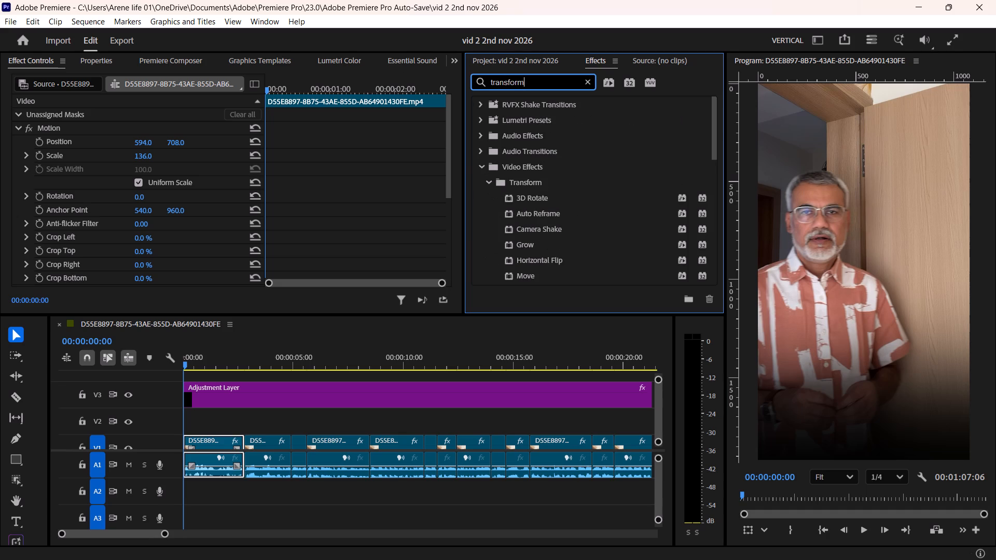
pyautogui.scroll(-17, 698, 244)
pyautogui.scroll(-5, 547, 219)
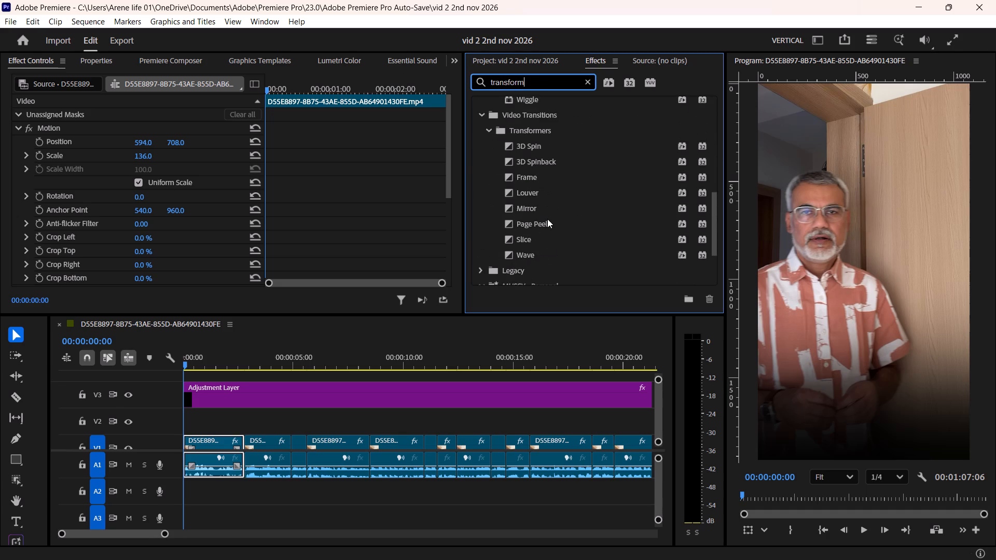
pyautogui.scroll(-13, 547, 219)
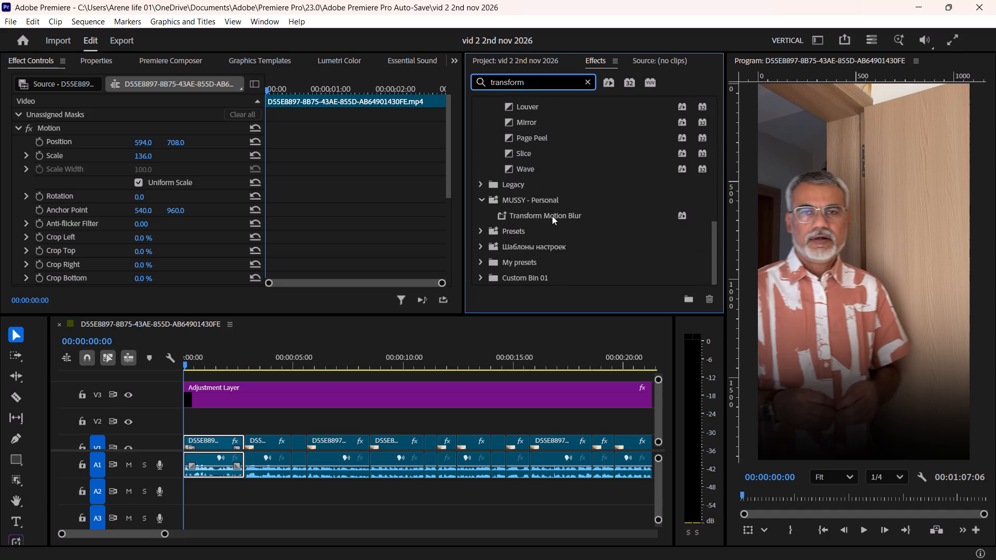
pyautogui.scroll(6, 535, 213)
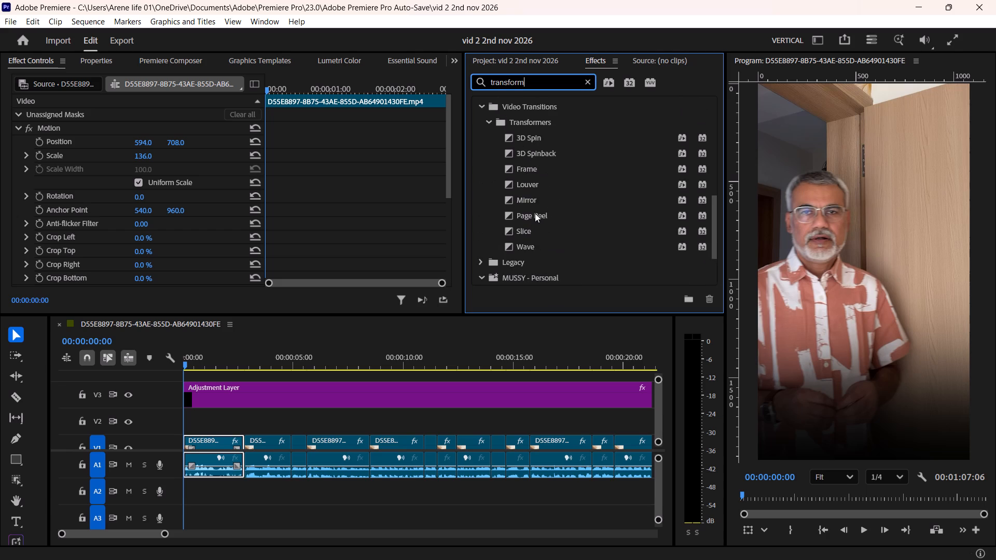
pyautogui.scroll(18, 535, 213)
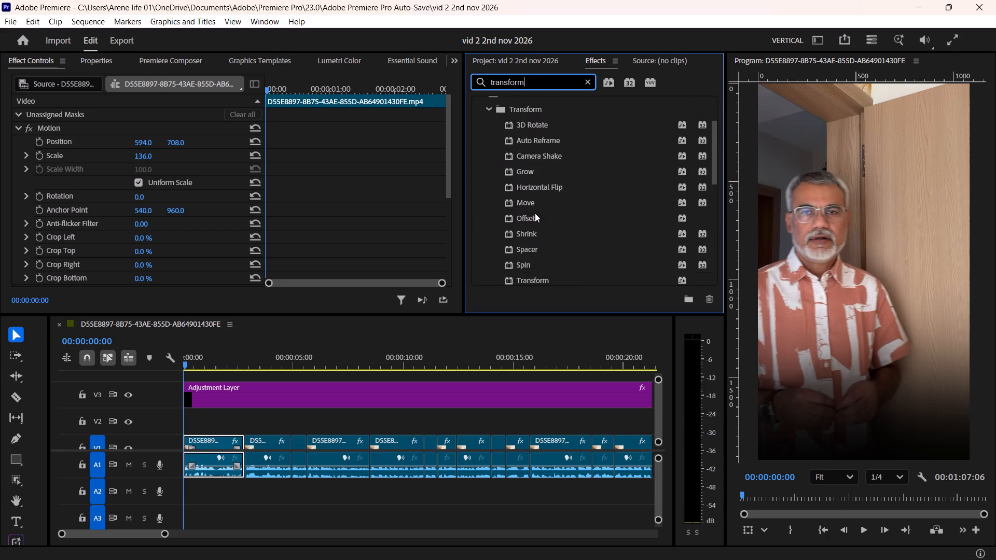
pyautogui.scroll(14, 535, 213)
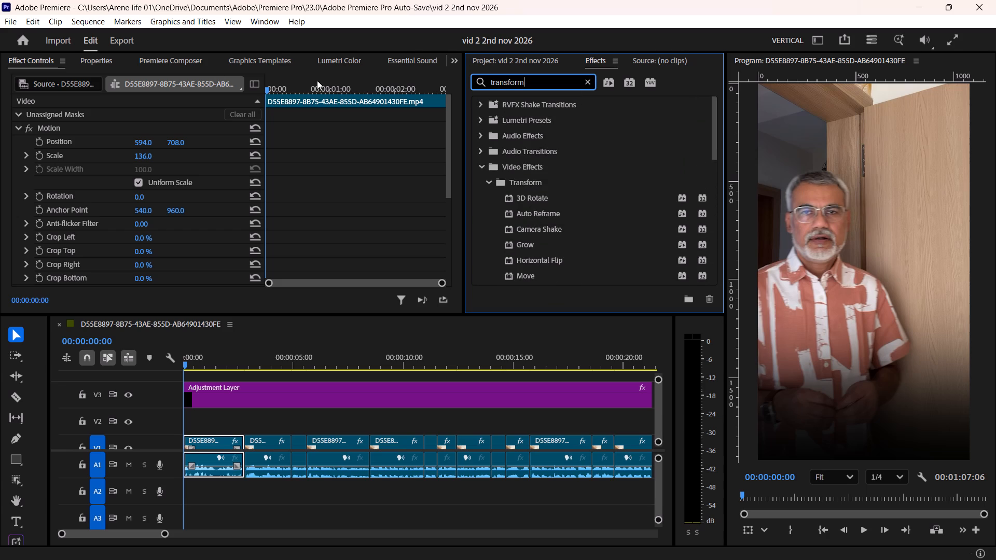
pyautogui.click(173, 61)
pyautogui.click(27, 61)
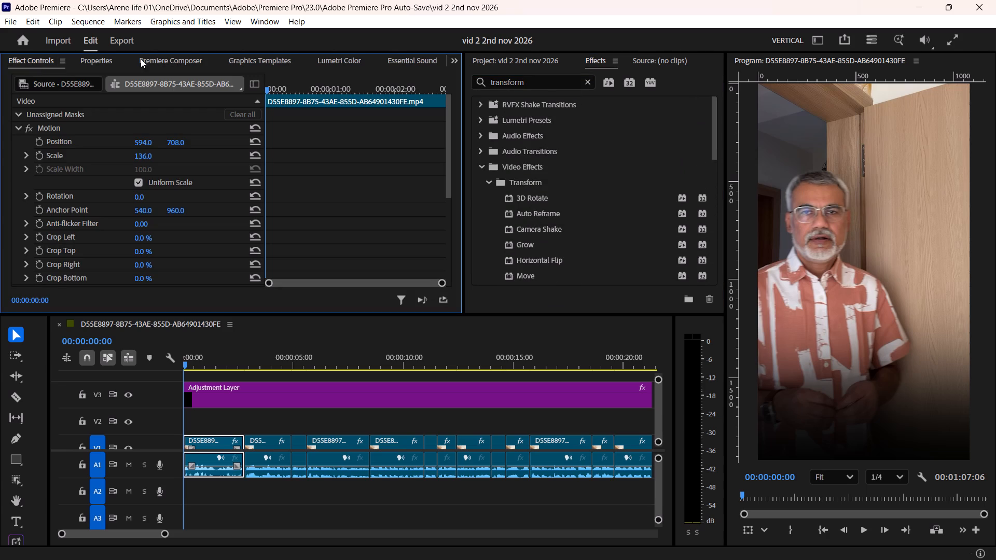
# Search the effects for "praveen" and look through the matching presets.
pyautogui.moveTo(541, 85); pyautogui.dragTo(434, 89)
pyautogui.write('praveen')
pyautogui.scroll(-10, 557, 173)
pyautogui.scroll(5, 544, 258)
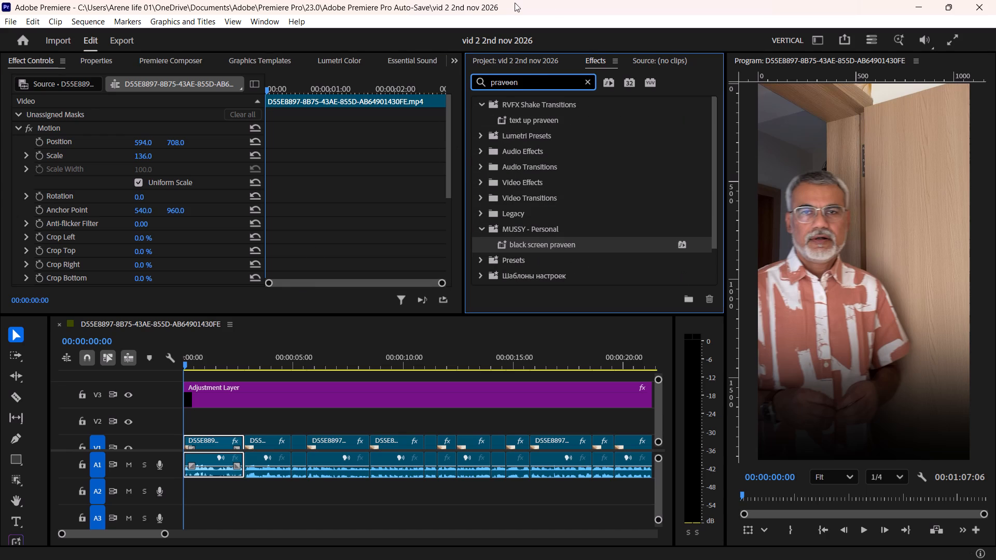
# Search the effects for "transf" and apply the Transform video effect to the first clip on V1.
pyautogui.moveTo(532, 79); pyautogui.dragTo(458, 105)
pyautogui.write('transf')
pyautogui.scroll(-1, 563, 173)
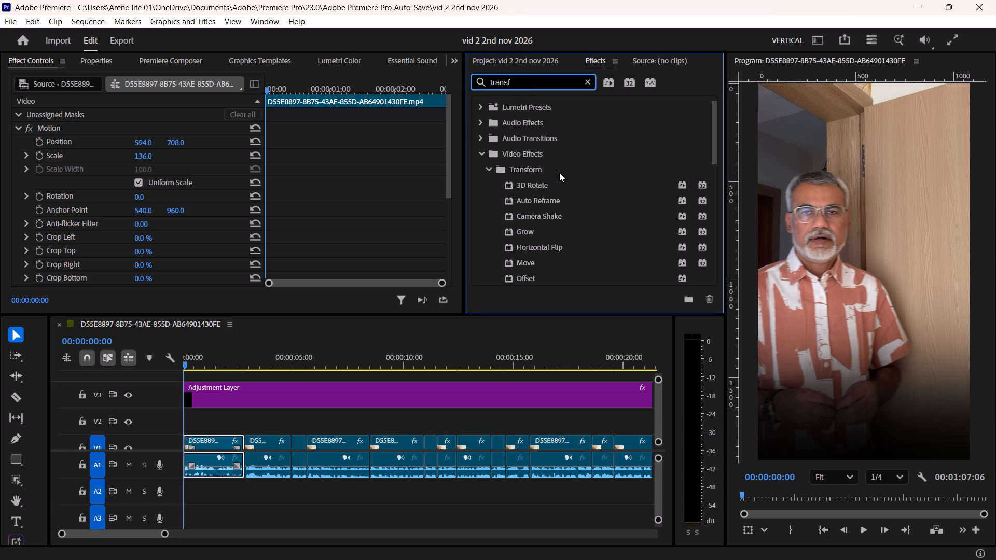
pyautogui.scroll(-8, 559, 173)
pyautogui.moveTo(538, 237); pyautogui.dragTo(187, 469)
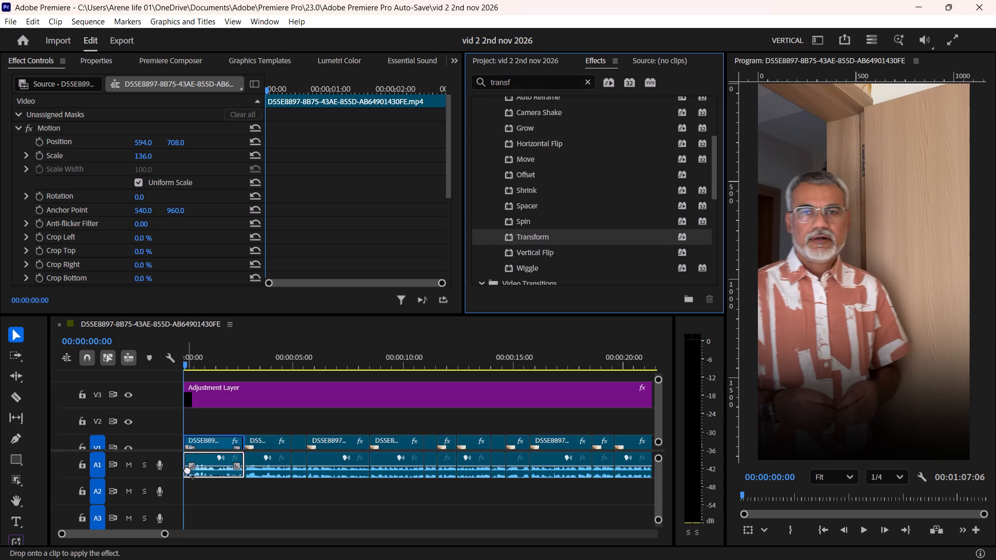
pyautogui.moveTo(187, 469); pyautogui.dragTo(211, 443)
# Animate the first clip's Transform Scale from about 129 at its start to 100 just before one second, and preview it.
pyautogui.scroll(-18, 109, 209)
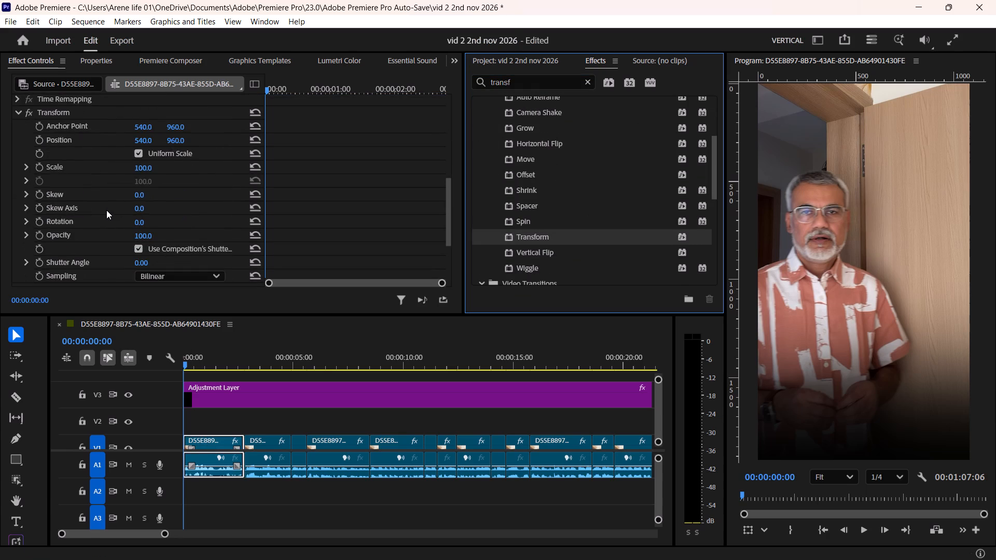
pyautogui.click(43, 167)
pyautogui.moveTo(270, 167); pyautogui.dragTo(298, 162)
pyautogui.moveTo(268, 167); pyautogui.dragTo(323, 165)
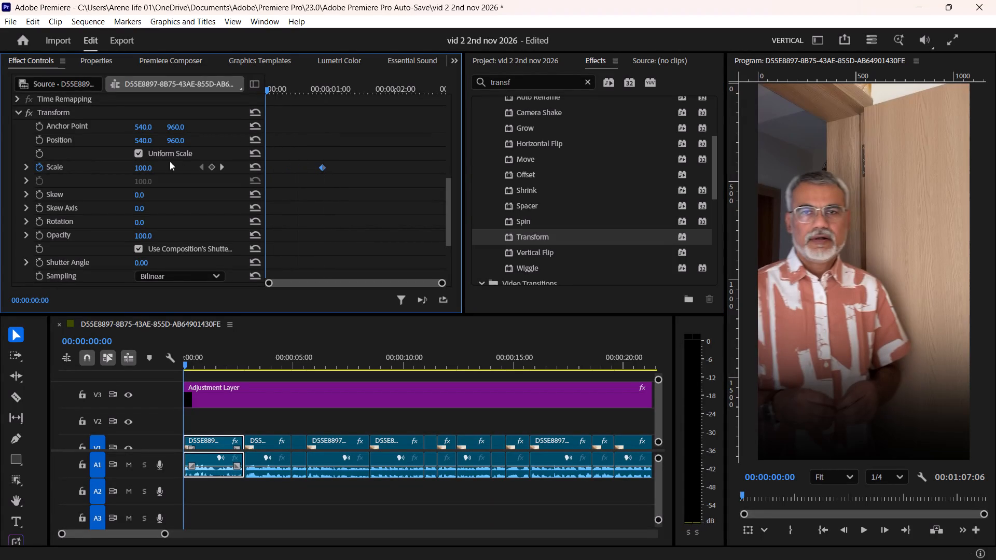
pyautogui.moveTo(146, 166); pyautogui.dragTo(174, 167)
pyautogui.press('space')
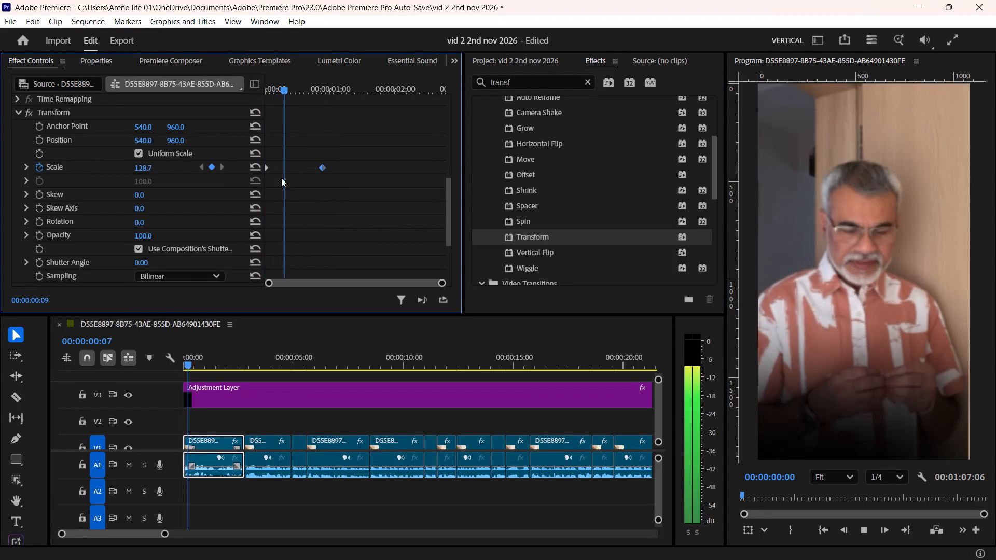
# Apply Ease In and Ease Out to both Transform Scale keyframes of the first clip.
pyautogui.press('space')
pyautogui.moveTo(352, 164); pyautogui.dragTo(202, 180)
pyautogui.rightClick(322, 169)
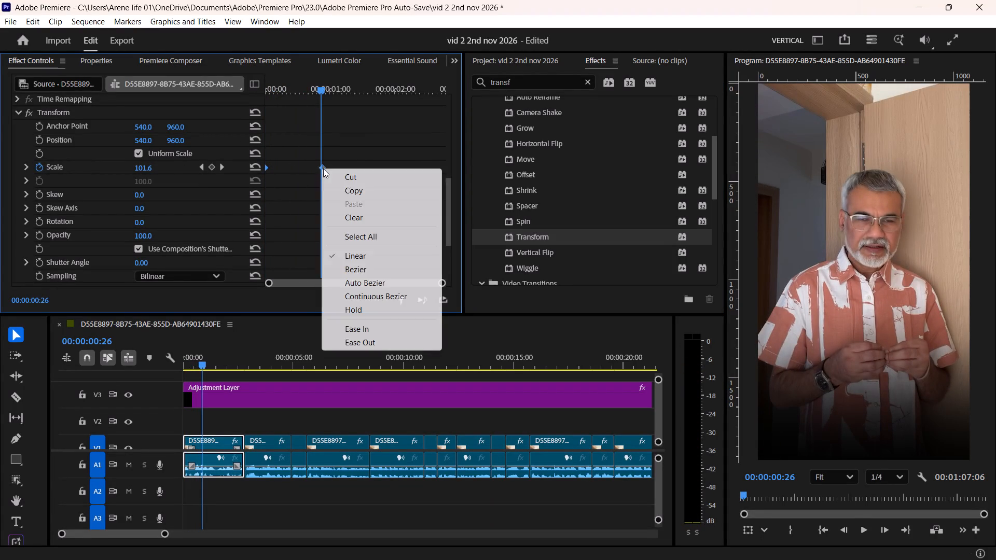
pyautogui.click(379, 324)
pyautogui.click(371, 326)
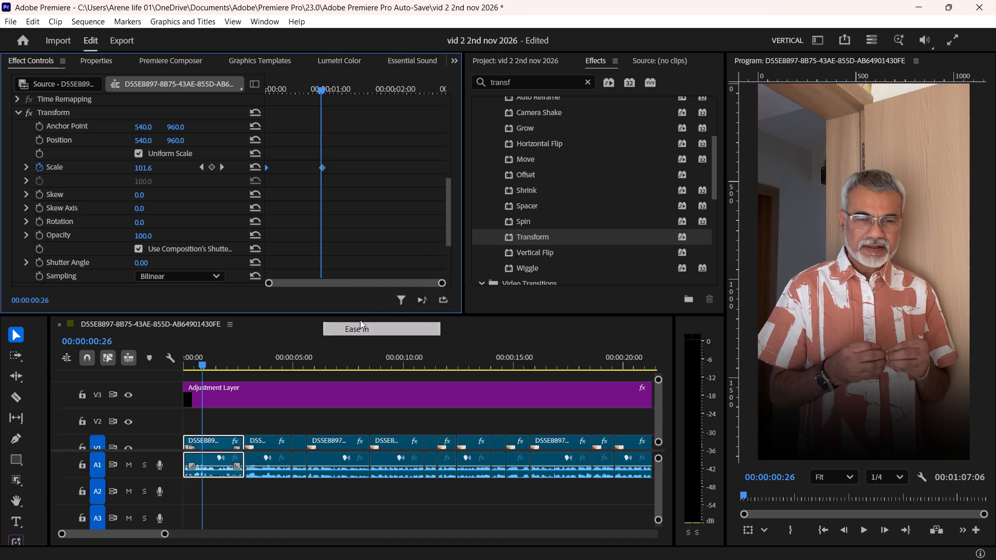
pyautogui.rightClick(321, 166)
pyautogui.click(361, 337)
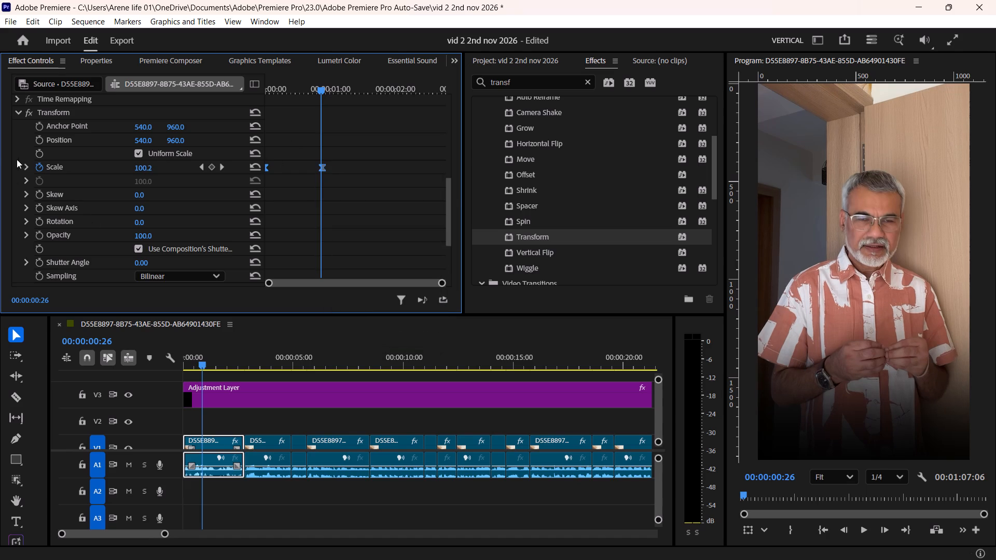
# Reshape the Scale velocity curve so the zoom starts fast and settles slowly, and preview it from the start.
pyautogui.click(27, 164)
pyautogui.moveTo(313, 235); pyautogui.dragTo(292, 235)
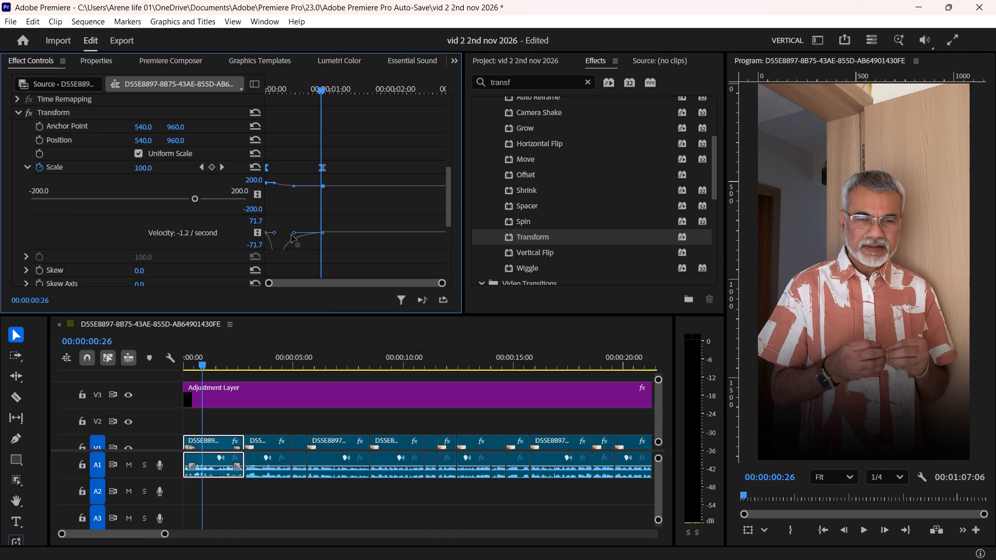
pyautogui.moveTo(292, 235); pyautogui.dragTo(290, 235)
pyautogui.moveTo(277, 232); pyautogui.dragTo(269, 232)
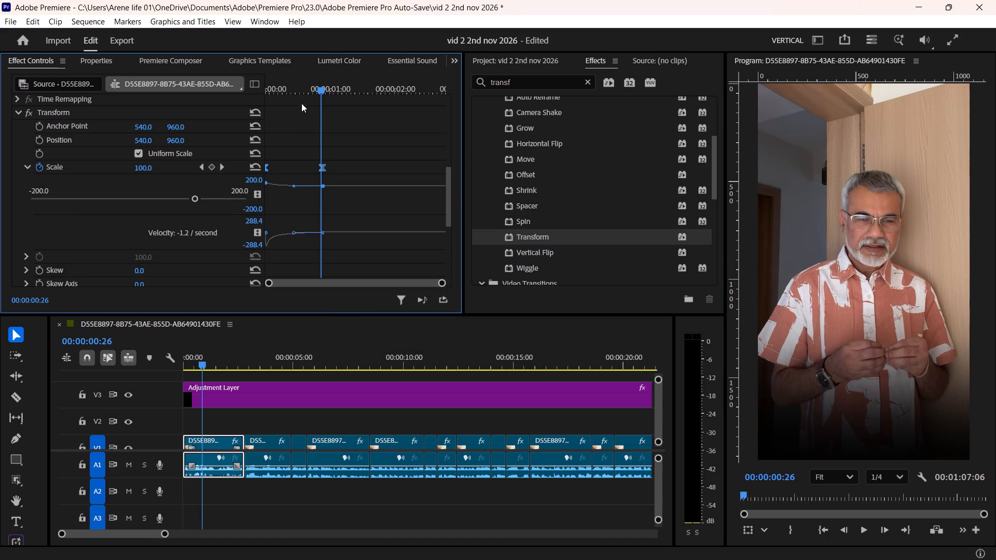
pyautogui.moveTo(297, 84); pyautogui.dragTo(227, 89)
pyautogui.press('space')
pyautogui.press('space')
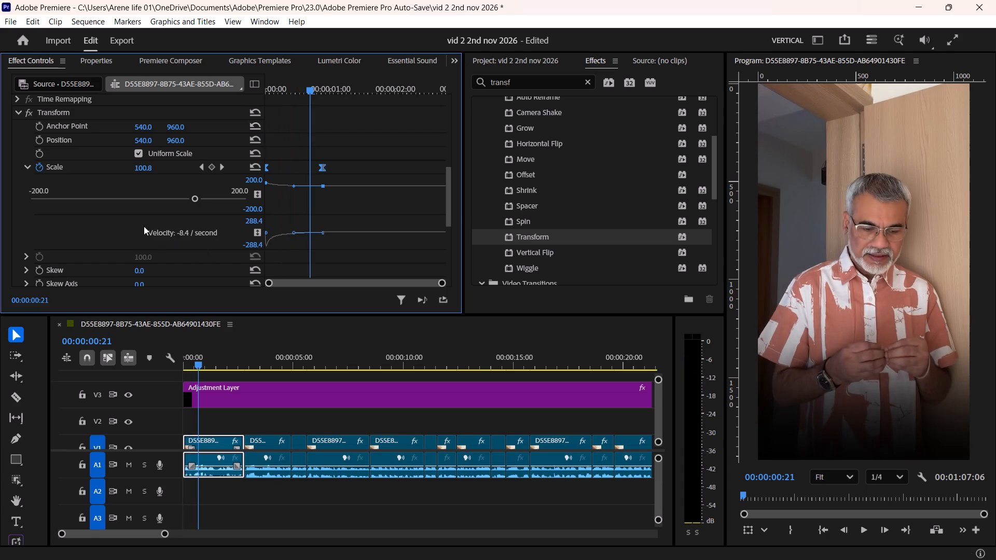
# Set the Transform effect's Shutter Angle to 360 and preview the opening zoom with motion blur.
pyautogui.scroll(-13, 109, 228)
pyautogui.moveTo(143, 173); pyautogui.dragTo(365, 166)
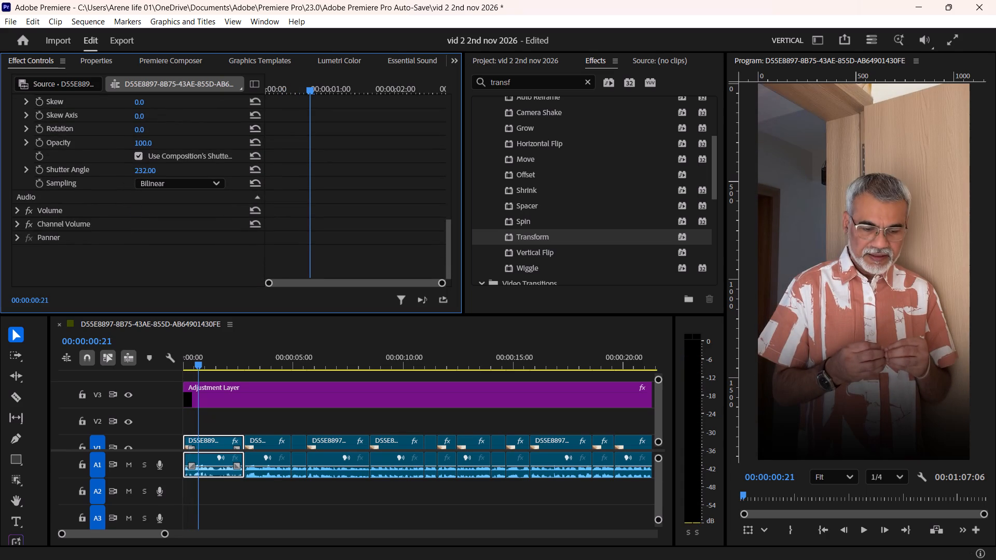
pyautogui.moveTo(365, 166); pyautogui.dragTo(754, 163)
pyautogui.moveTo(297, 86); pyautogui.dragTo(167, 111)
pyautogui.press('space')
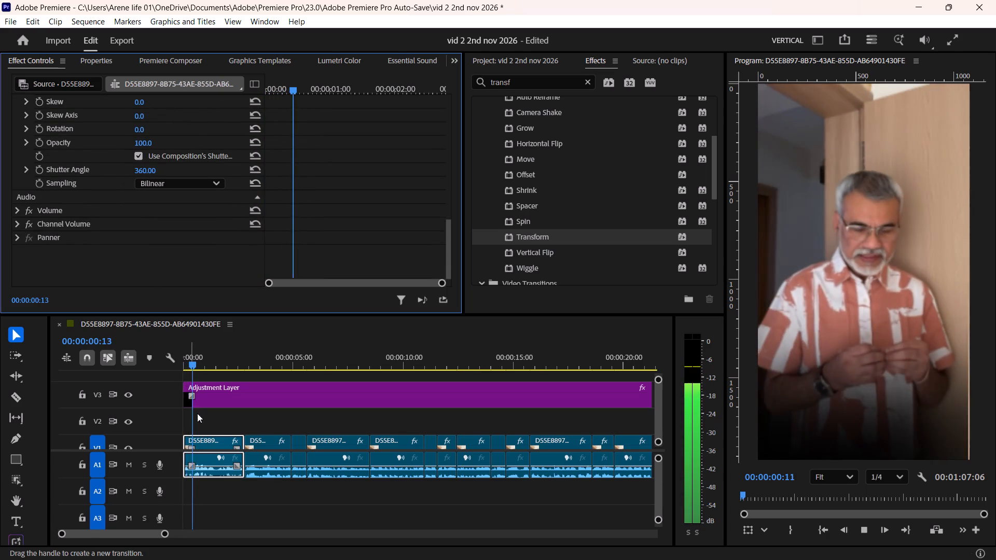
pyautogui.press('space')
pyautogui.moveTo(199, 363); pyautogui.dragTo(167, 375)
pyautogui.press('space')
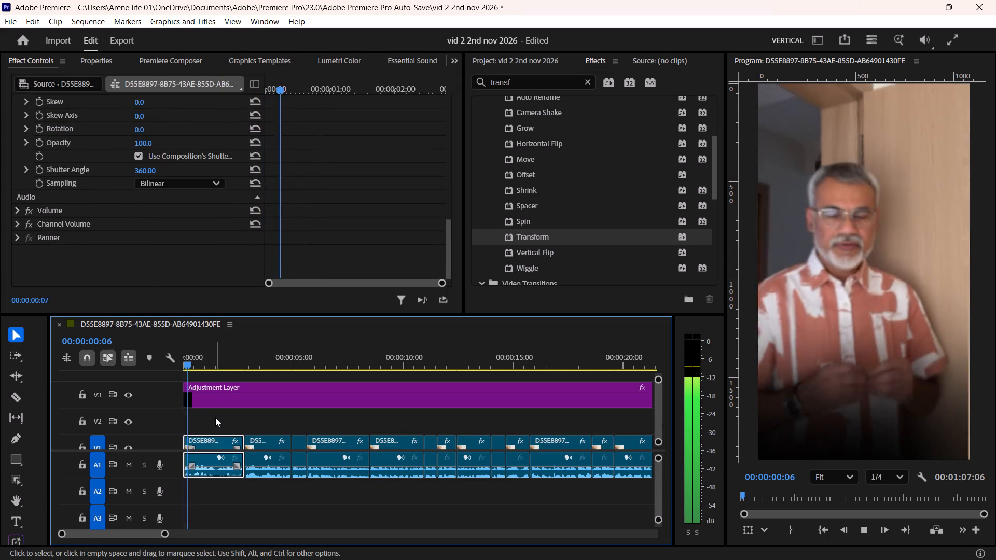
pyautogui.keyDown('alt'); pyautogui.scroll(-5, 211, 420); pyautogui.keyUp('alt')
pyautogui.keyDown('alt'); pyautogui.scroll(16, 211, 420); pyautogui.keyUp('alt')
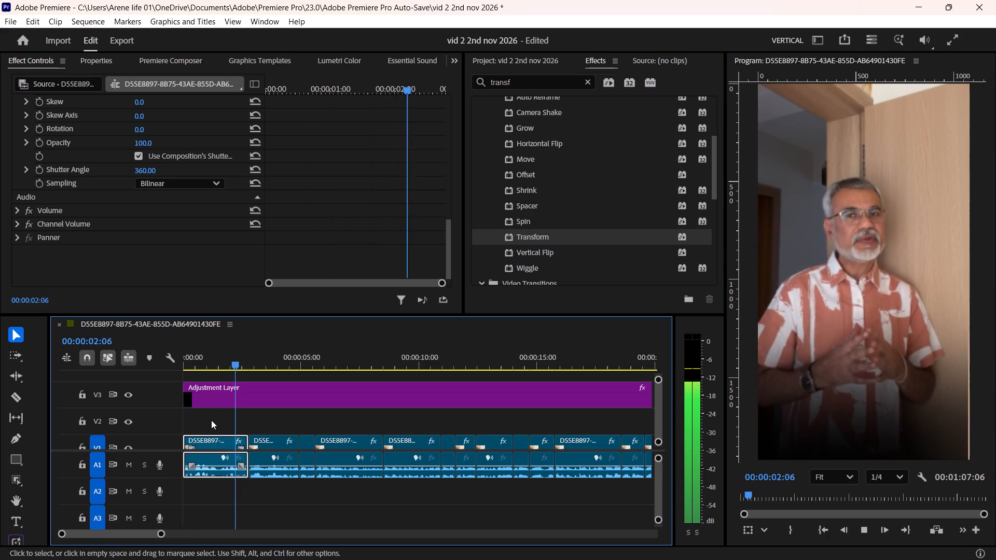
pyautogui.keyDown('alt'); pyautogui.scroll(-4, 211, 420); pyautogui.keyUp('alt')
pyautogui.keyDown('alt'); pyautogui.scroll(5, 211, 420); pyautogui.keyUp('alt')
pyautogui.keyDown('alt'); pyautogui.scroll(-5, 211, 420); pyautogui.keyUp('alt')
pyautogui.press('space')
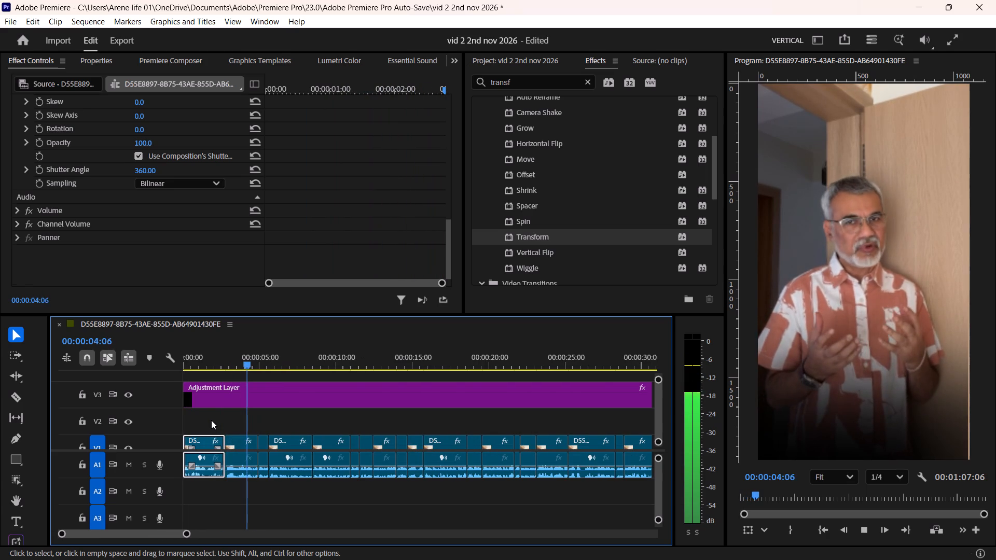
# Deselect the clip and save the project.
pyautogui.click(223, 420)
pyautogui.hotkey('ctrl', 's')
pyautogui.hotkey('ctrl', 's')
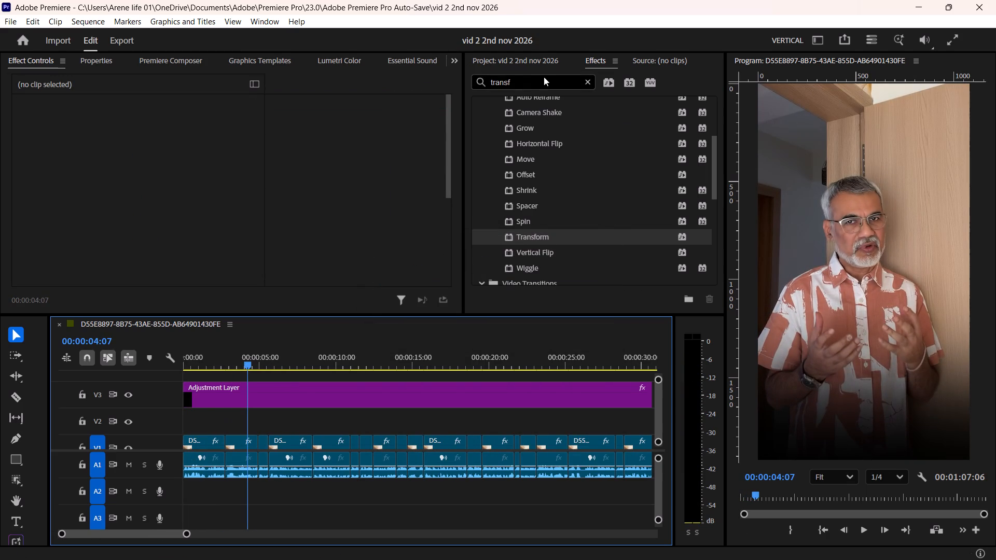
# Create a new bin named "broll" in the project.
pyautogui.click(531, 62)
pyautogui.click(542, 202)
pyautogui.rightClick(542, 202)
pyautogui.click(586, 229)
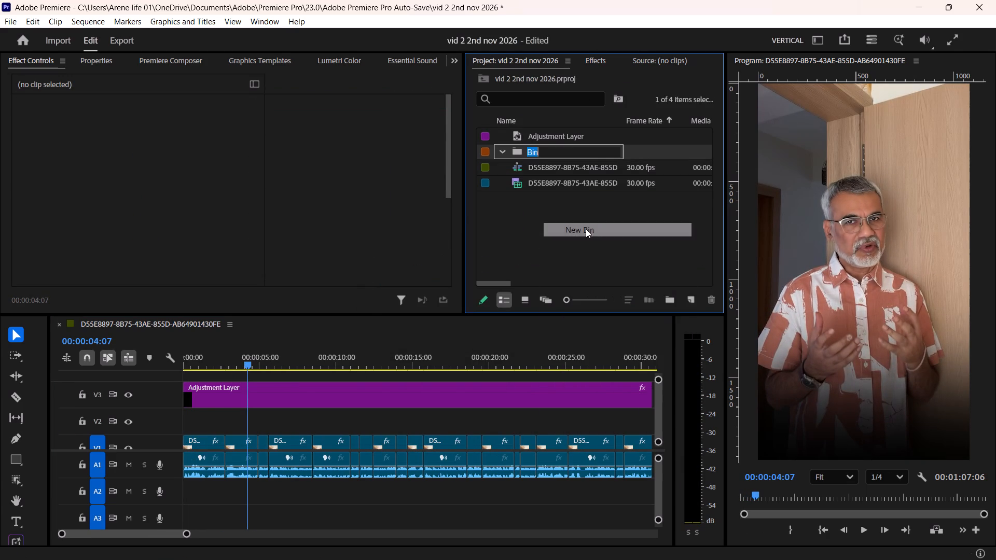
pyautogui.write('broll')
pyautogui.press('Return')
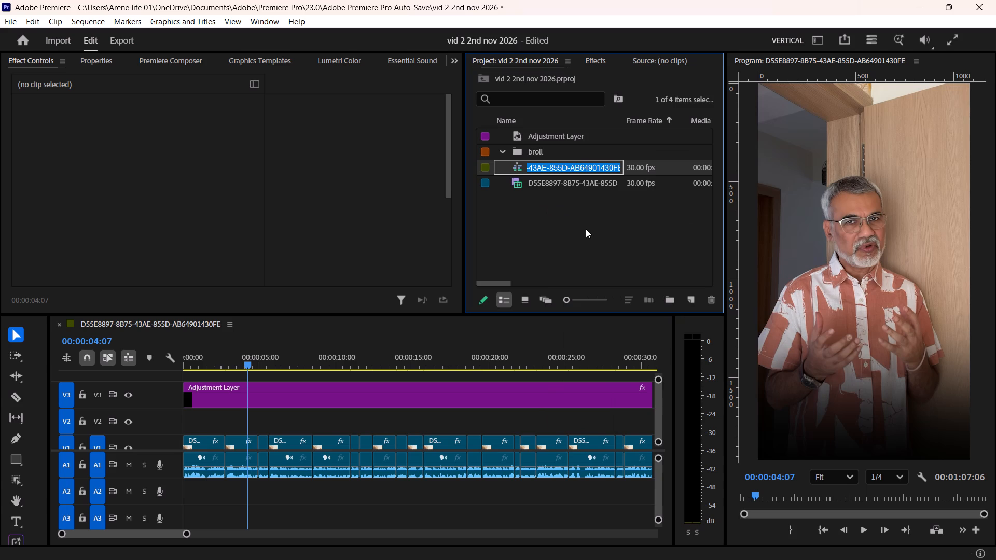
# Import the subtitle file hook_2_hin_2_hinglish.srt from the audio folder into the broll bin.
pyautogui.doubleClick(557, 146)
pyautogui.doubleClick(545, 173)
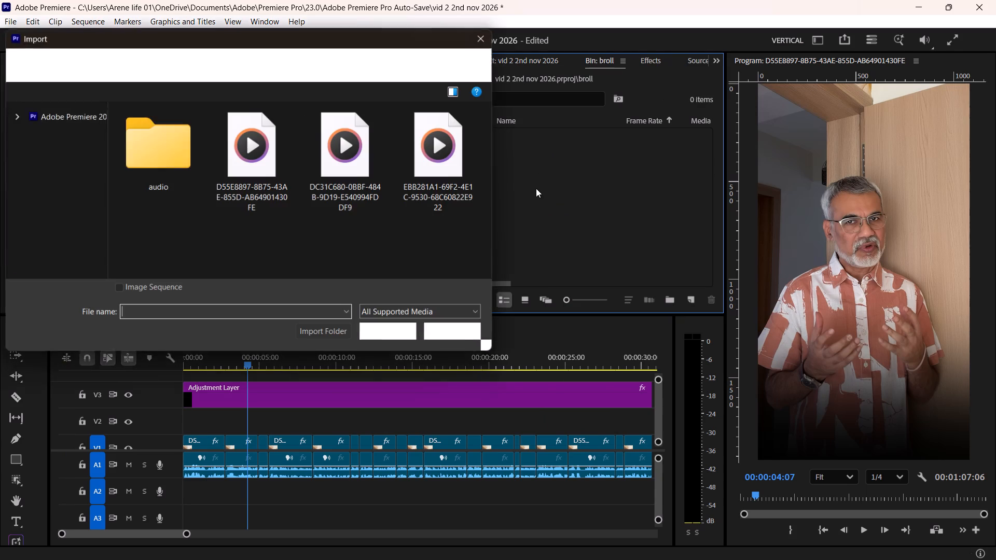
pyautogui.doubleClick(161, 164)
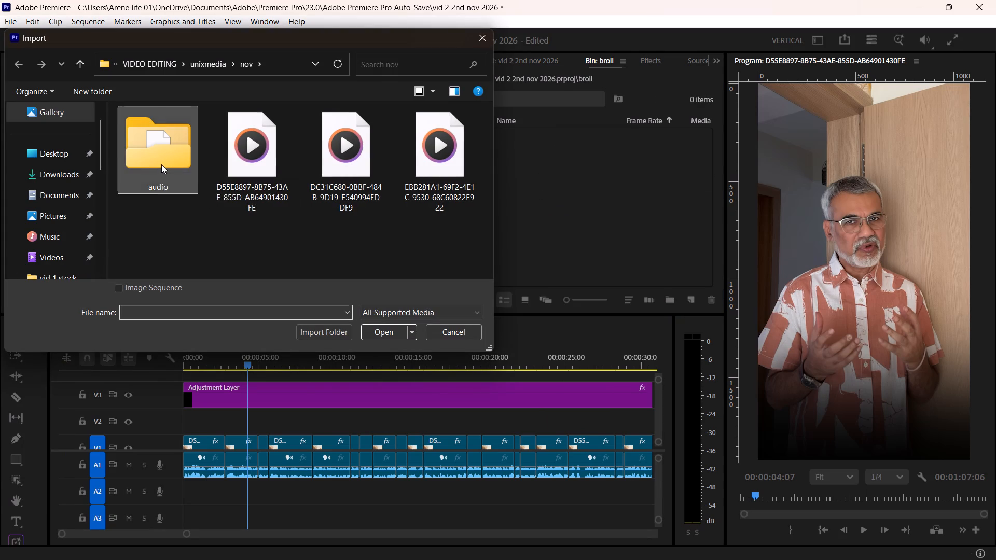
pyautogui.click(189, 145)
pyautogui.click(382, 331)
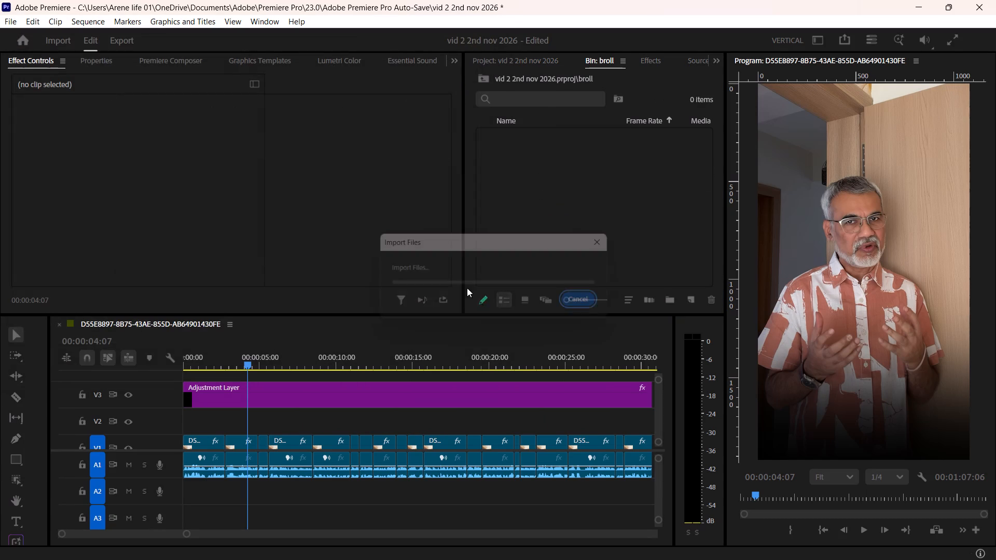
# Add the SRT to the sequence as a new Subtitle caption track with no style, starting at source timecode.
pyautogui.moveTo(551, 138); pyautogui.dragTo(322, 417)
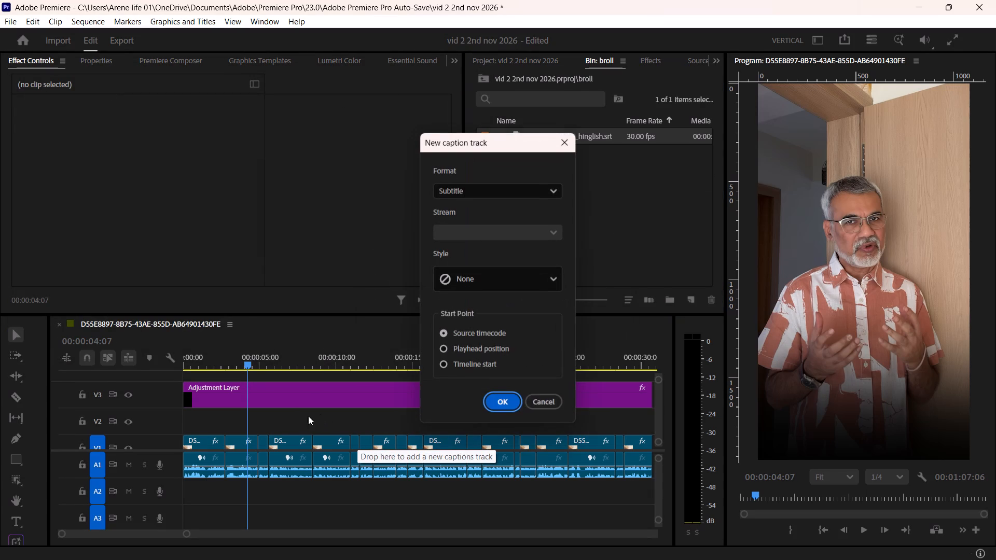
pyautogui.click(505, 400)
# Select the "dina bhara" caption at 00:00:04:00 and open its text properties.
pyautogui.keyDown('alt'); pyautogui.scroll(12, 257, 412); pyautogui.keyUp('alt')
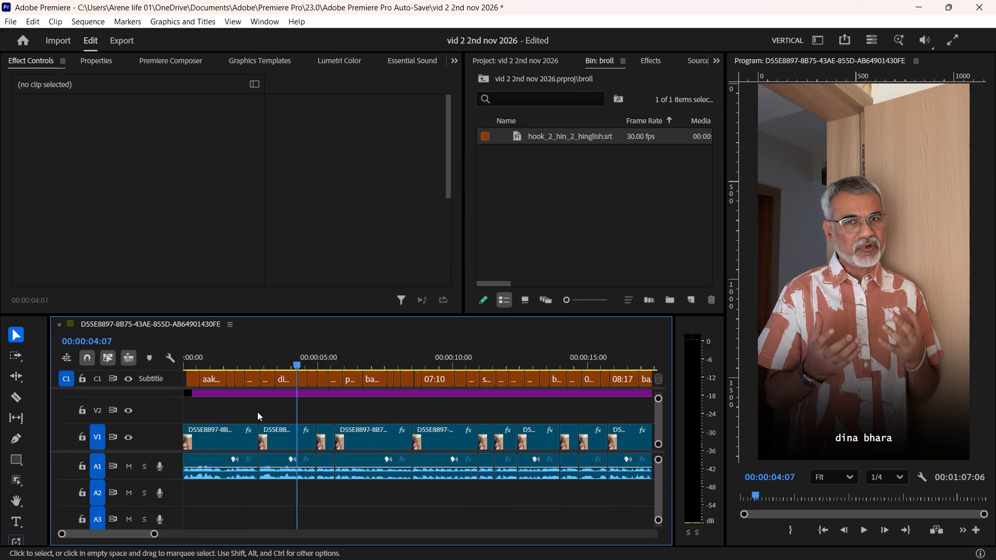
pyautogui.keyDown('alt'); pyautogui.scroll(11, 257, 412); pyautogui.keyUp('alt')
pyautogui.keyDown('ctrl'); pyautogui.scroll(4, 358, 409); pyautogui.keyUp('ctrl')
pyautogui.keyDown('alt'); pyautogui.scroll(5, 375, 413); pyautogui.keyUp('alt')
pyautogui.keyDown('ctrl'); pyautogui.scroll(3, 384, 409); pyautogui.keyUp('ctrl')
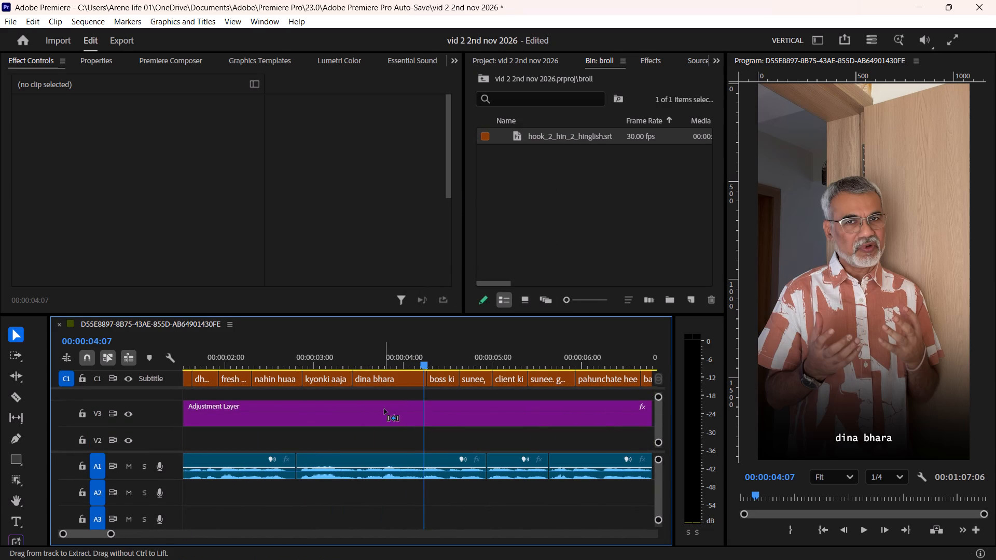
pyautogui.click(403, 363)
pyautogui.click(395, 386)
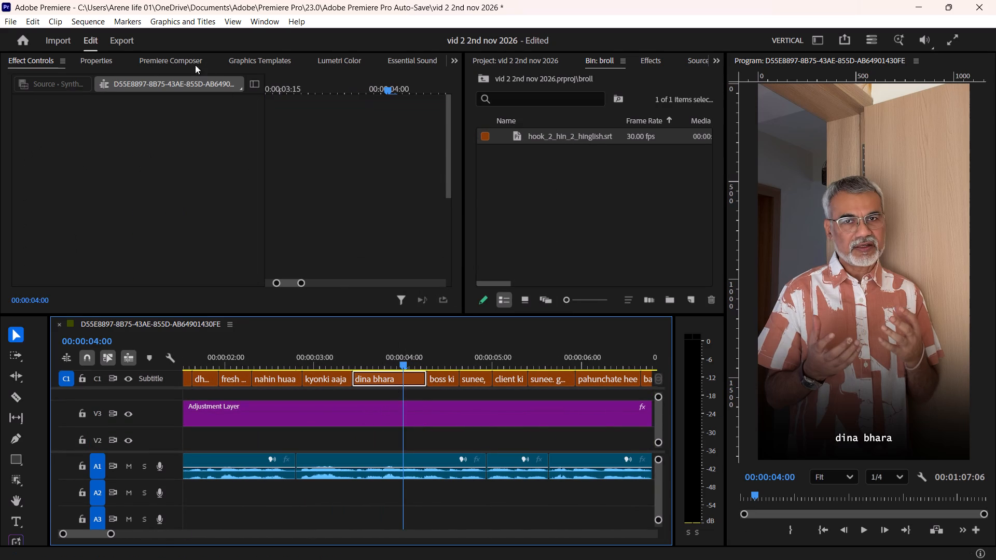
pyautogui.click(252, 60)
pyautogui.click(94, 60)
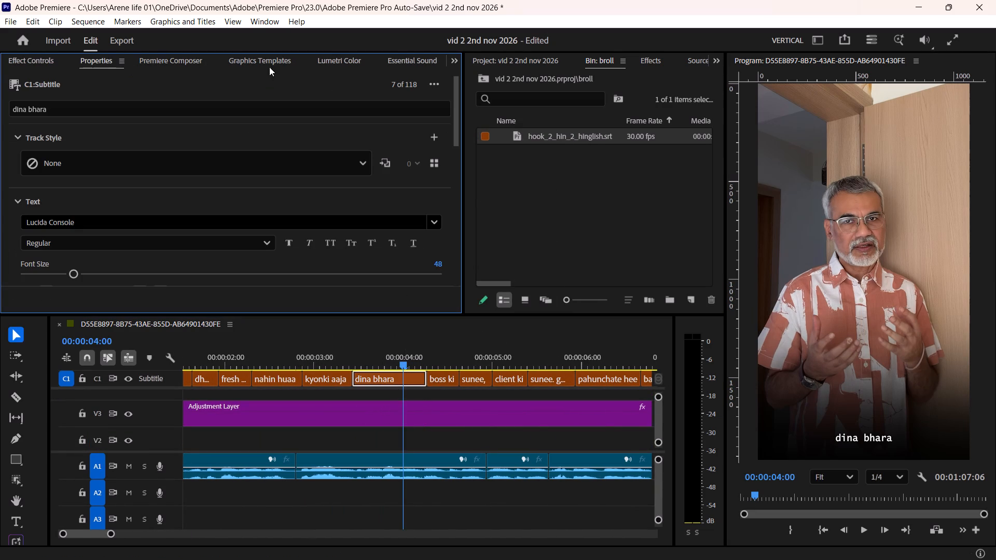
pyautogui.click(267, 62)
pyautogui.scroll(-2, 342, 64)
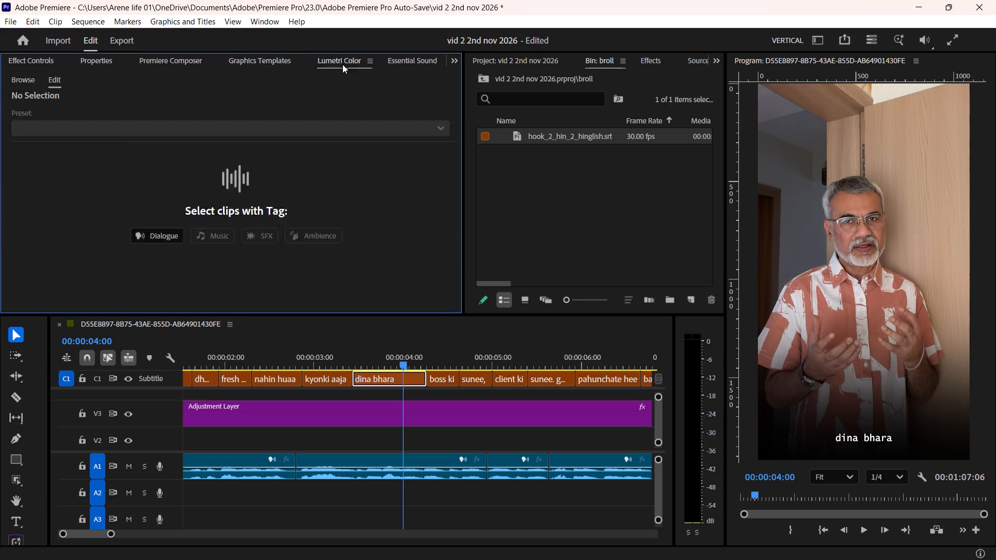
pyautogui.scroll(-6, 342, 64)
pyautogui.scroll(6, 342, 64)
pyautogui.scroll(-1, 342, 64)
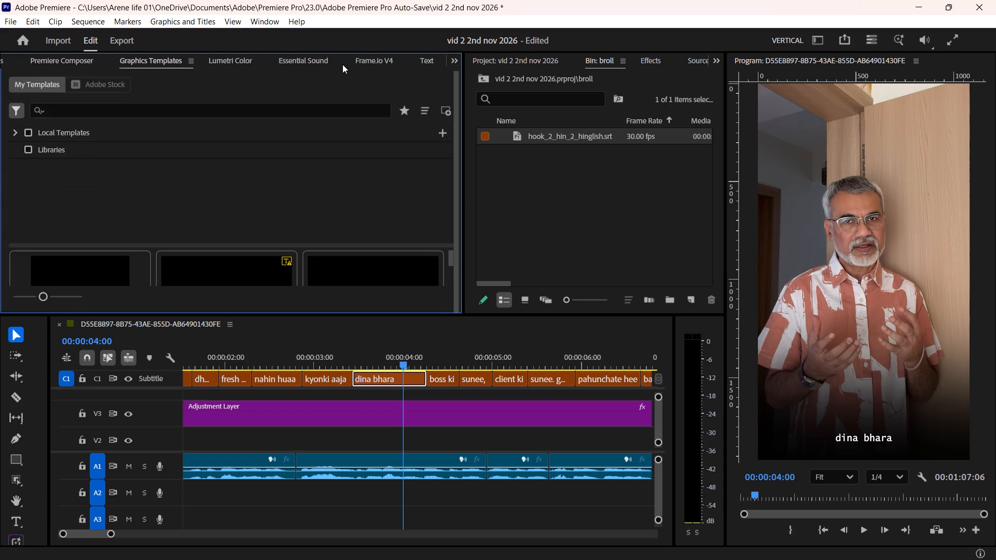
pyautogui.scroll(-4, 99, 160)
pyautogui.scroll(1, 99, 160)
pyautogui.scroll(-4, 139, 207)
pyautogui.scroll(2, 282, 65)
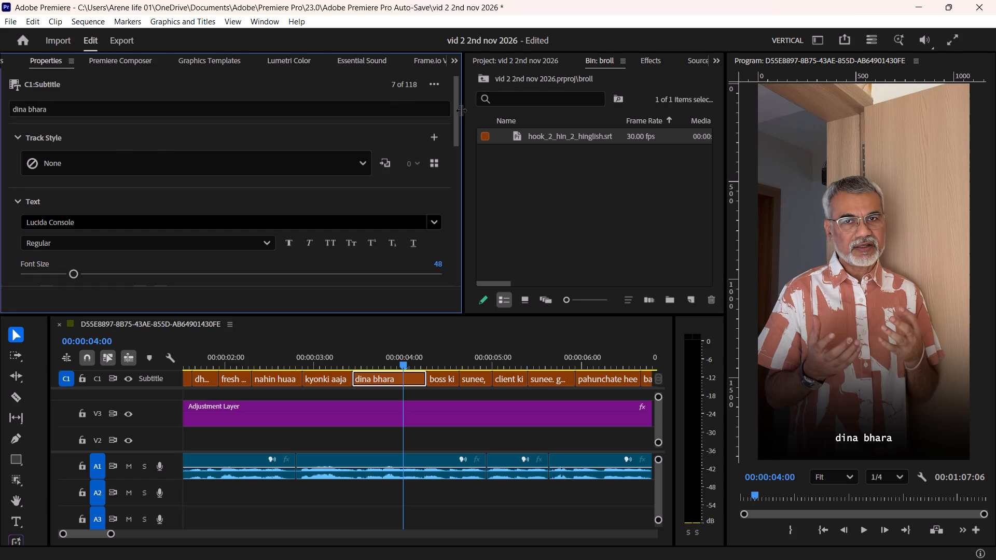
# Set the "dina bhara" caption's font to SF Pro Display Bold.
pyautogui.moveTo(462, 110); pyautogui.dragTo(534, 128)
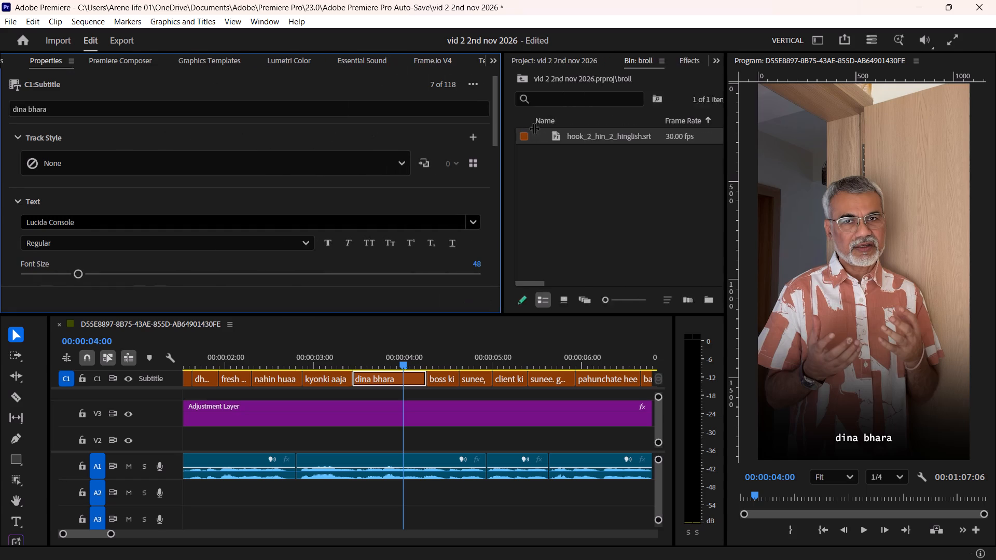
pyautogui.moveTo(534, 128); pyautogui.dragTo(507, 143)
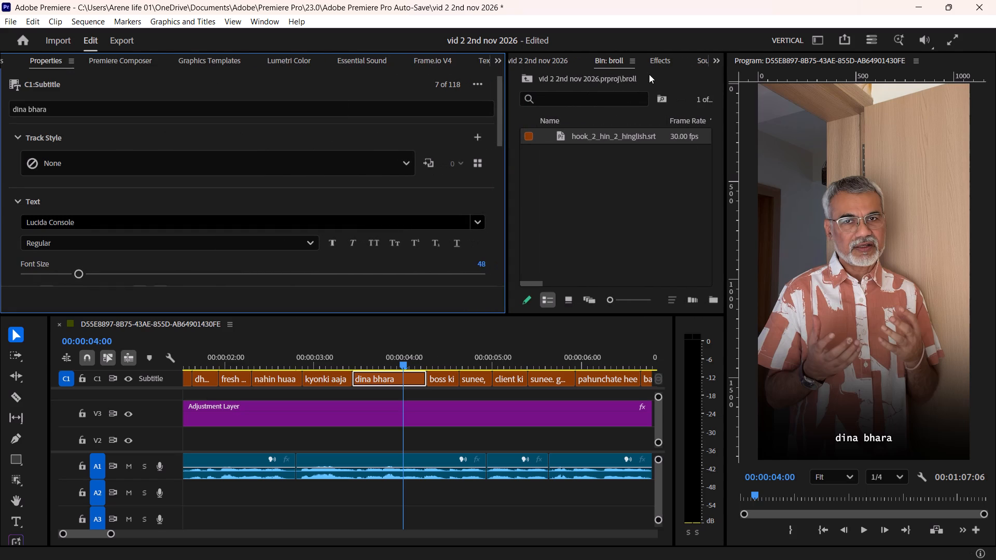
pyautogui.scroll(-3, 143, 202)
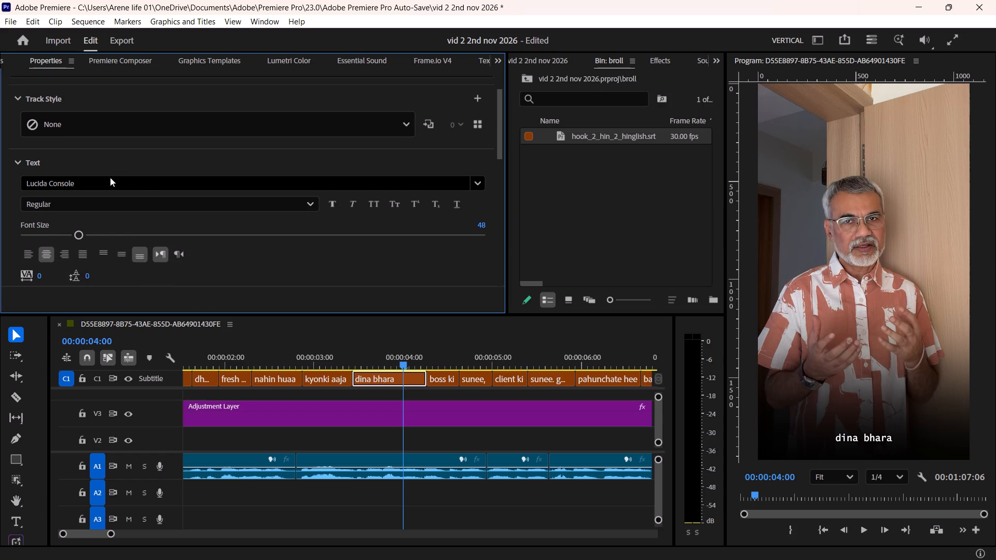
pyautogui.click(108, 181)
pyautogui.press('a')
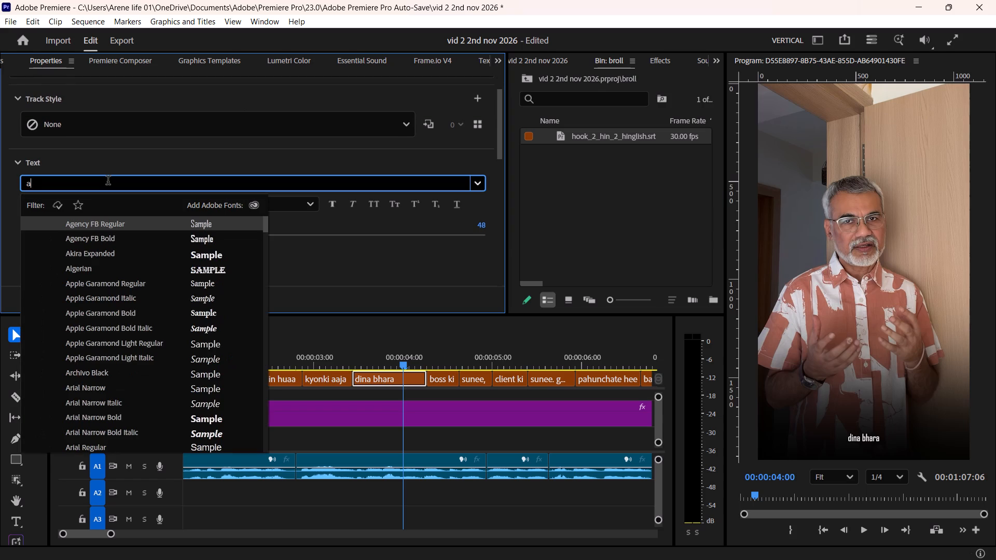
pyautogui.hotkey('ctrl', 'a')
pyautogui.write('sf')
pyautogui.press('space')
pyautogui.write('pro')
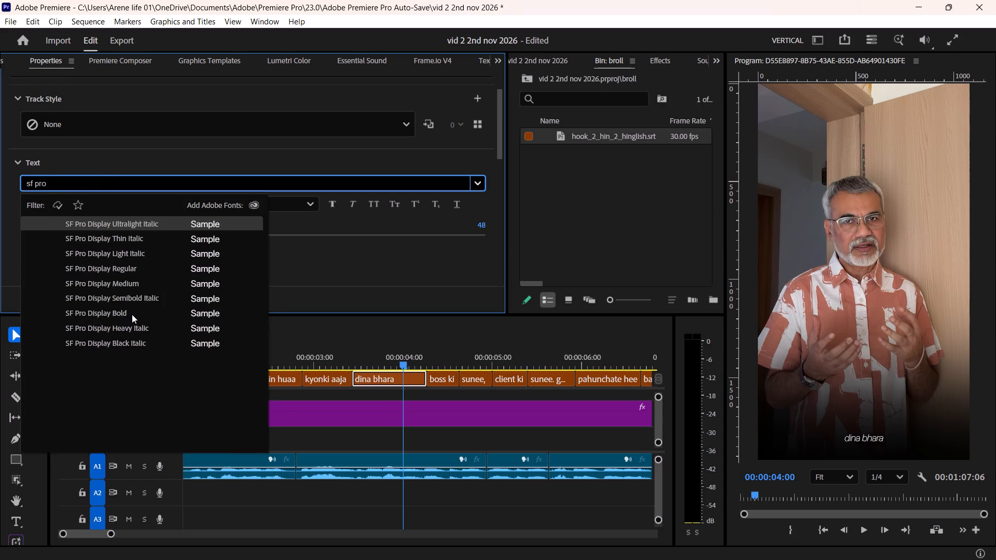
pyautogui.click(132, 313)
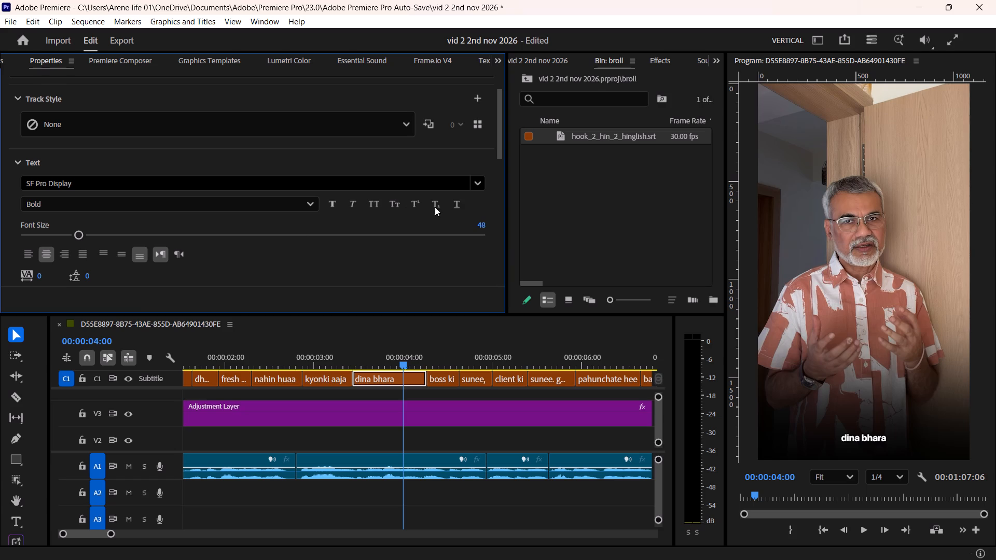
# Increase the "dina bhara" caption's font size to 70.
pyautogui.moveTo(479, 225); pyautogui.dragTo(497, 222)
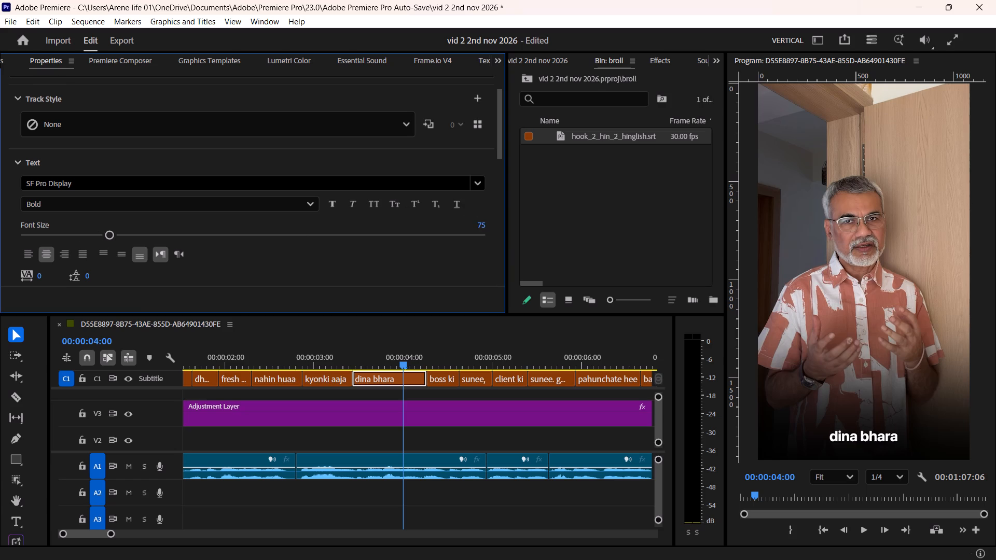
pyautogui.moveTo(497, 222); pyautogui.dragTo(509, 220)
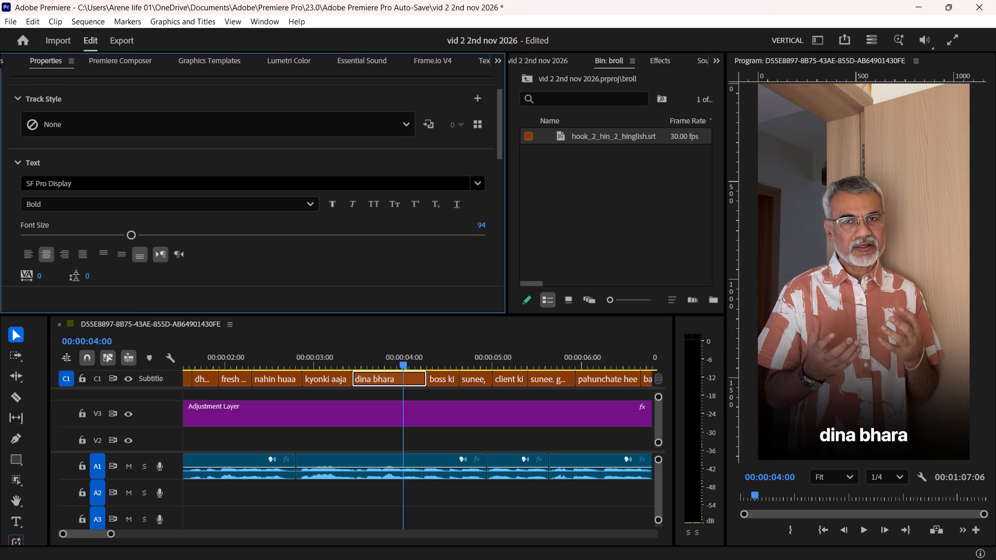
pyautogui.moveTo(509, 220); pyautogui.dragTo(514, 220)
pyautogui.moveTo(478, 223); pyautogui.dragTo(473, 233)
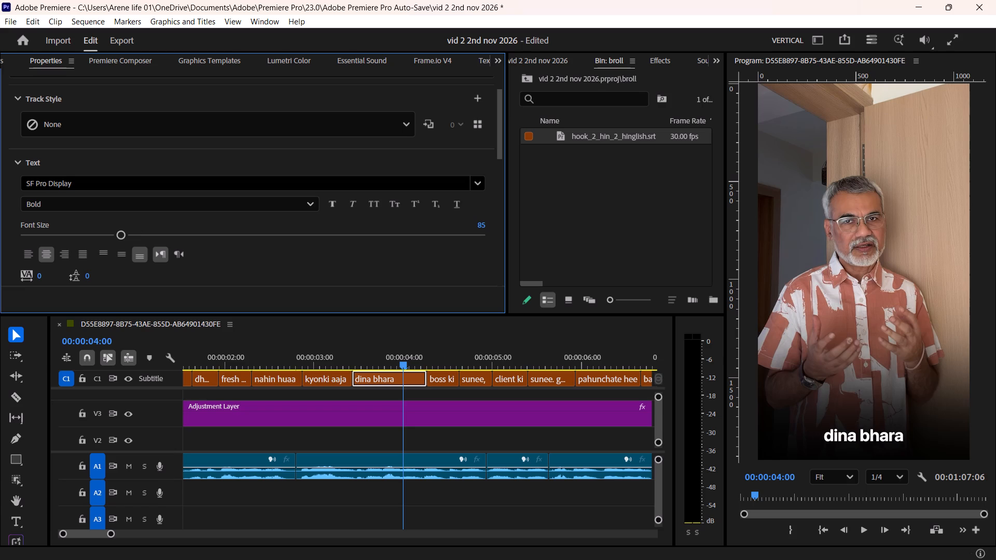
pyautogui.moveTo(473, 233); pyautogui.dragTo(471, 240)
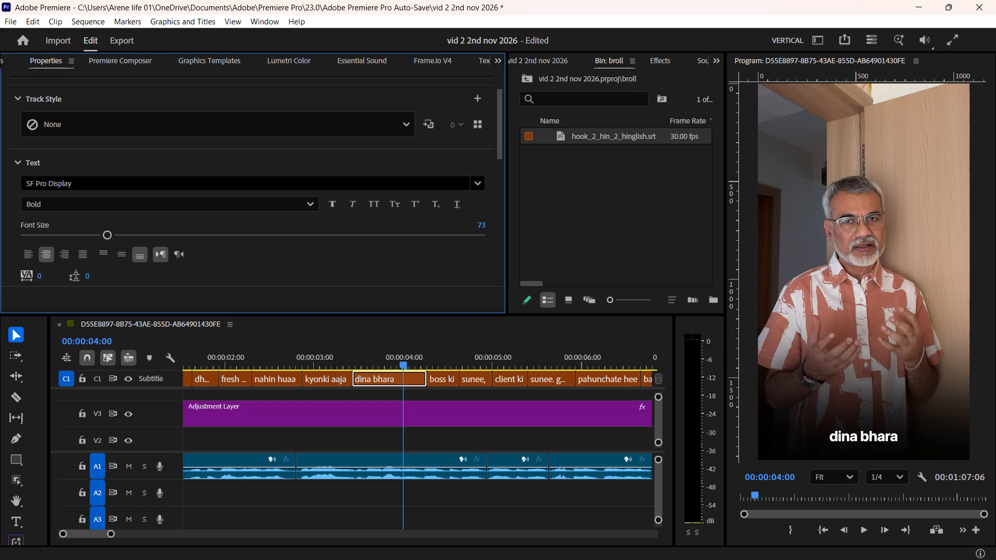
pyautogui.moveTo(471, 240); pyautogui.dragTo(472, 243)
# Anchor the "dina bhara" caption to the middle-centre zone and offset it vertically by 284.
pyautogui.scroll(-11, 310, 244)
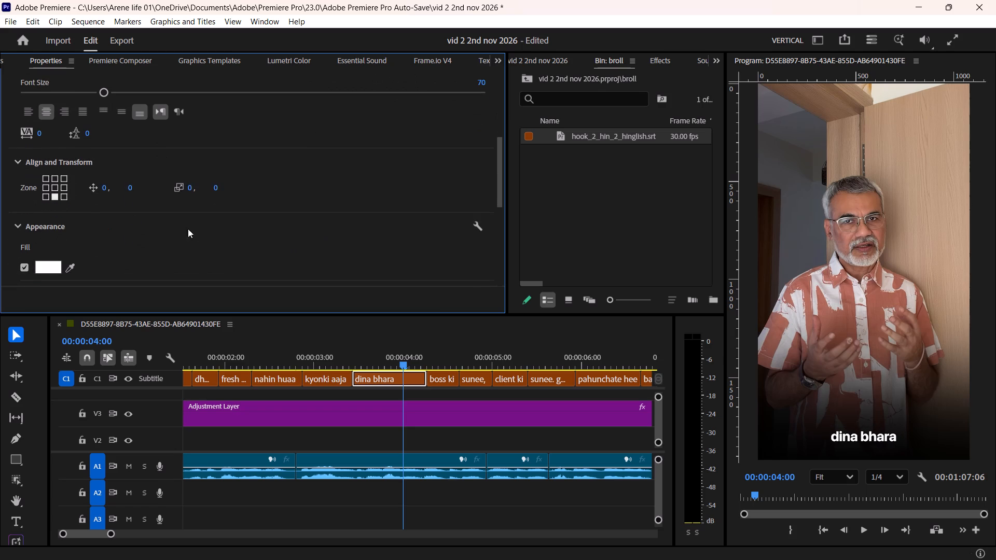
pyautogui.click(54, 188)
pyautogui.moveTo(130, 189); pyautogui.dragTo(190, 65)
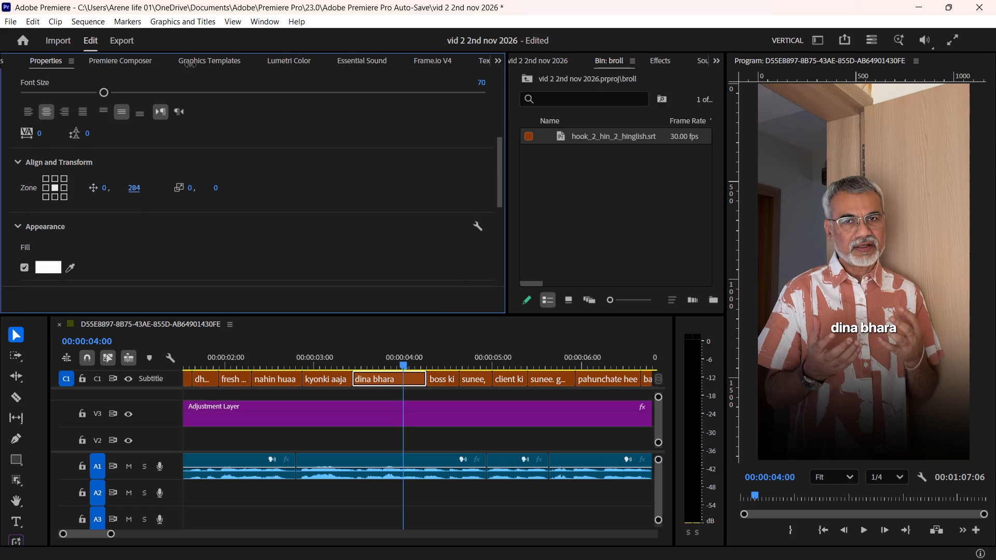
pyautogui.moveTo(190, 65); pyautogui.dragTo(191, 65)
# Set the "dina bhara" caption's font size to 80.
pyautogui.scroll(4, 172, 158)
pyautogui.moveTo(105, 142); pyautogui.dragTo(118, 142)
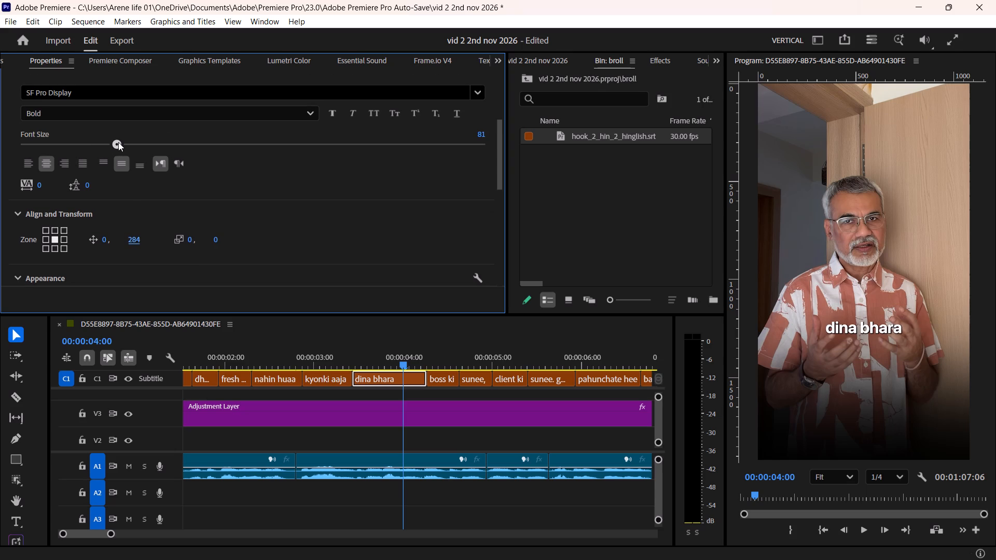
pyautogui.moveTo(118, 142); pyautogui.dragTo(117, 152)
pyautogui.moveTo(117, 152); pyautogui.dragTo(117, 155)
# Lower the "dina bhara" caption by setting its vertical offset to 313.
pyautogui.scroll(-4, 198, 206)
pyautogui.moveTo(132, 192); pyautogui.dragTo(142, 181)
# Set the caption shadow's size to 7.3 and raise its blur to just over 50.
pyautogui.scroll(-20, 229, 142)
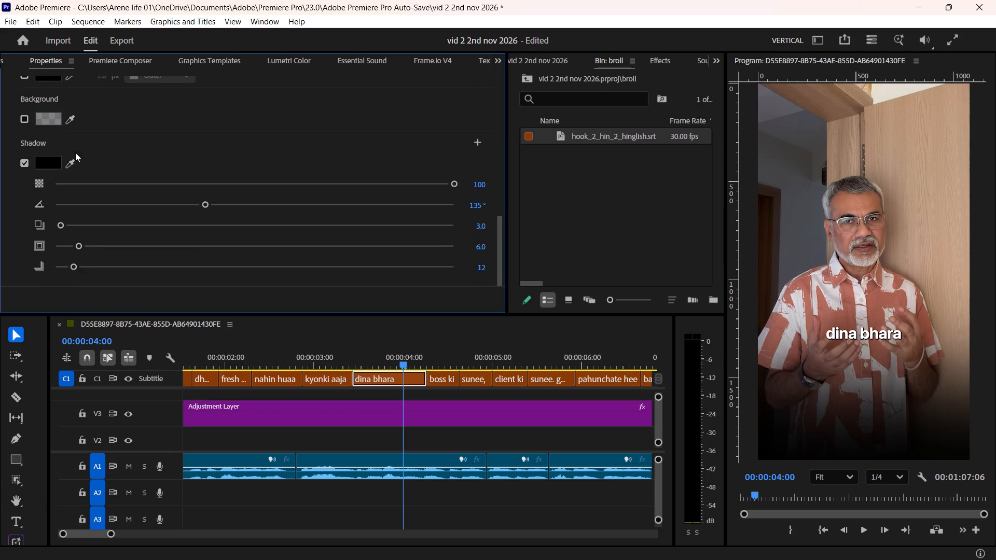
pyautogui.scroll(-5, 86, 149)
pyautogui.click(79, 248)
pyautogui.moveTo(74, 268); pyautogui.dragTo(135, 270)
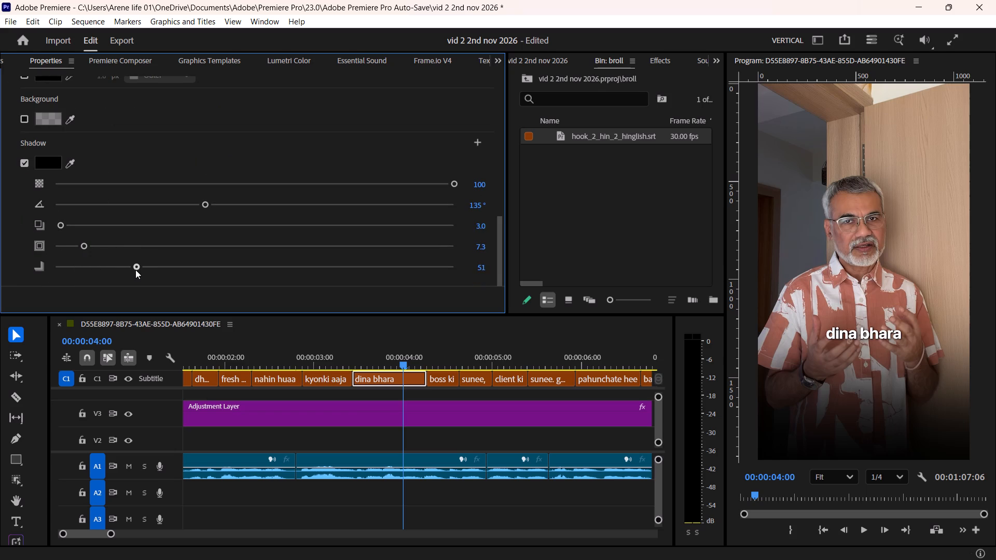
pyautogui.moveTo(135, 270); pyautogui.dragTo(139, 270)
# Change the "dina bhara" caption's font weight to SF Pro Display Medium.
pyautogui.scroll(8, 236, 169)
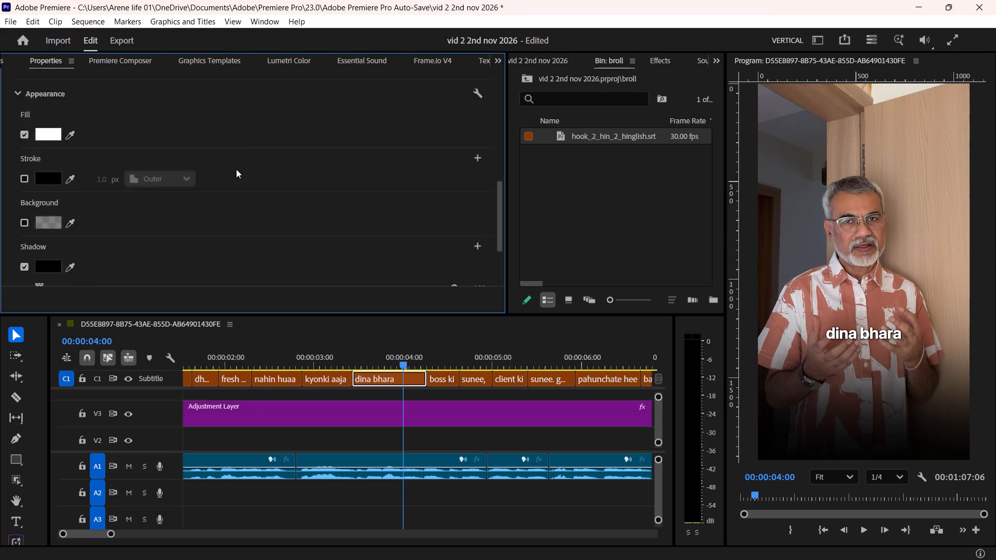
pyautogui.scroll(18, 236, 169)
pyautogui.click(156, 161)
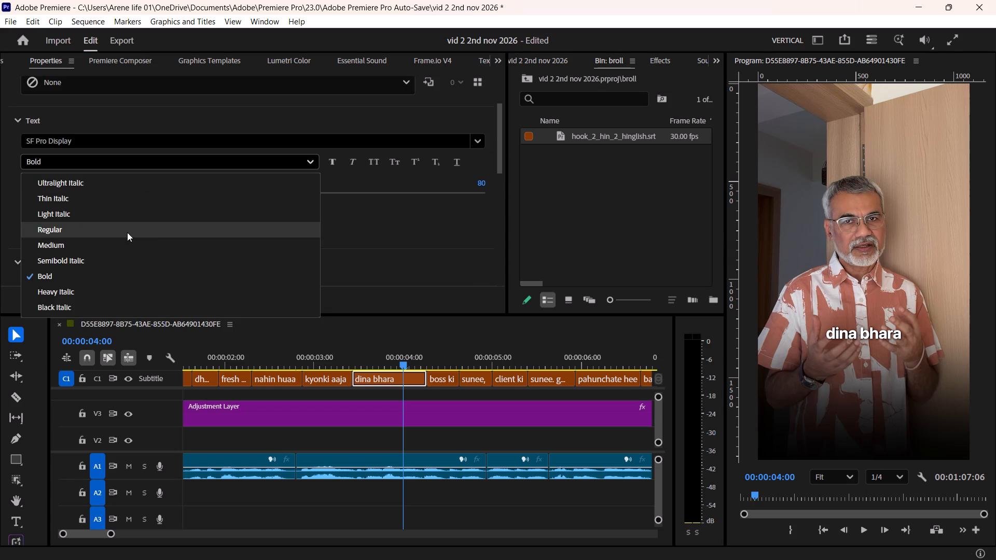
pyautogui.click(116, 245)
# Enable the caption's background box and set its opacity to 80.
pyautogui.scroll(-10, 197, 241)
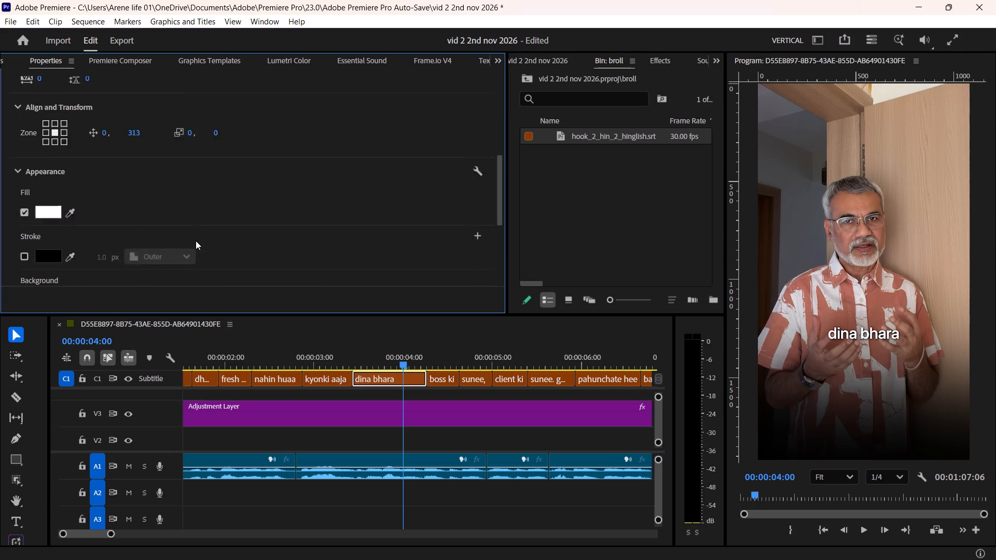
pyautogui.scroll(-14, 196, 241)
pyautogui.scroll(4, 111, 195)
pyautogui.click(19, 196)
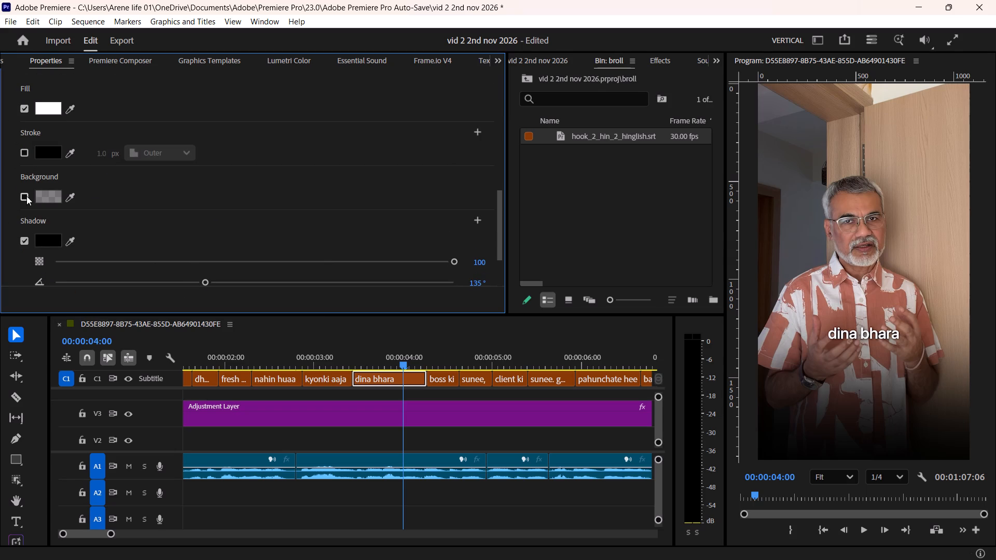
pyautogui.click(26, 195)
pyautogui.scroll(-4, 101, 190)
pyautogui.moveTo(54, 167); pyautogui.dragTo(219, 172)
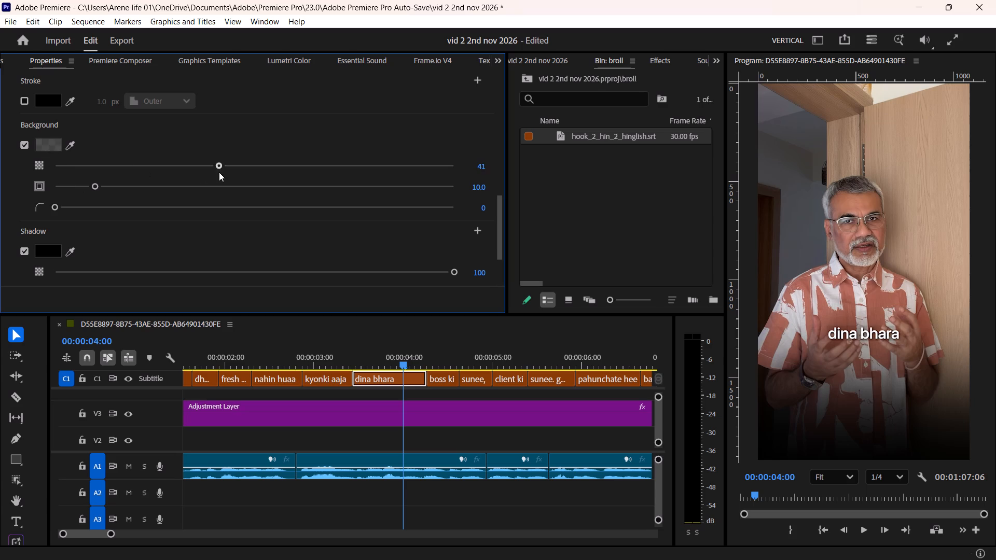
pyautogui.moveTo(219, 172); pyautogui.dragTo(360, 172)
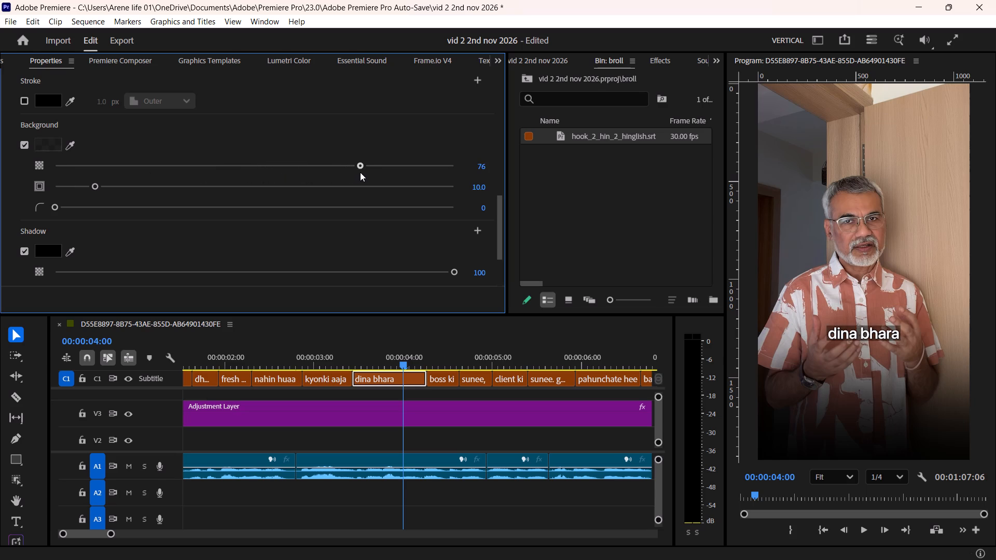
pyautogui.moveTo(360, 172); pyautogui.dragTo(374, 178)
# Set the caption background's size to 20.9 and its corner radius to 14.
pyautogui.moveTo(95, 187); pyautogui.dragTo(127, 186)
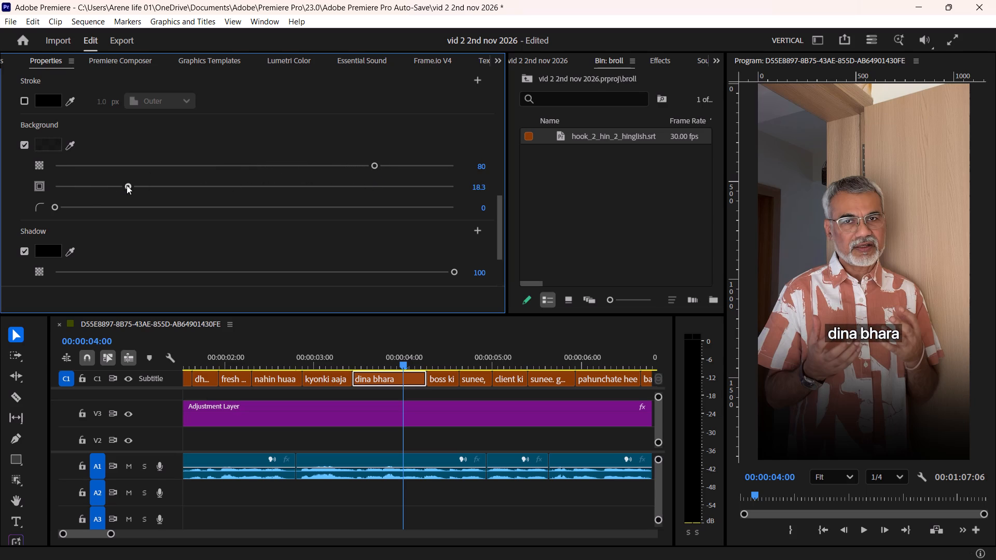
pyautogui.moveTo(58, 207); pyautogui.dragTo(100, 213)
pyautogui.moveTo(100, 213); pyautogui.dragTo(108, 214)
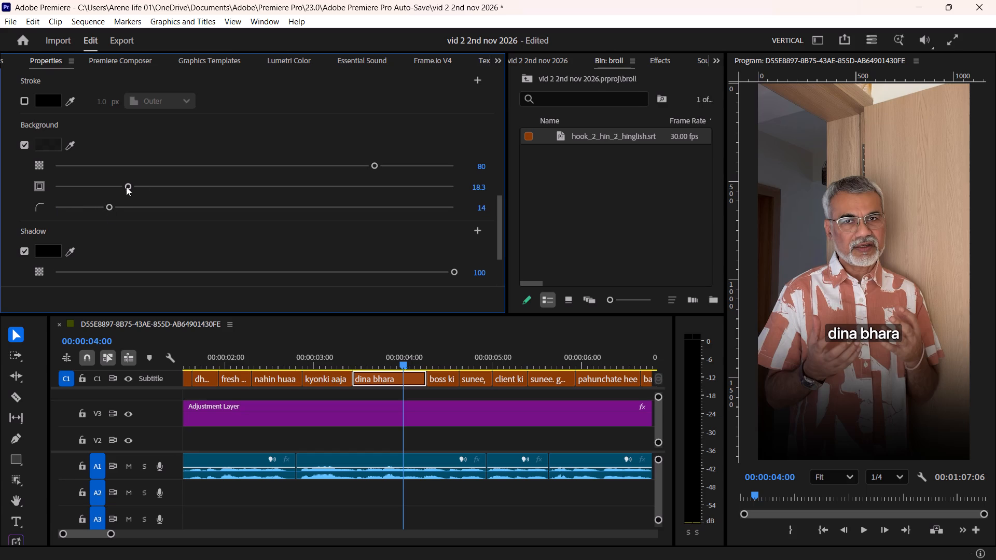
pyautogui.moveTo(132, 186); pyautogui.dragTo(137, 188)
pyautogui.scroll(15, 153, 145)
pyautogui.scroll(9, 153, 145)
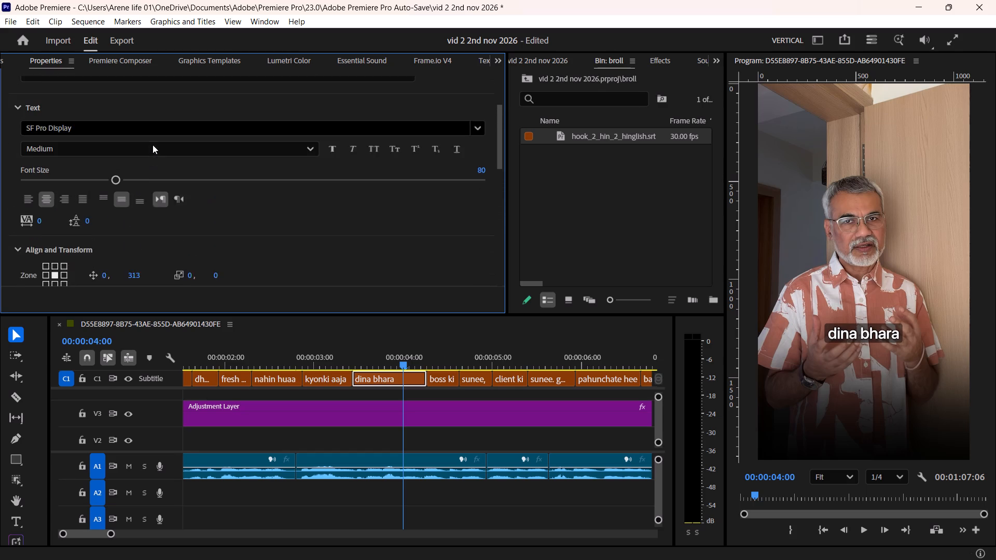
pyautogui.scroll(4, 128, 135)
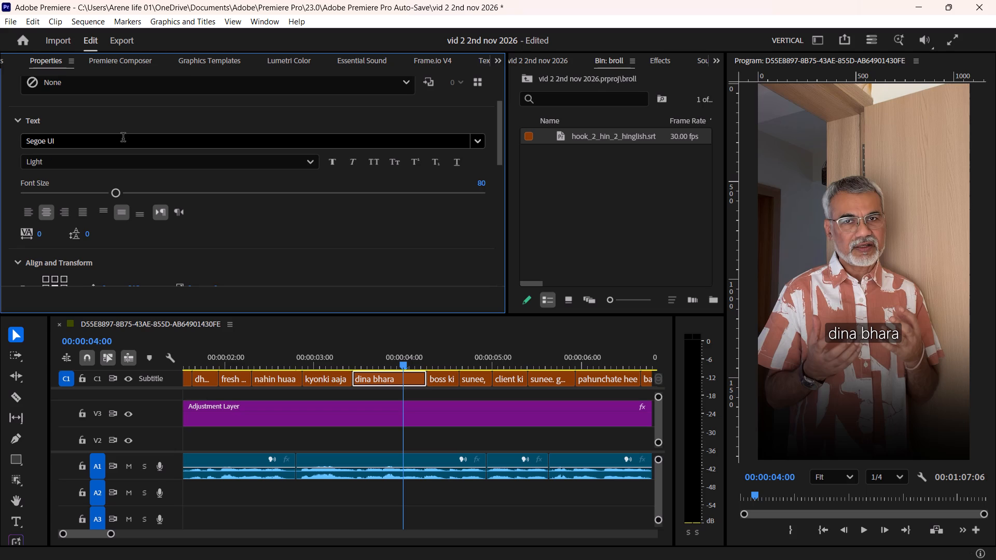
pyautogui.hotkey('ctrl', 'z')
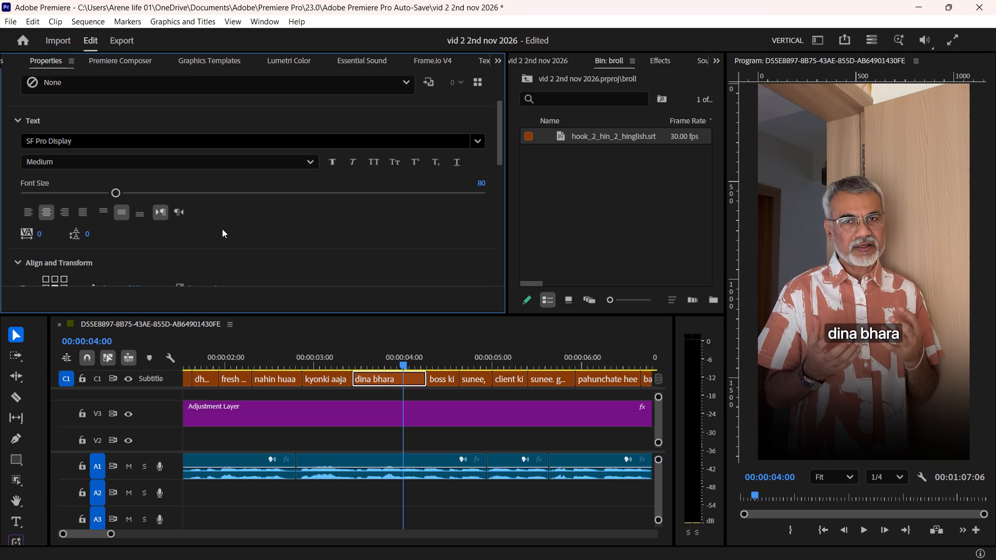
# Change the caption background colour to the beige sampled from the wooden door in the video.
pyautogui.scroll(15, 220, 229)
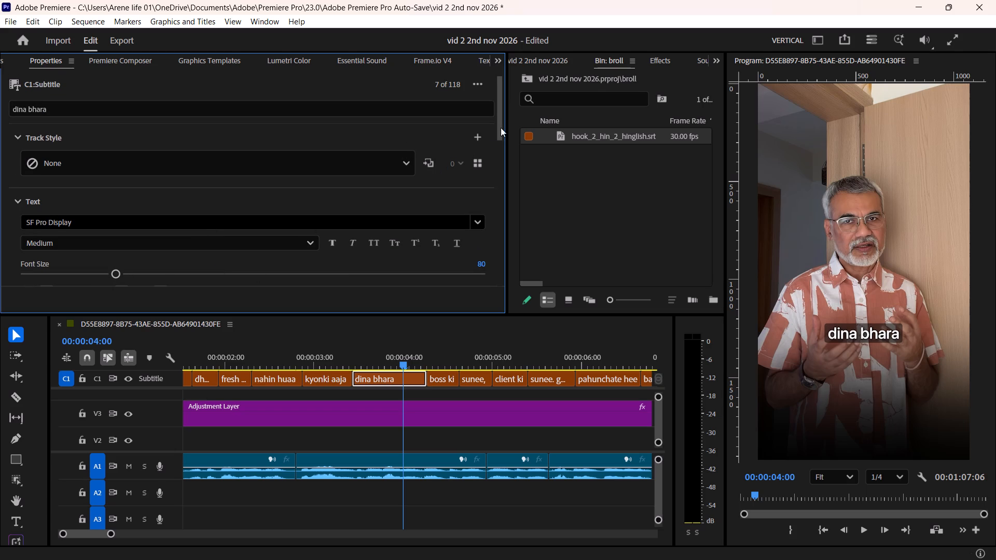
pyautogui.moveTo(497, 125); pyautogui.dragTo(480, 232)
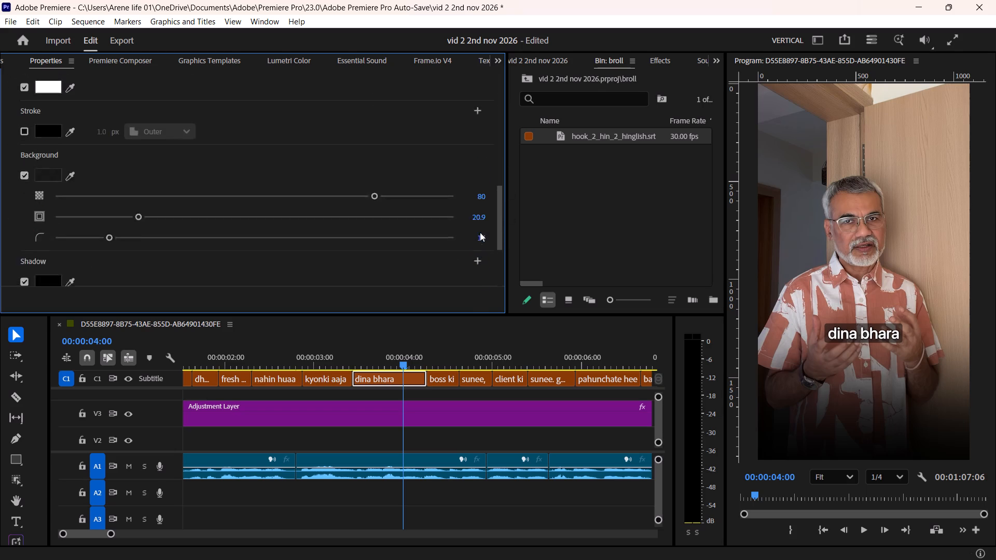
pyautogui.moveTo(480, 232); pyautogui.dragTo(482, 223)
pyautogui.click(71, 217)
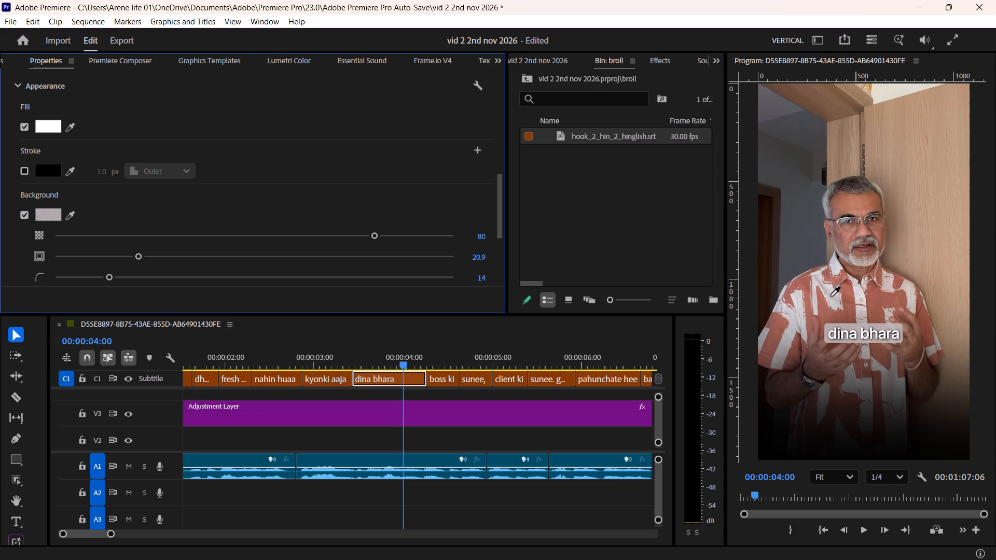
pyautogui.click(903, 160)
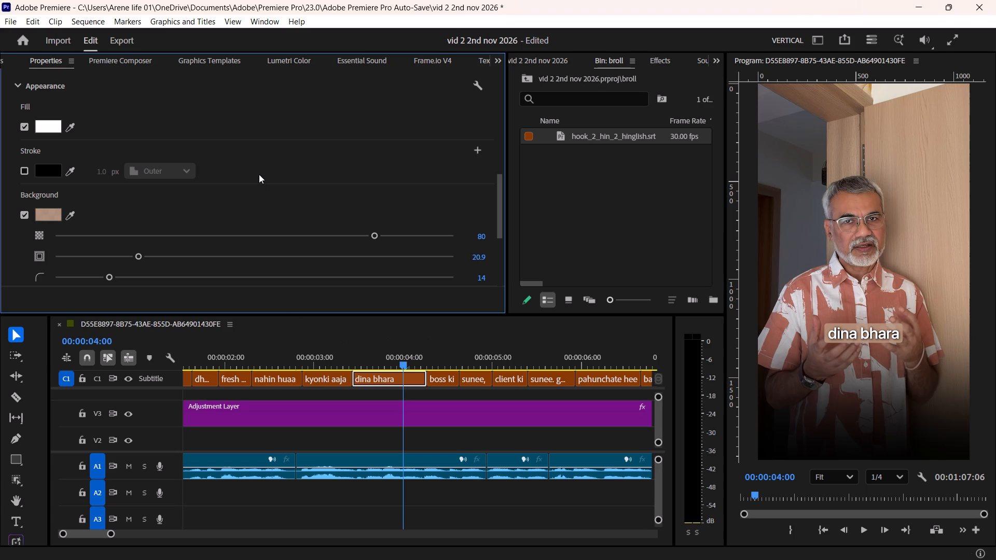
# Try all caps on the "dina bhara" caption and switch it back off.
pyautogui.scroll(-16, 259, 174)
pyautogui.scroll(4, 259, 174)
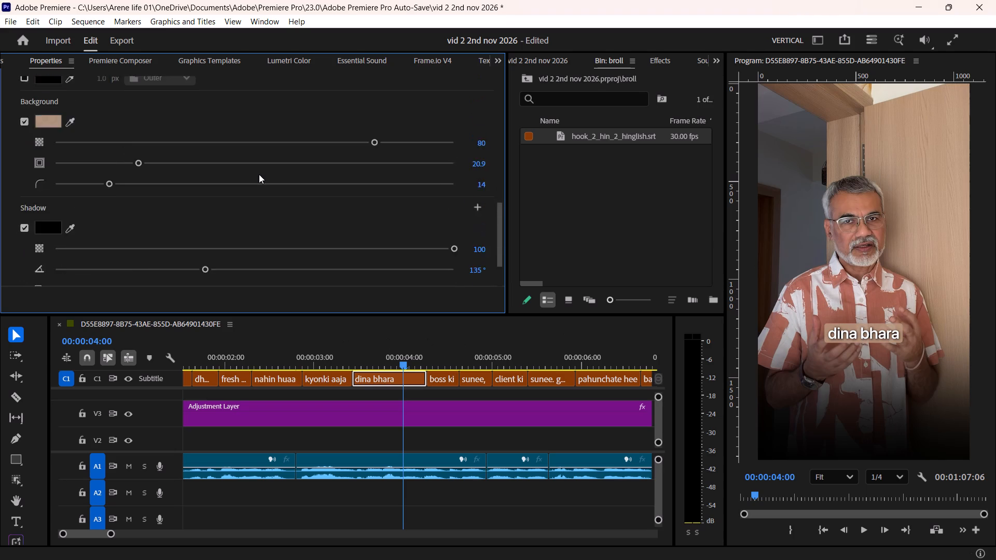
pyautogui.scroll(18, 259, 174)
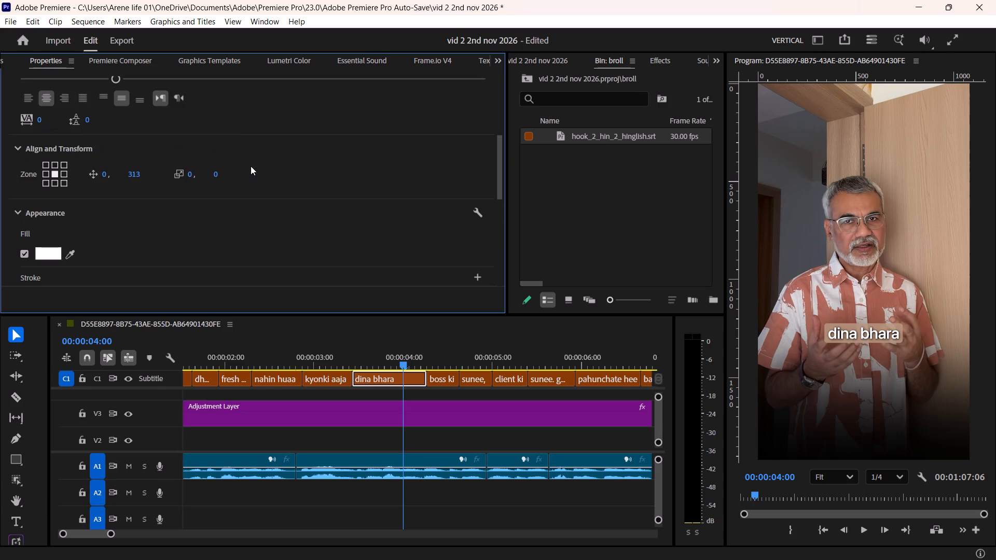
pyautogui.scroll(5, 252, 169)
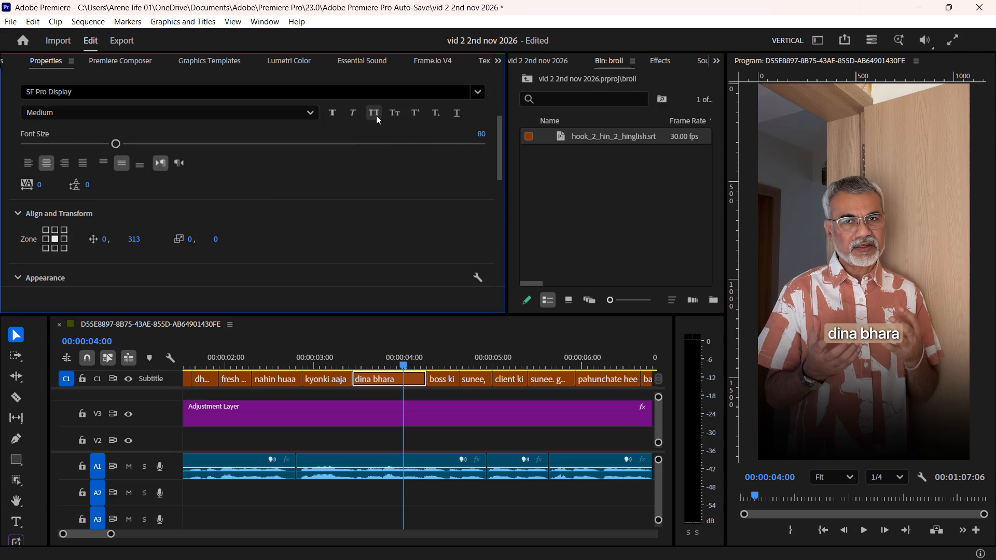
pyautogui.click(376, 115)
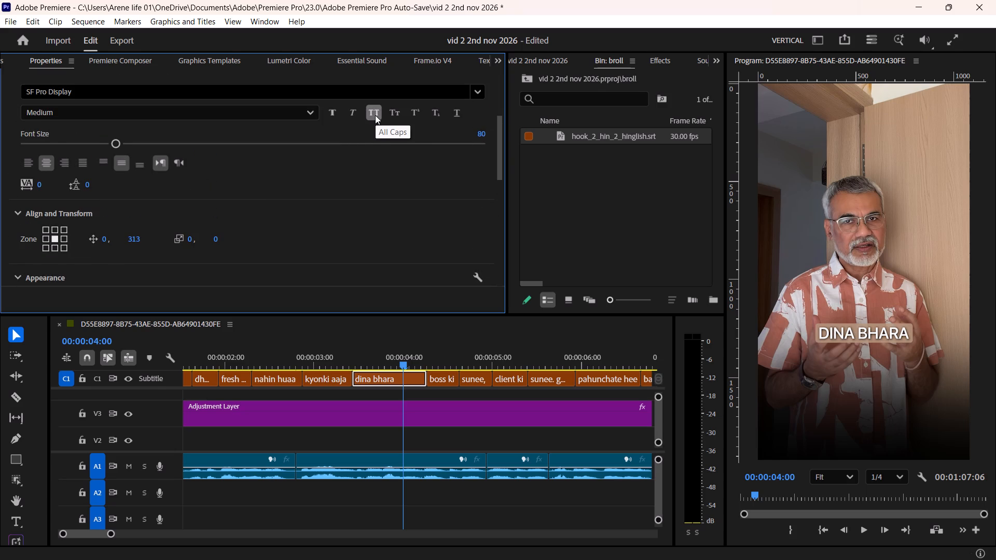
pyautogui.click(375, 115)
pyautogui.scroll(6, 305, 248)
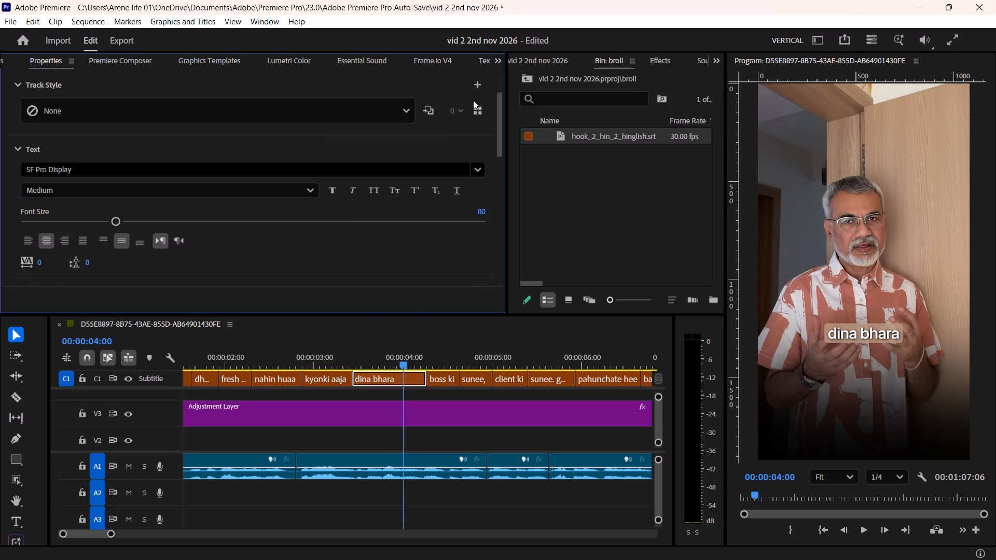
# Save the styled caption's look as a new text style in the project and apply it to the subtitle track.
pyautogui.click(477, 87)
pyautogui.click(504, 102)
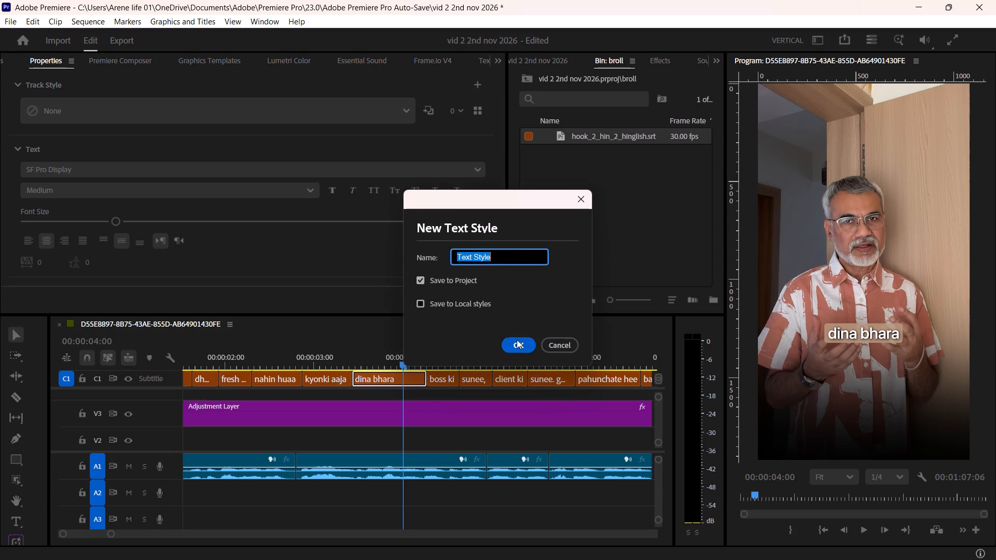
pyautogui.click(519, 347)
# Play the opening seconds of the sequence to check the styled captions and their timing against the speech.
pyautogui.keyDown('alt'); pyautogui.scroll(4, 343, 400); pyautogui.keyUp('alt')
pyautogui.click(403, 379)
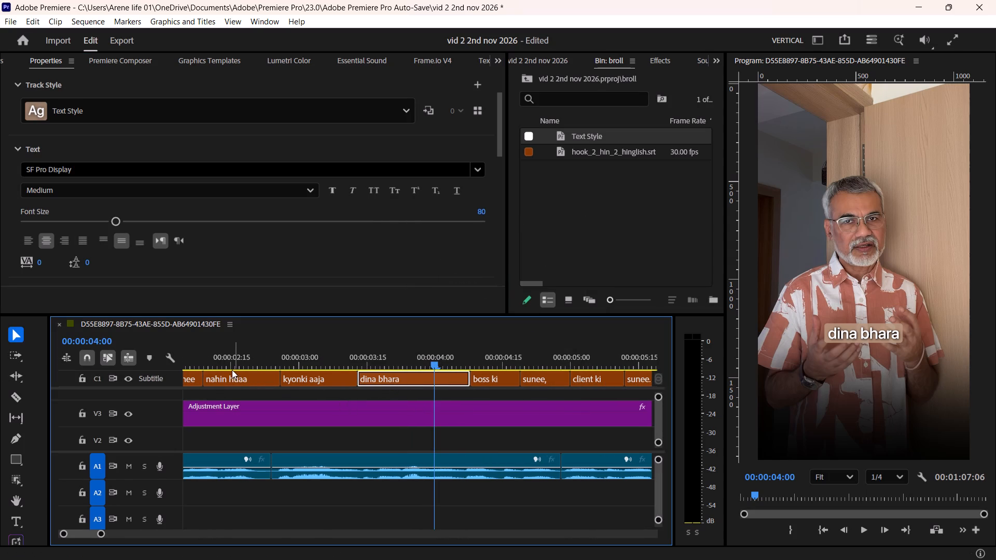
pyautogui.moveTo(231, 370); pyautogui.dragTo(178, 377)
pyautogui.moveTo(201, 350); pyautogui.dragTo(175, 374)
pyautogui.scroll(20, 183, 379)
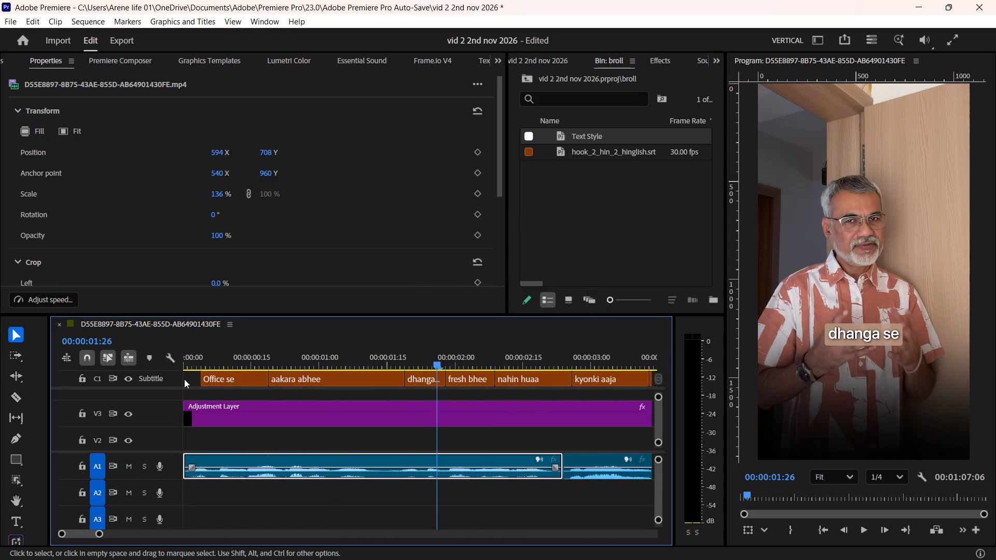
pyautogui.keyDown('alt'); pyautogui.scroll(-5, 185, 380); pyautogui.keyUp('alt')
pyautogui.scroll(1, 186, 381)
pyautogui.moveTo(205, 362); pyautogui.dragTo(181, 376)
pyautogui.press('space')
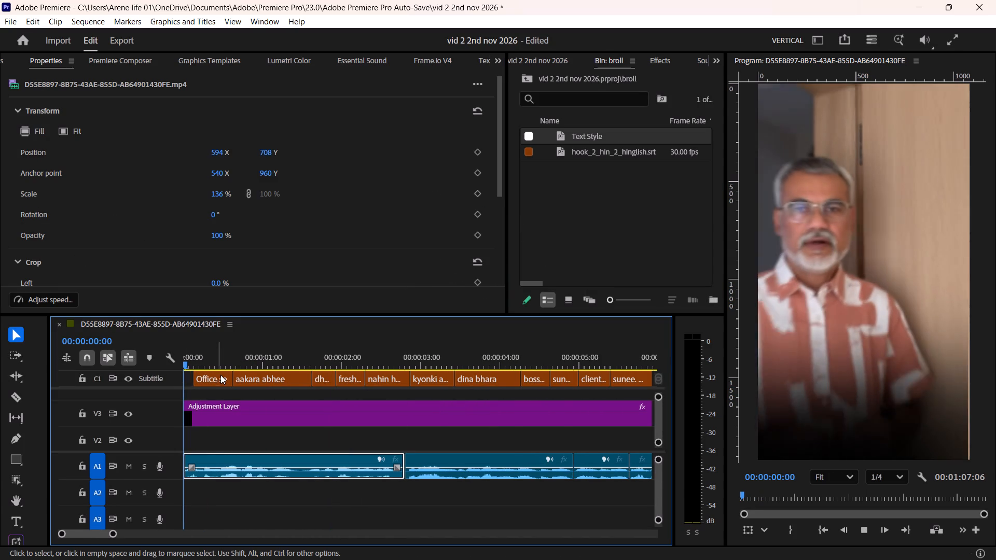
pyautogui.press('space')
pyautogui.click(279, 376)
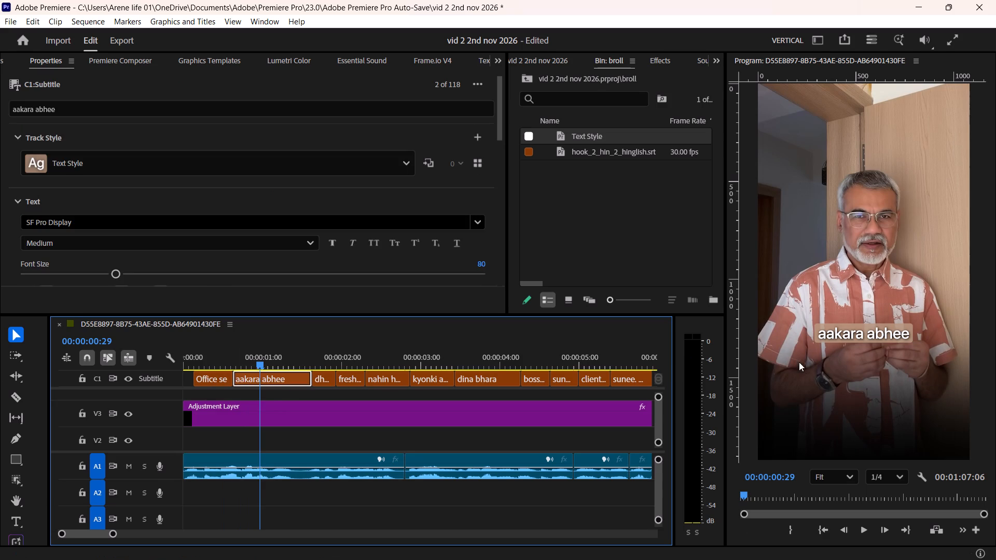
pyautogui.press('space')
pyautogui.press('space')
pyautogui.moveTo(284, 357); pyautogui.dragTo(189, 374)
pyautogui.press('space')
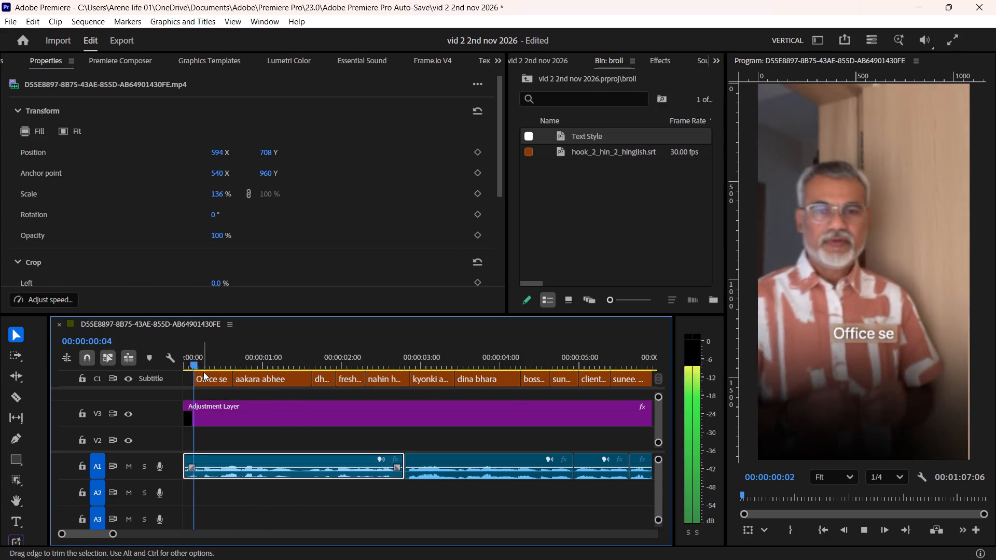
pyautogui.press('space')
pyautogui.click(282, 374)
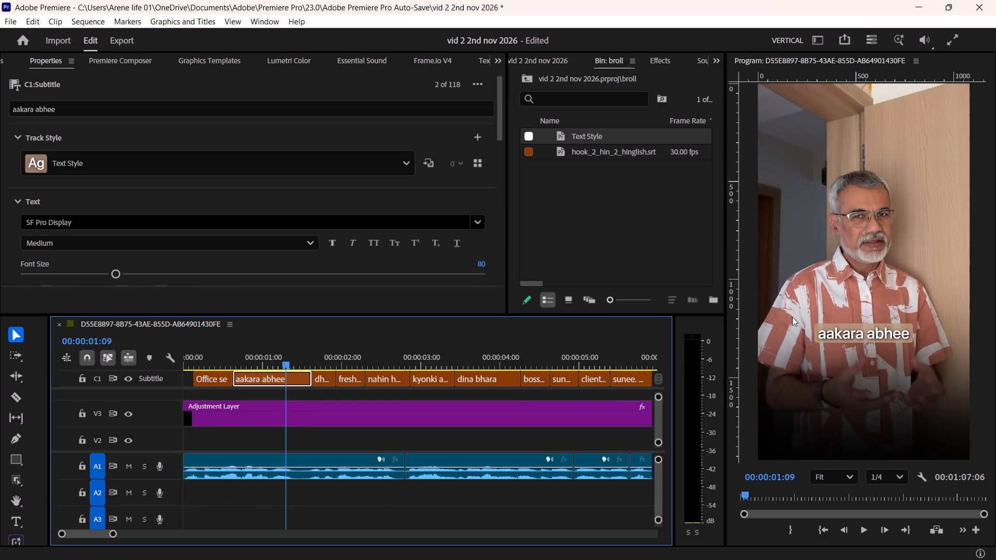
# Select all captions on the subtitle track from the first one onward and upgrade them to graphic clips.
pyautogui.moveTo(232, 359); pyautogui.dragTo(184, 377)
pyautogui.press('a')
pyautogui.keyDown('shift'); pyautogui.click(209, 380); pyautogui.keyUp('shift')
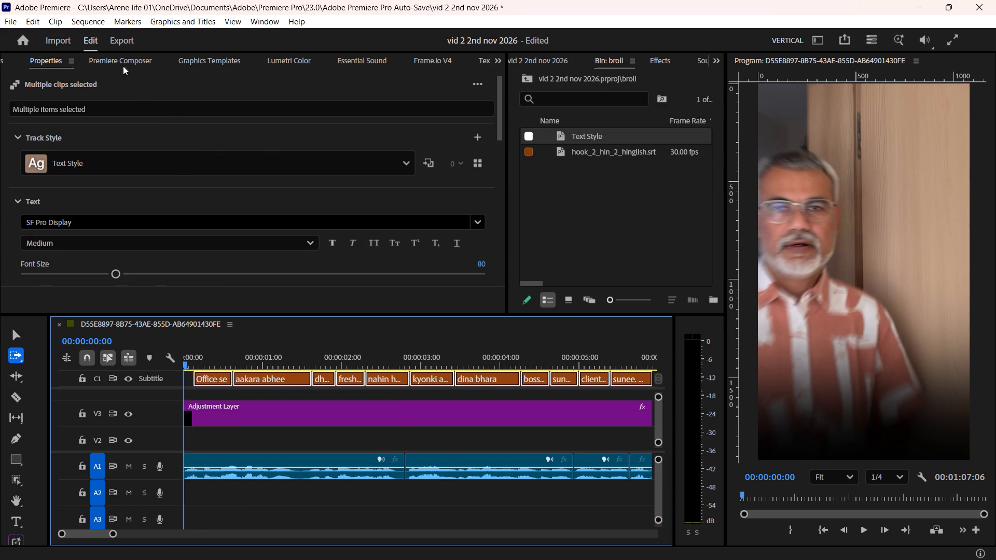
pyautogui.click(175, 20)
pyautogui.click(236, 189)
pyautogui.keyDown('ctrl'); pyautogui.scroll(11, 241, 415); pyautogui.keyUp('ctrl')
# Play the opening to find where the word changes and split the "aakara abhee" graphic clip at 00:00:01:04.
pyautogui.press('space')
pyautogui.press('space')
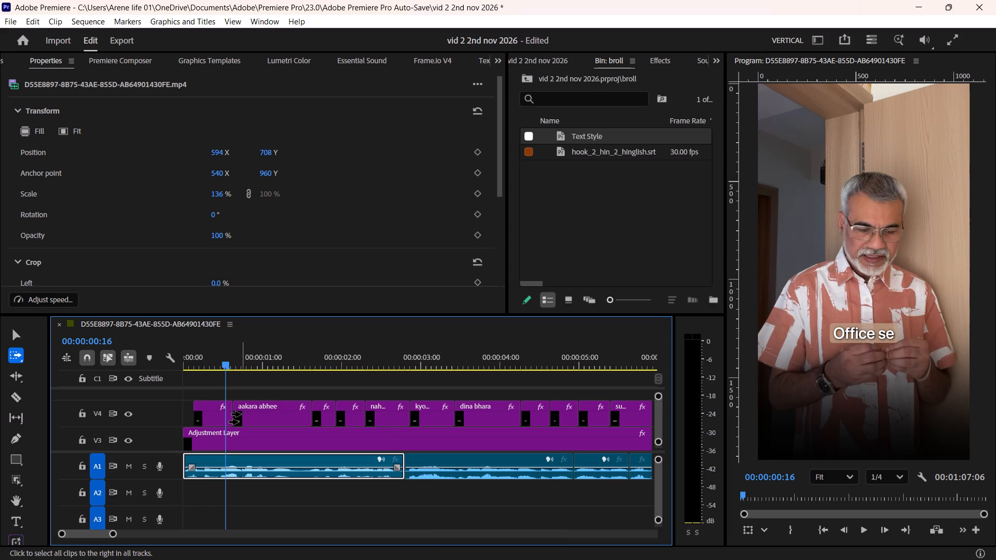
pyautogui.press('v')
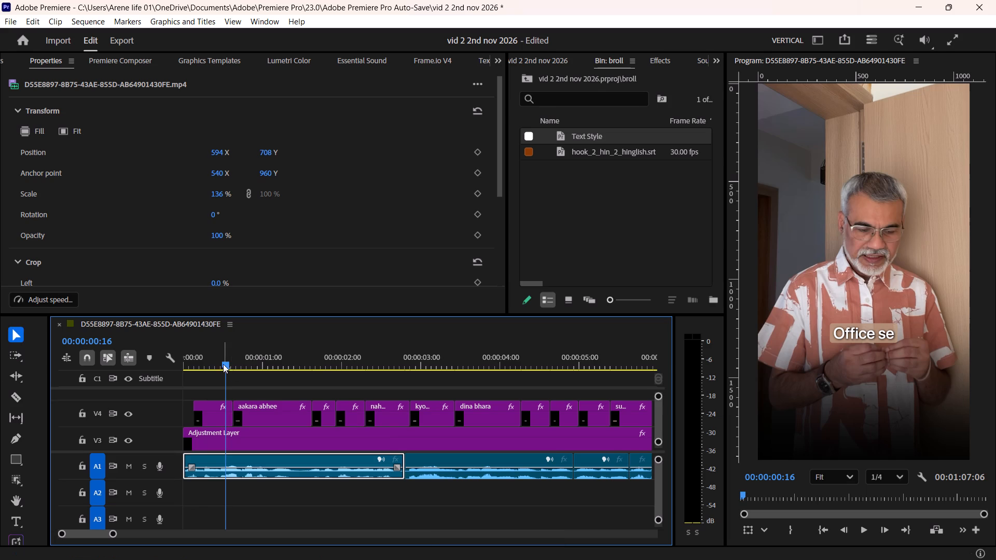
pyautogui.moveTo(220, 362); pyautogui.dragTo(191, 372)
pyautogui.press('space')
pyautogui.press('space')
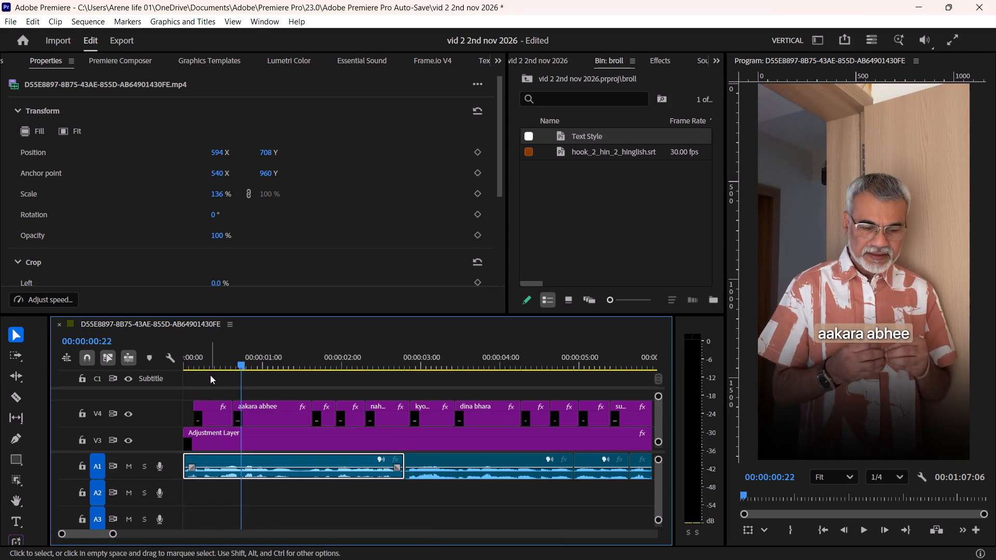
pyautogui.keyDown('alt'); pyautogui.scroll(5, 214, 375); pyautogui.keyUp('alt')
pyautogui.press('space')
pyautogui.press('space')
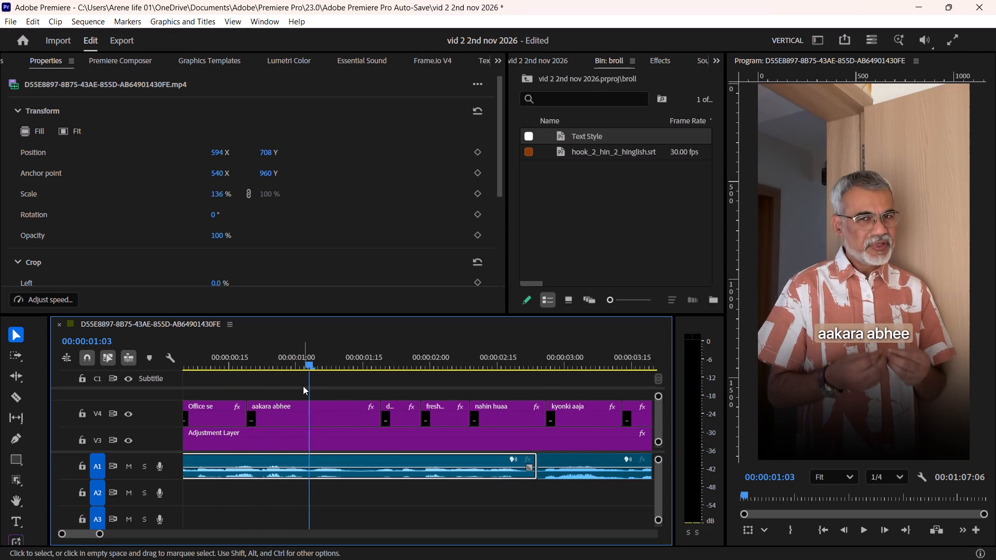
pyautogui.moveTo(306, 358); pyautogui.dragTo(313, 358)
pyautogui.click(321, 429)
pyautogui.click(321, 414)
pyautogui.press('F1')
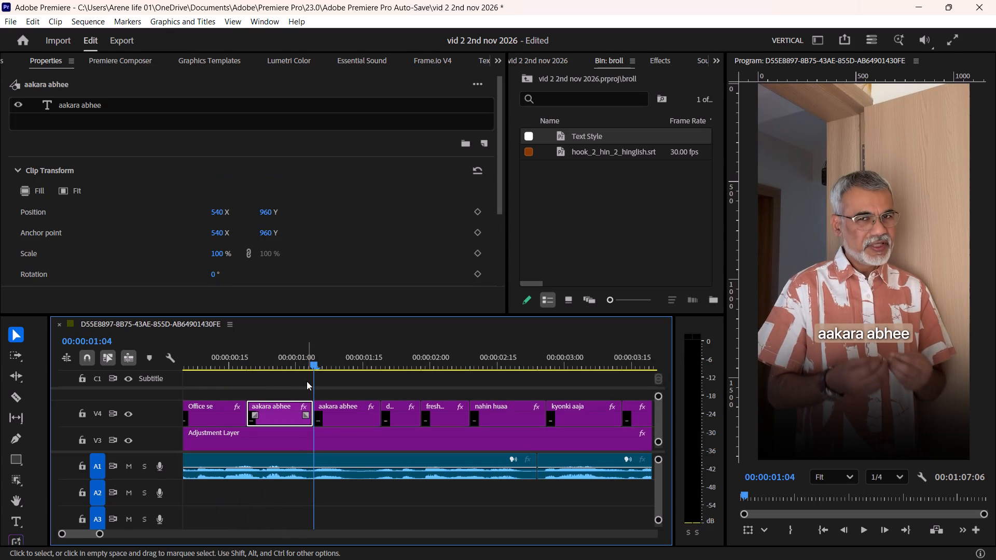
# Change the text of the first half of the split "aakara abhee" clip to "aakar".
pyautogui.click(298, 359)
pyautogui.doubleClick(99, 102)
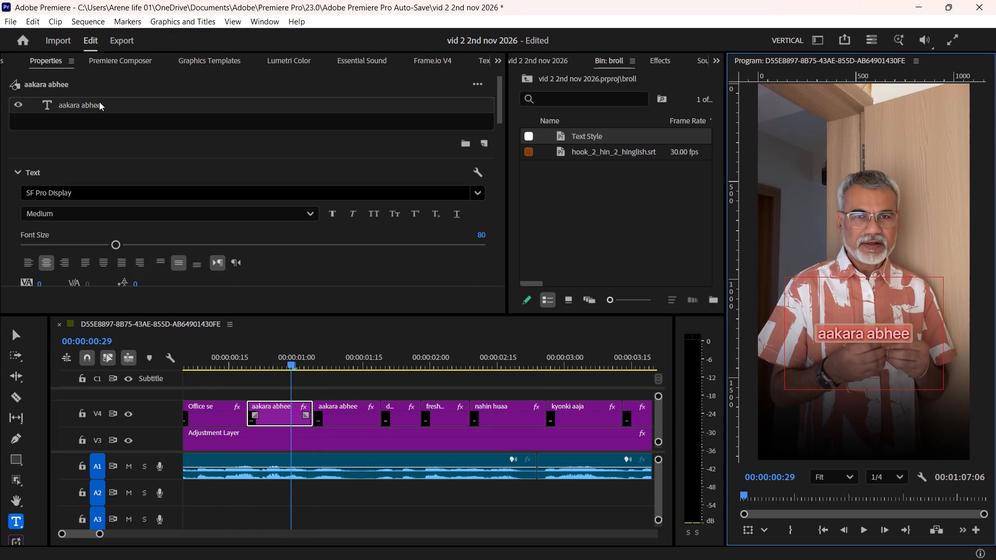
pyautogui.press('Right')
pyautogui.press('BackSpace')
pyautogui.press('BackSpace')
pyautogui.press('BackSpace')
pyautogui.press('BackSpace')
pyautogui.press('BackSpace')
pyautogui.press('BackSpace')
pyautogui.press('BackSpace')
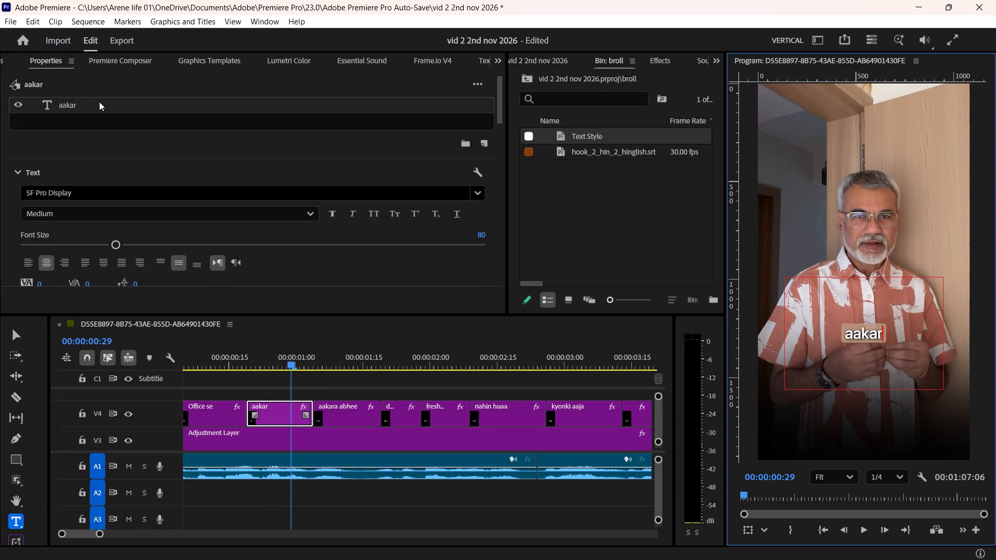
# Play the sequence from the start through about the first nine seconds to review the subtitle graphics.
pyautogui.click(229, 360)
pyautogui.keyDown('alt'); pyautogui.scroll(-5, 218, 388); pyautogui.keyUp('alt')
pyautogui.scroll(5, 223, 398)
pyautogui.moveTo(201, 355); pyautogui.dragTo(185, 375)
pyautogui.press('space')
pyautogui.keyDown('alt'); pyautogui.scroll(-4, 232, 390); pyautogui.keyUp('alt')
pyautogui.keyDown('alt'); pyautogui.scroll(5, 229, 395); pyautogui.keyUp('alt')
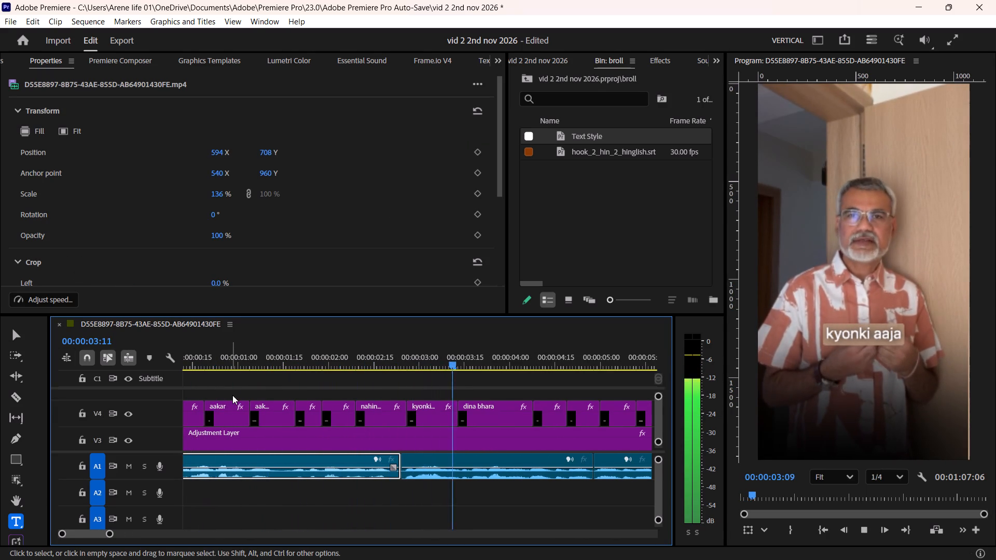
pyautogui.keyDown('alt'); pyautogui.scroll(-8, 240, 397); pyautogui.keyUp('alt')
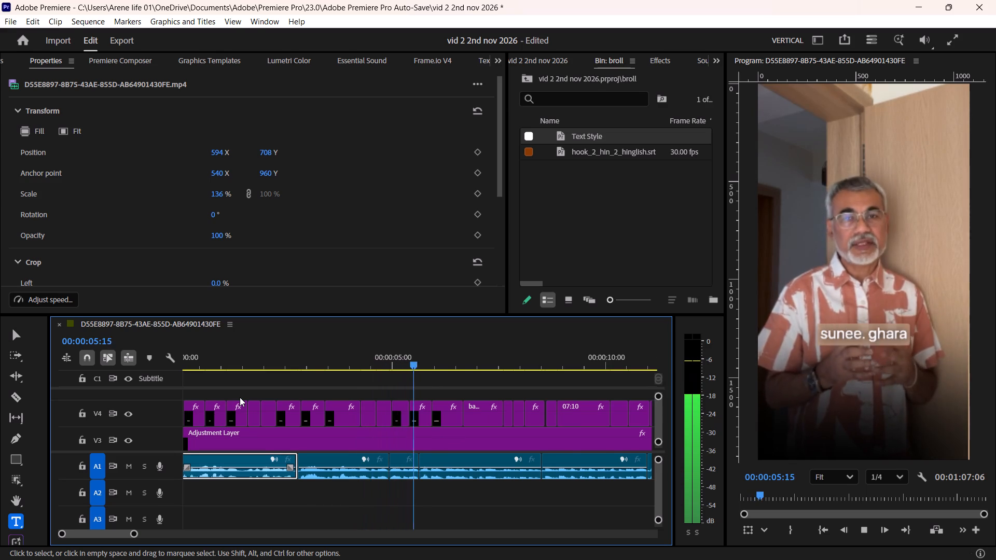
pyautogui.keyDown('alt'); pyautogui.scroll(-2, 240, 397); pyautogui.keyUp('alt')
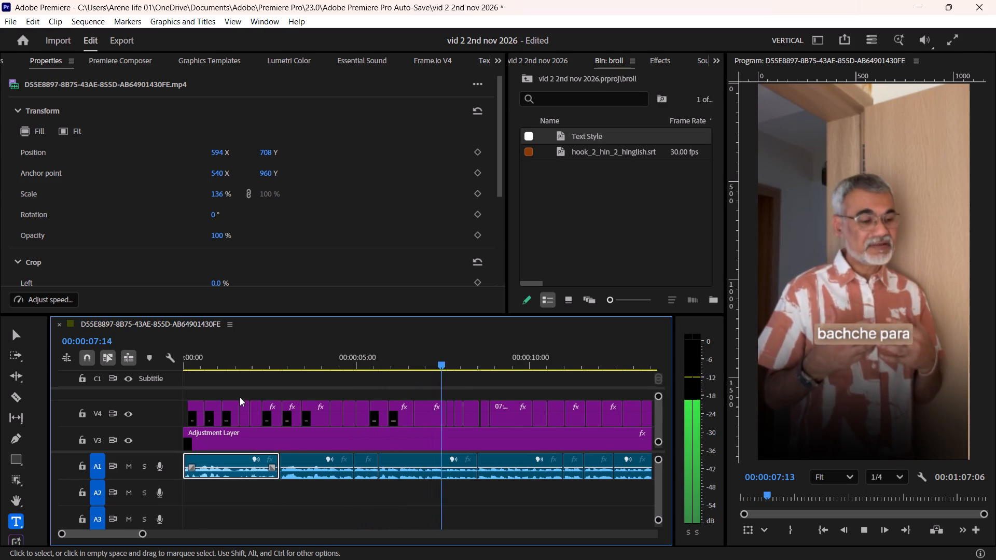
pyautogui.press('space')
# Save the project.
pyautogui.hotkey('ctrl', 's')
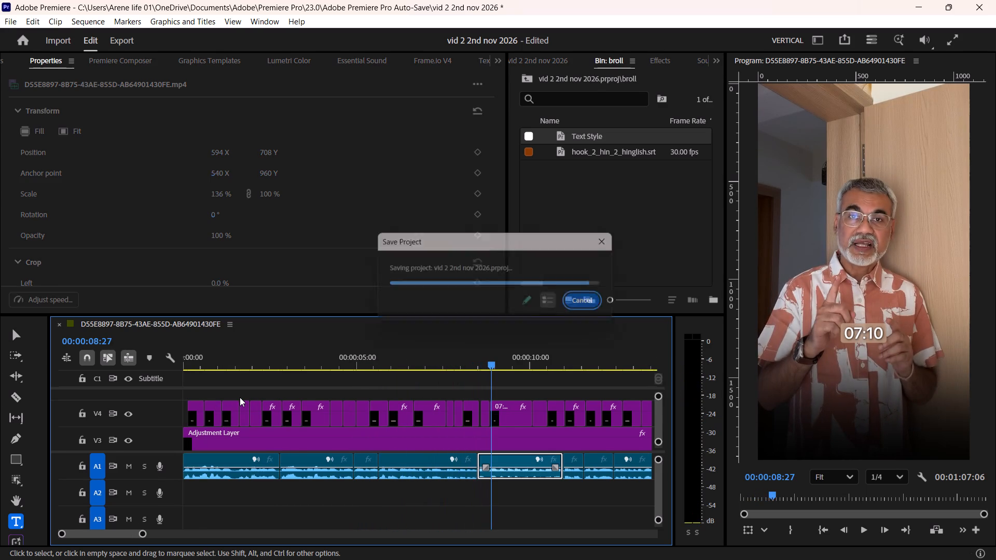
pyautogui.hotkey('ctrl', 's')
pyautogui.hotkey('ctrl', 's')
# Switch to the Chrome window with the ElevenLabs subtitle editor and close it.
pyautogui.click(620, 544)
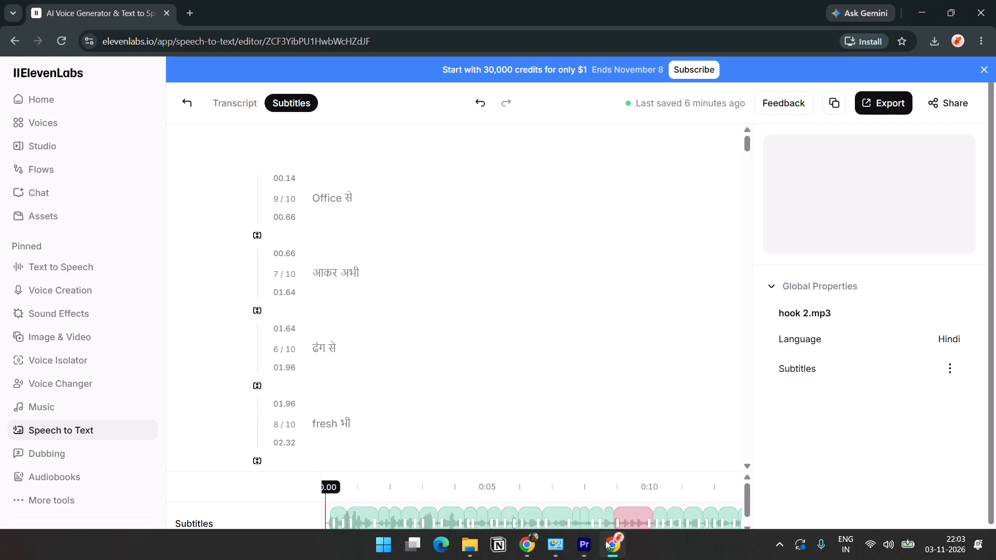
pyautogui.click(988, 4)
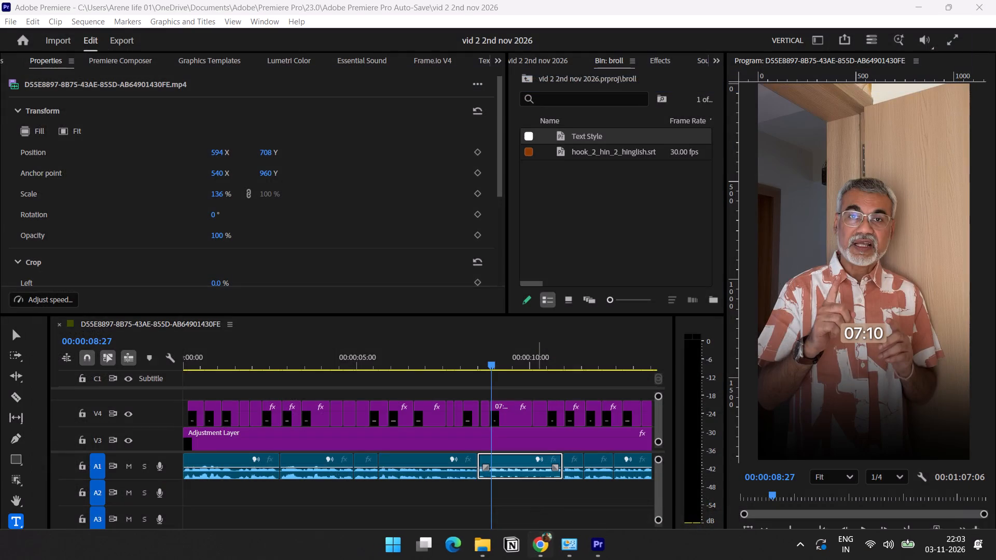
# Switch to the Chrome window with Pinterest and search for "person returning home from office".
pyautogui.click(544, 547)
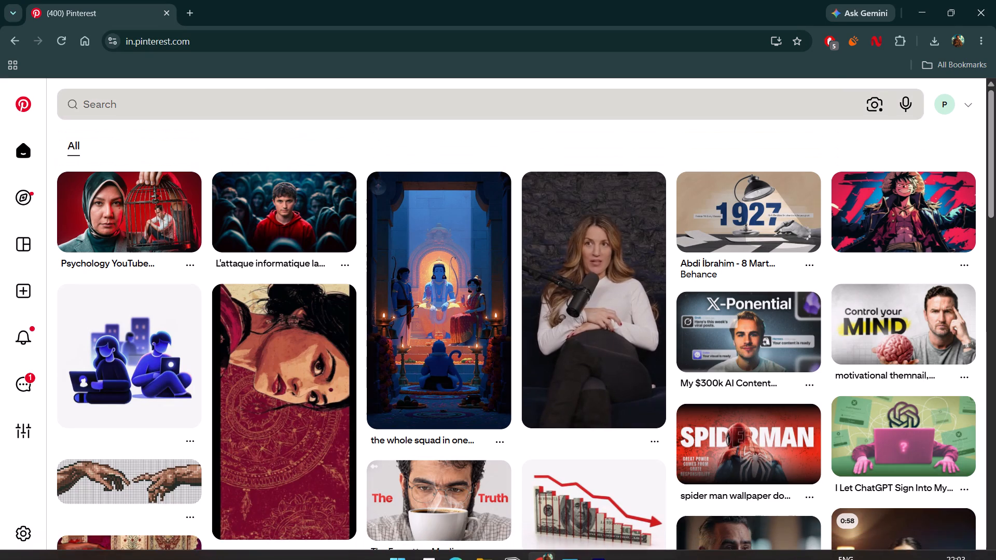
pyautogui.click(260, 109)
pyautogui.write('person returning from p')
pyautogui.press('BackSpace')
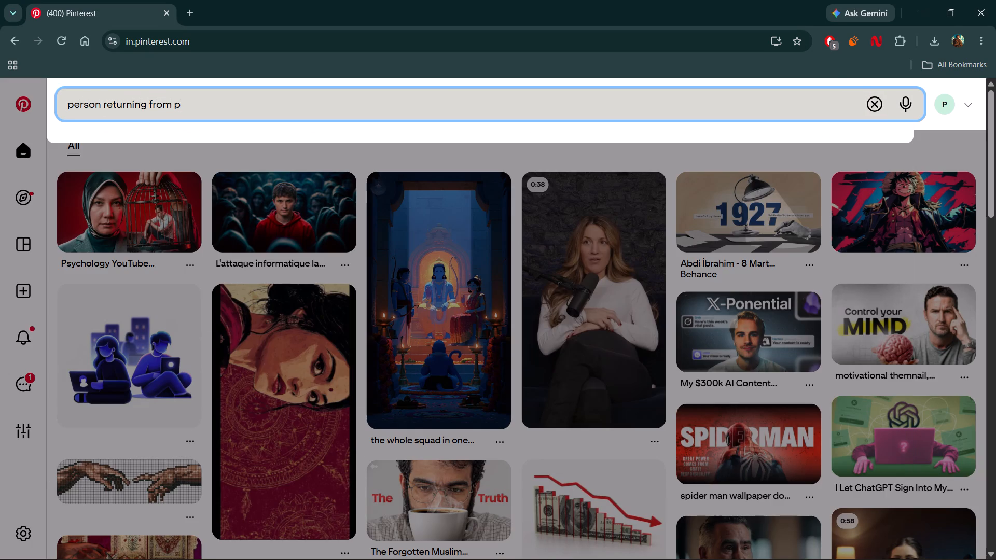
pyautogui.write('office')
pyautogui.press('space')
pyautogui.press('Left')
pyautogui.press('Left')
pyautogui.press('Left')
pyautogui.press('Left')
pyautogui.press('Left')
pyautogui.press('Left')
pyautogui.press('Left')
pyautogui.press('Left')
pyautogui.press('Left')
pyautogui.press('Left')
pyautogui.press('Left')
pyautogui.press('Left')
pyautogui.write('home')
pyautogui.press('space')
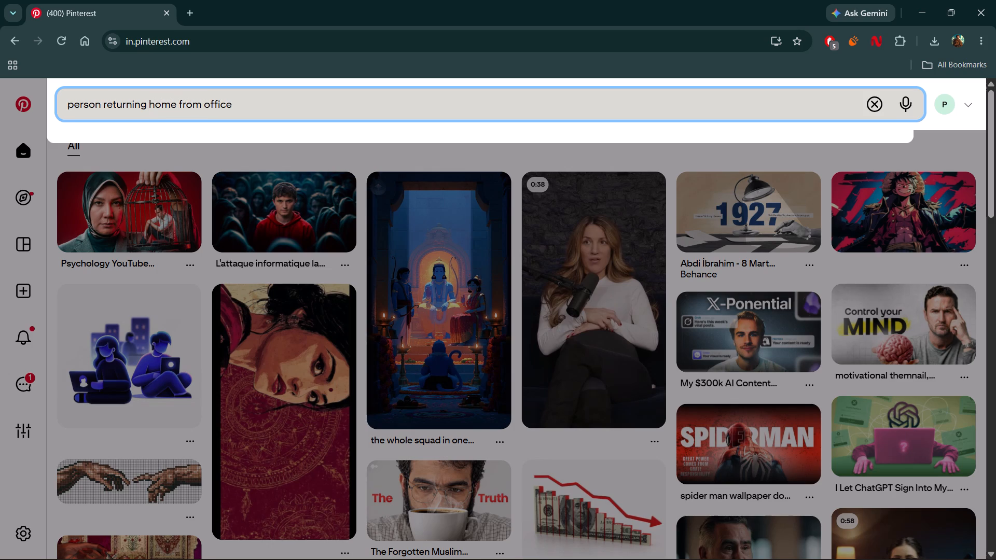
pyautogui.press('Return')
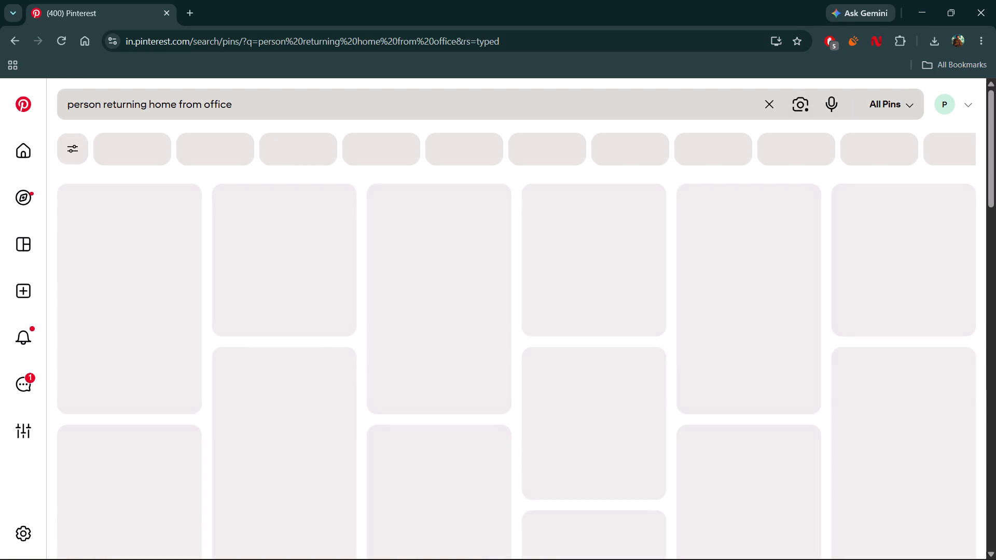
# Refine the Pinterest search to "person returning home from office vertical" and look through the results for suitable b-roll.
pyautogui.click(259, 103)
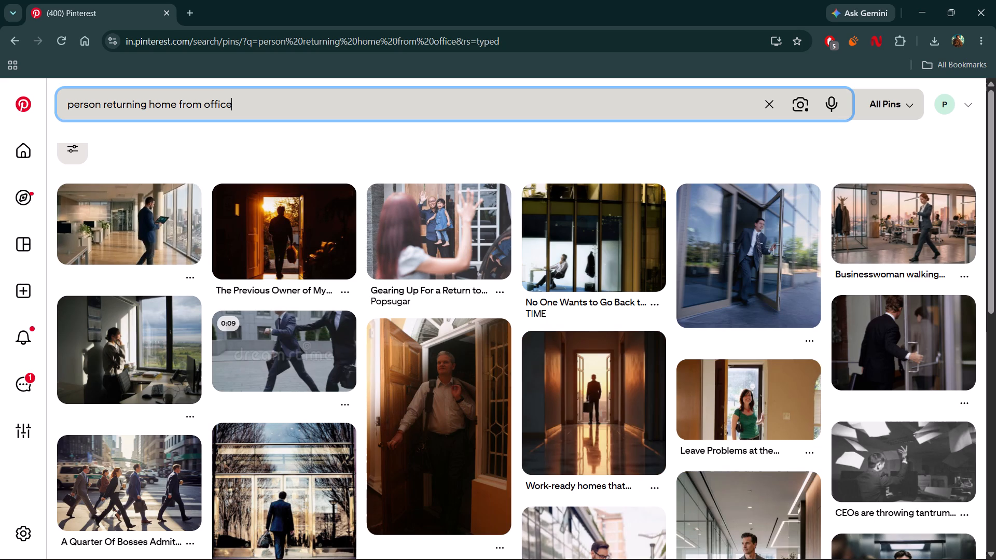
pyautogui.press('space')
pyautogui.write('vertical')
pyautogui.press('space')
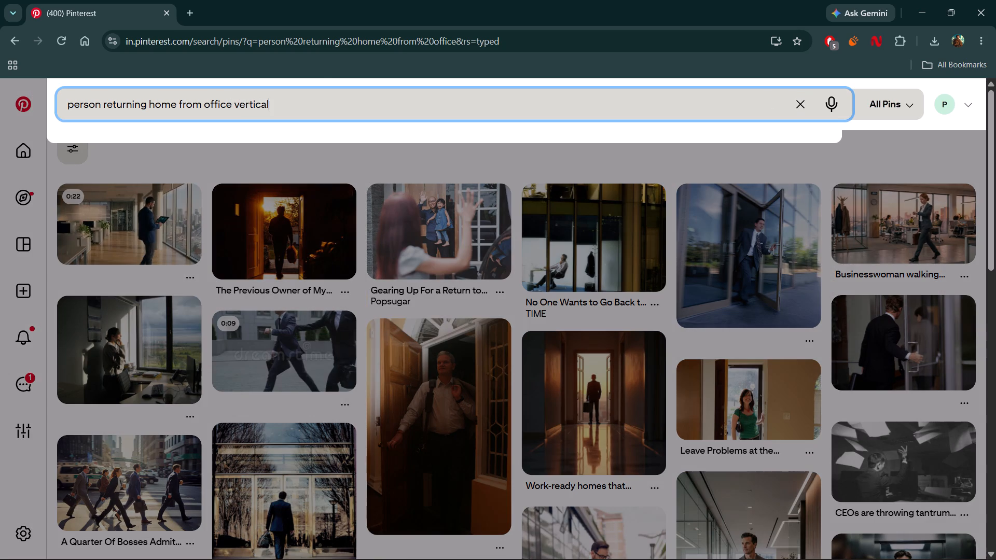
pyautogui.press('Return')
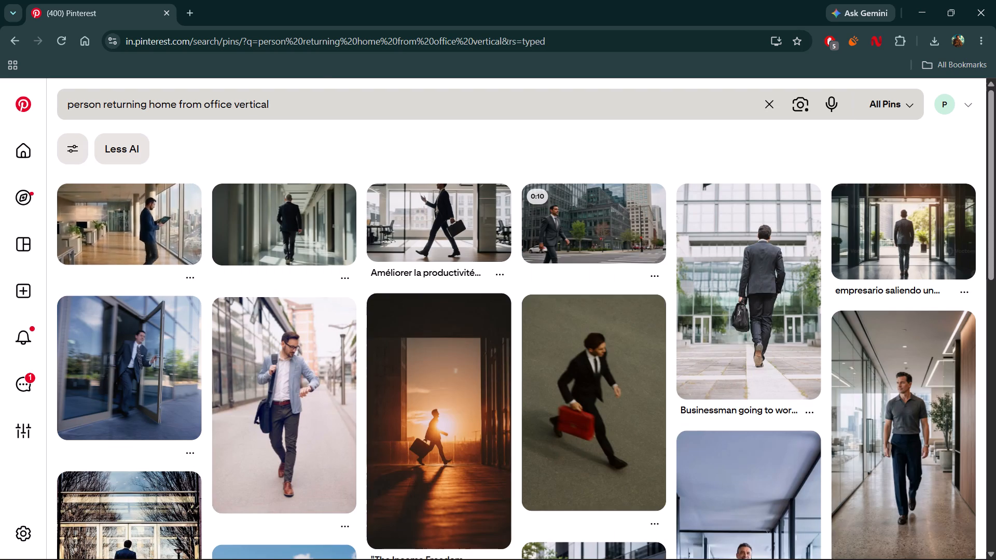
pyautogui.scroll(-4, 33, 377)
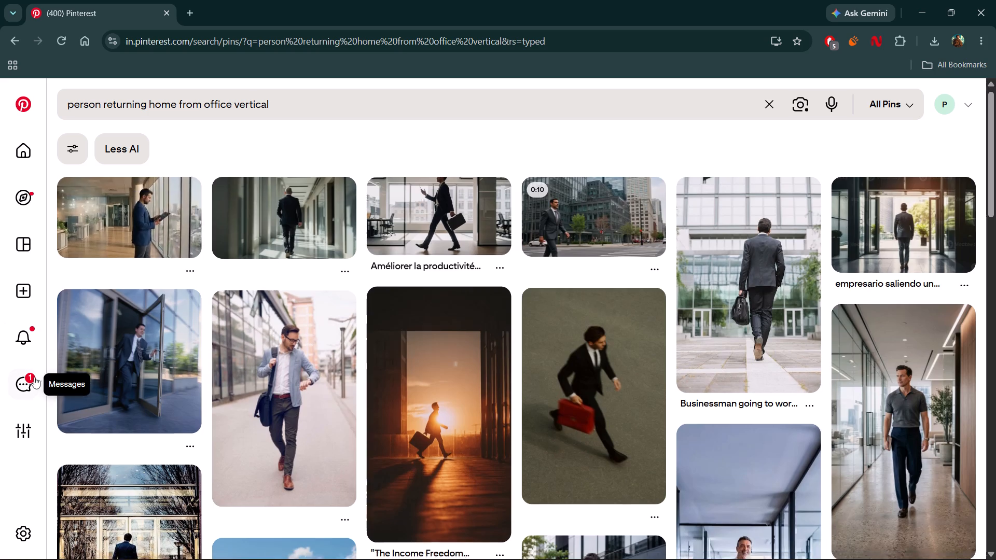
pyautogui.scroll(-3, 192, 357)
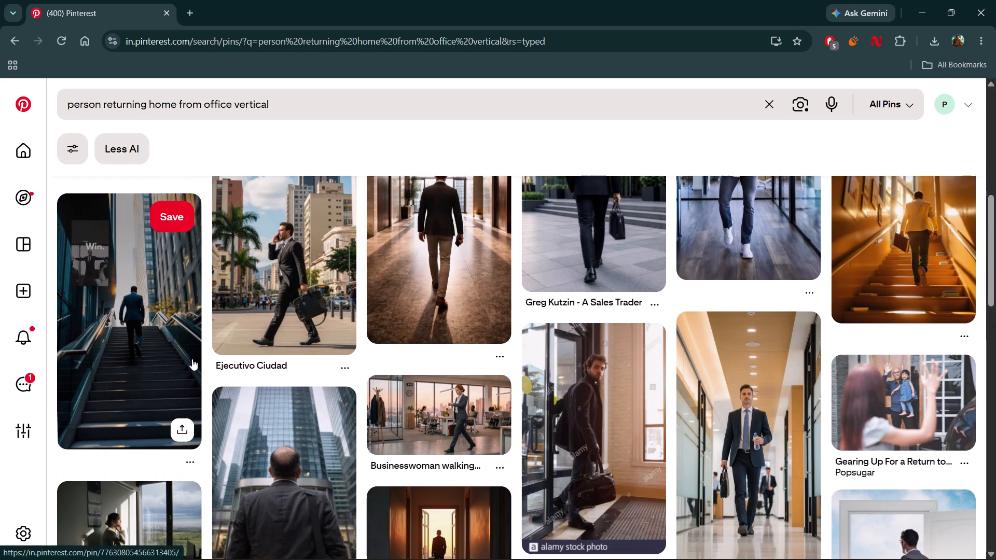
pyautogui.scroll(-4, 229, 354)
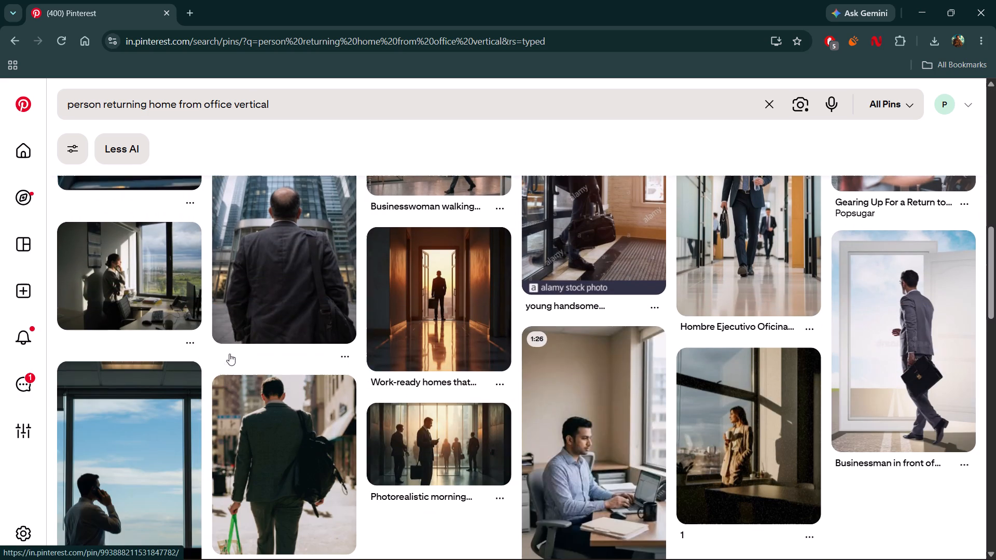
pyautogui.scroll(-1, 234, 352)
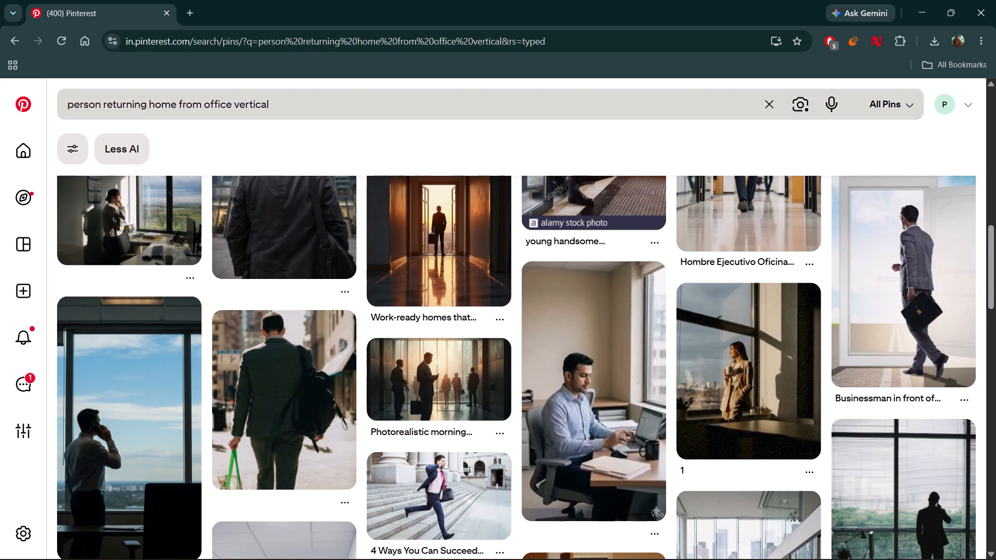
# Change the Pinterest search to "person entering home after office vertical".
pyautogui.moveTo(148, 105); pyautogui.dragTo(105, 116)
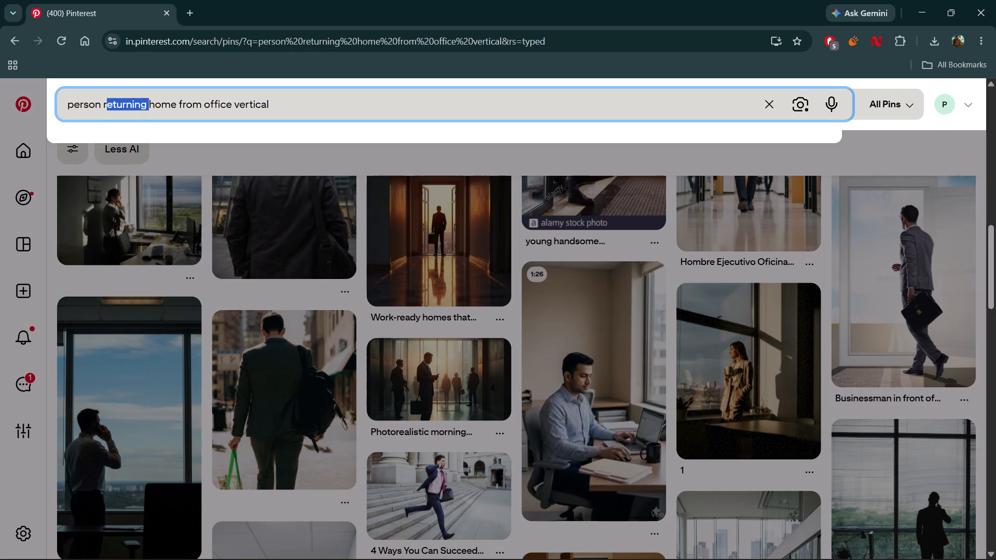
pyautogui.press('BackSpace')
pyautogui.press('BackSpace')
pyautogui.write('entering')
pyautogui.press('space')
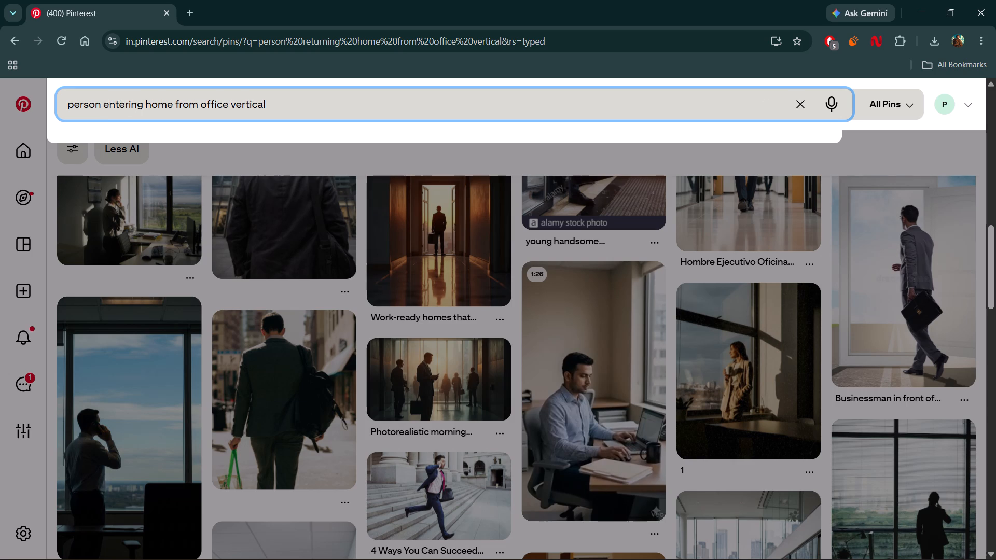
pyautogui.press('Right')
pyautogui.press('Right')
pyautogui.press('Right')
pyautogui.press('Right')
pyautogui.press('Right')
pyautogui.press('Right')
pyautogui.press('Right')
pyautogui.press('Right')
pyautogui.press('Right')
pyautogui.press('BackSpace')
pyautogui.press('BackSpace')
pyautogui.press('BackSpace')
pyautogui.press('BackSpace')
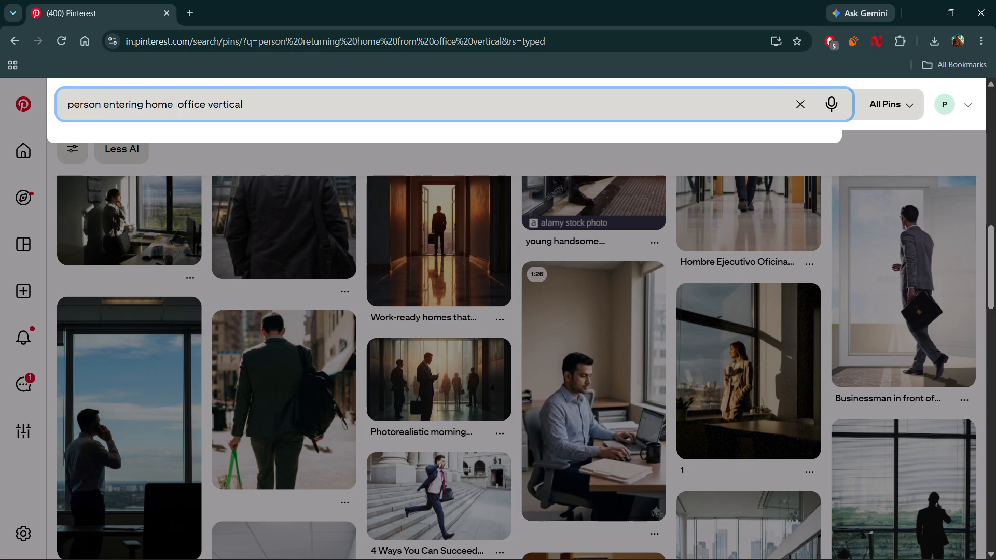
pyautogui.write('after')
pyautogui.press('Return')
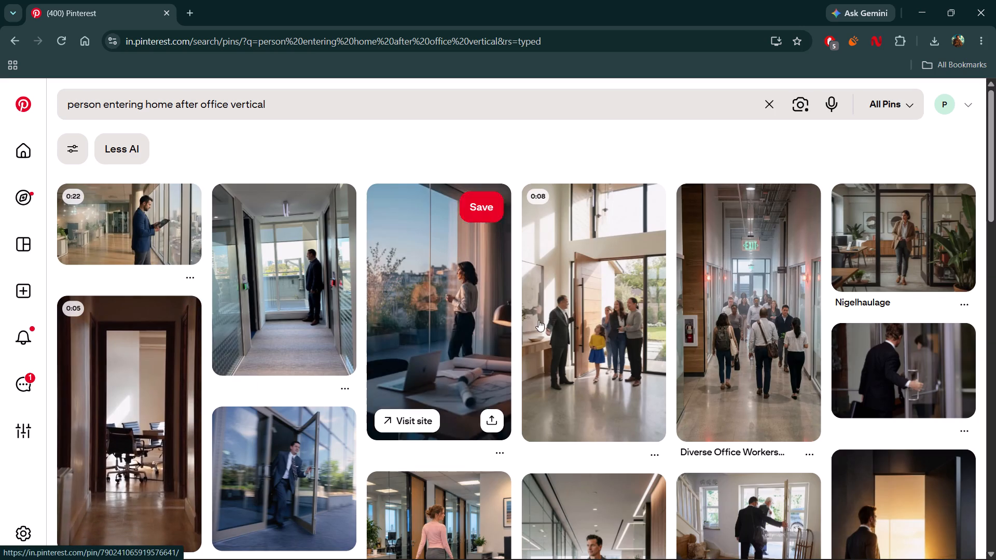
# Look through the search results for a vertical video of someone arriving home from work.
pyautogui.scroll(-4, 900, 386)
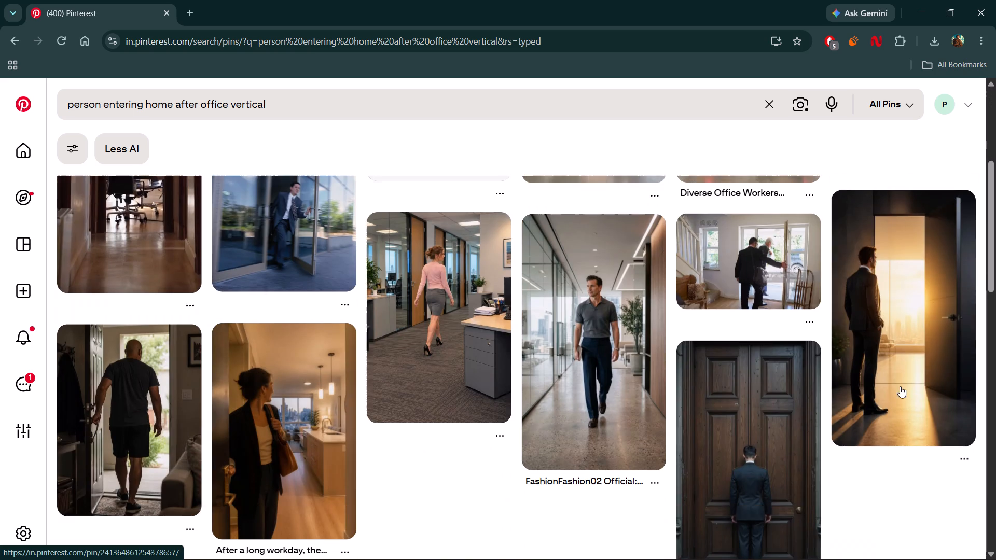
pyautogui.scroll(-3, 714, 372)
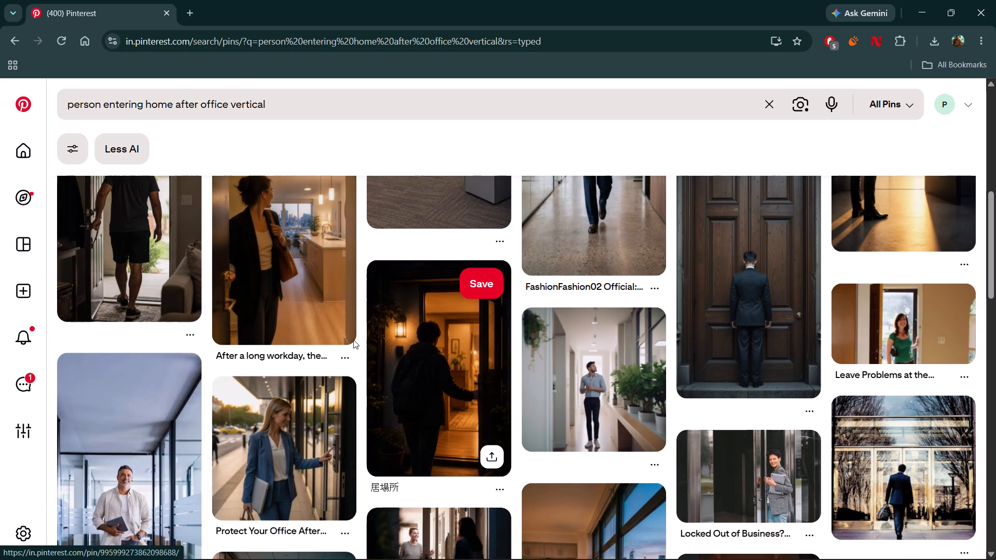
pyautogui.scroll(-2, 772, 388)
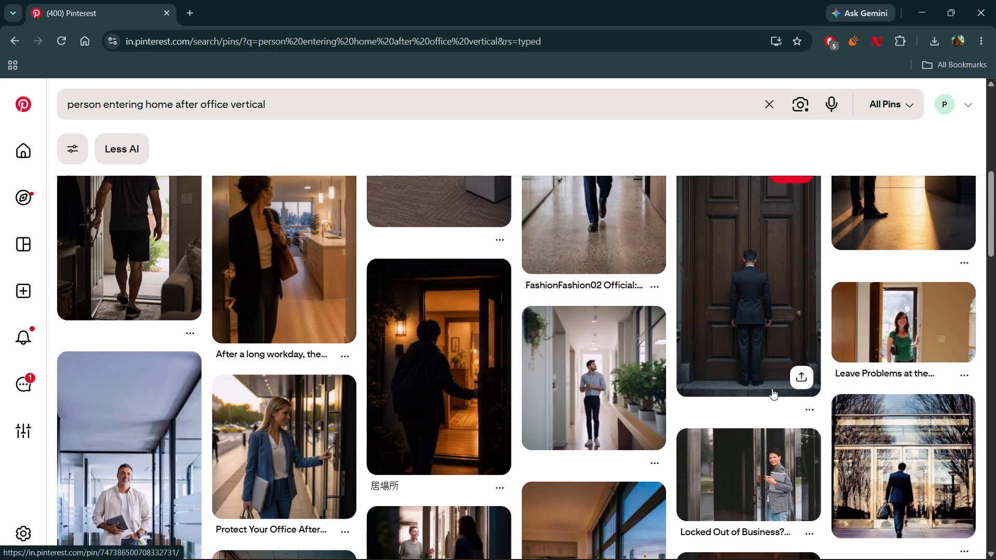
pyautogui.scroll(-1, 772, 388)
pyautogui.scroll(5, 140, 365)
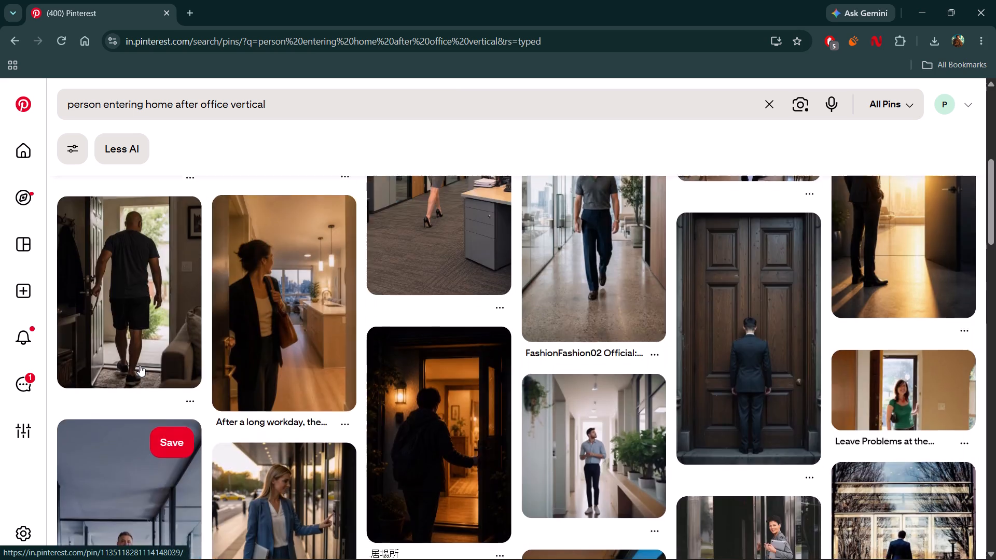
pyautogui.scroll(4, 140, 365)
pyautogui.scroll(-3, 140, 365)
pyautogui.scroll(4, 138, 404)
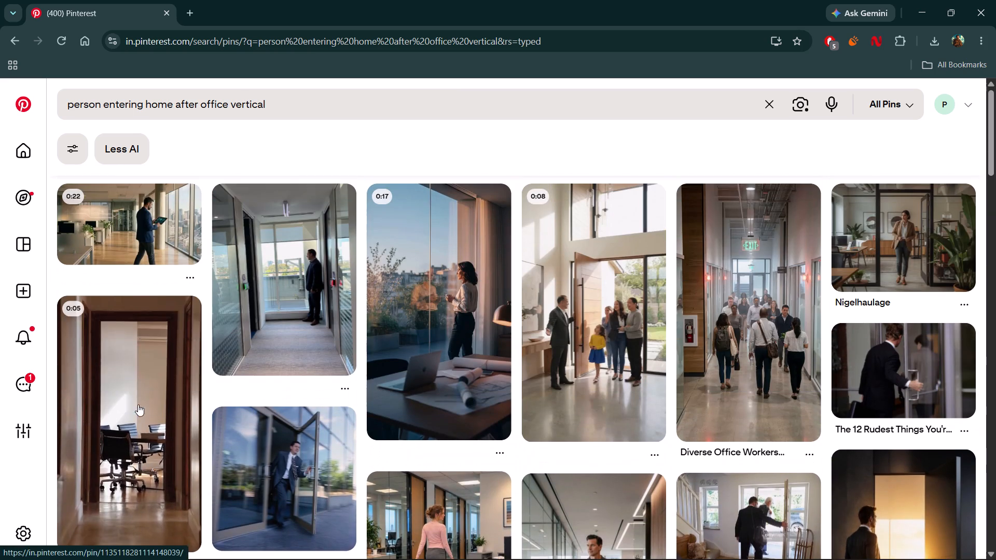
# Open the office doorway video, pick the related clip of the suited man at a table with a tablet, and copy its link.
pyautogui.click(139, 419)
pyautogui.click(201, 301)
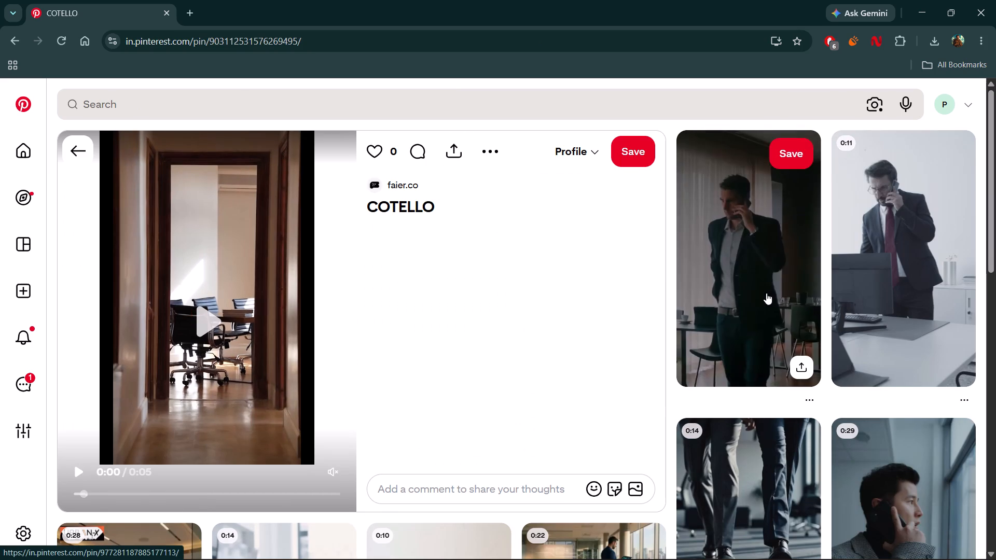
pyautogui.click(764, 291)
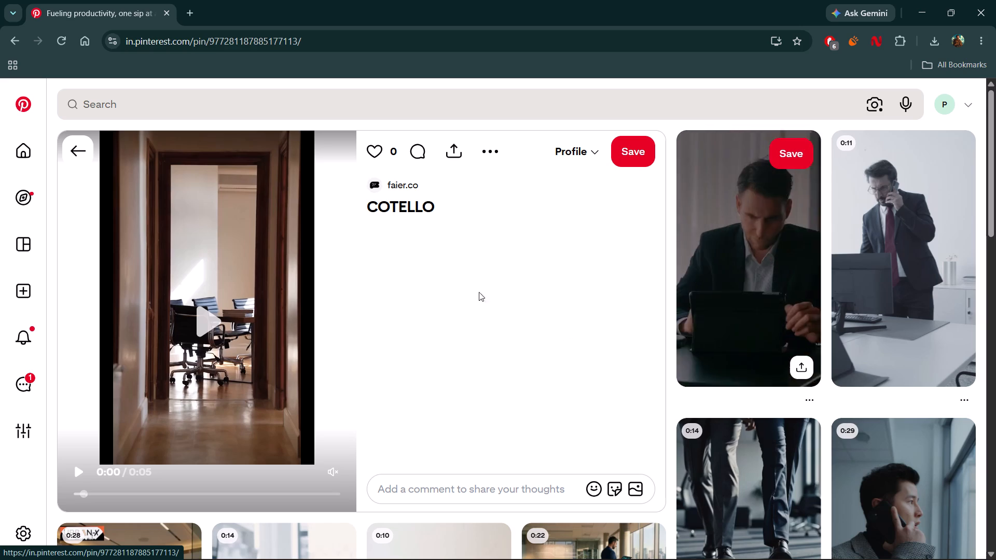
pyautogui.click(256, 288)
pyautogui.click(453, 150)
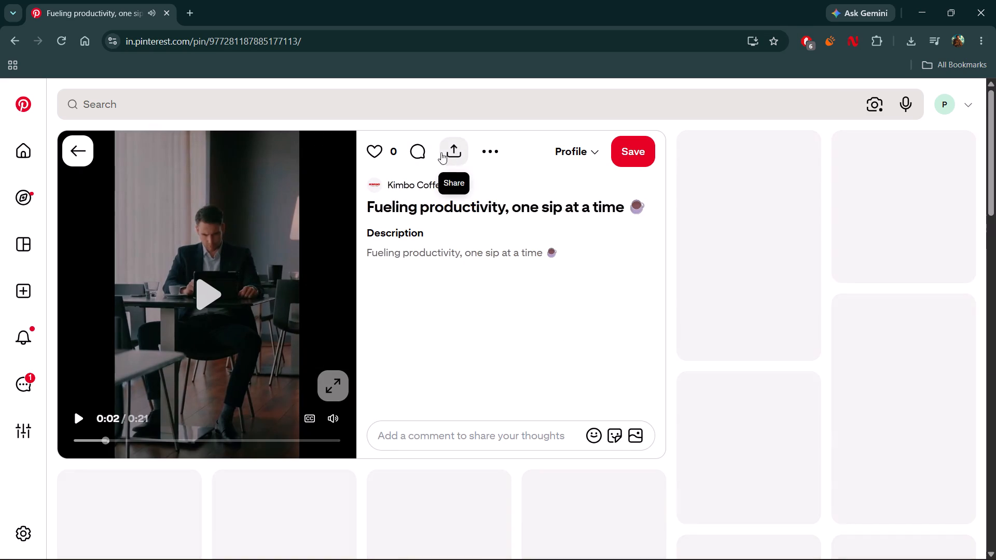
pyautogui.click(352, 223)
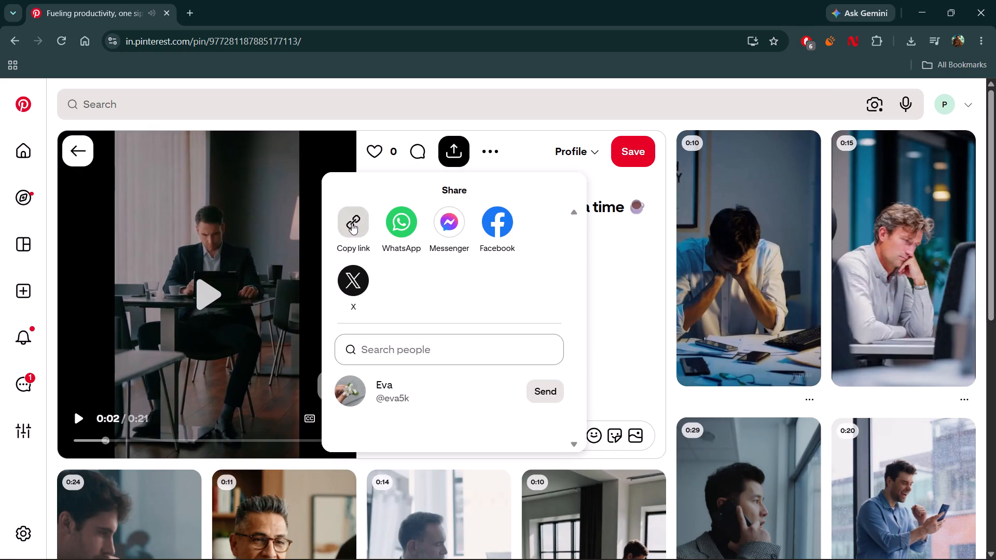
pyautogui.click(348, 218)
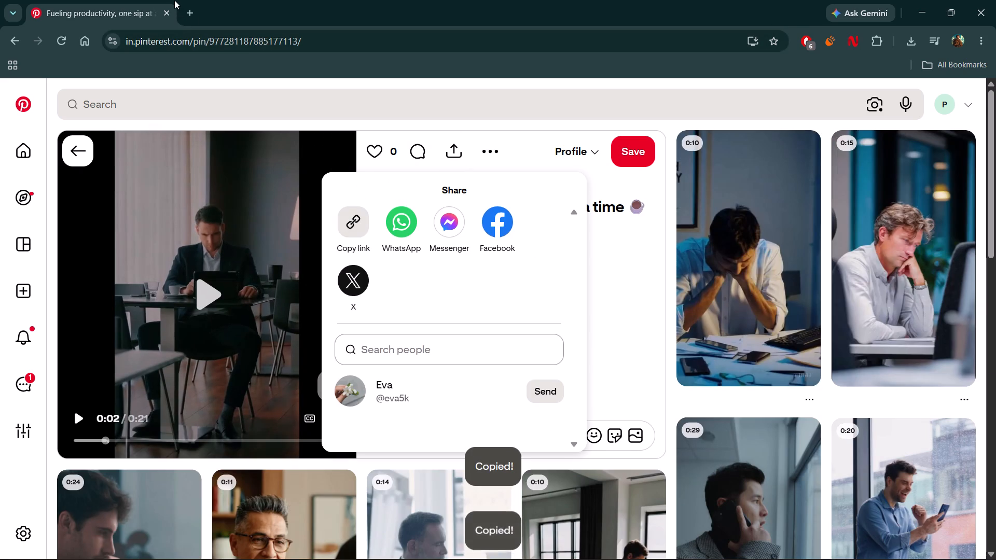
# Open the PinDown Pinterest Video Downloader at pindown.io/en1 in a new tab.
pyautogui.click(188, 11)
pyautogui.write('piun')
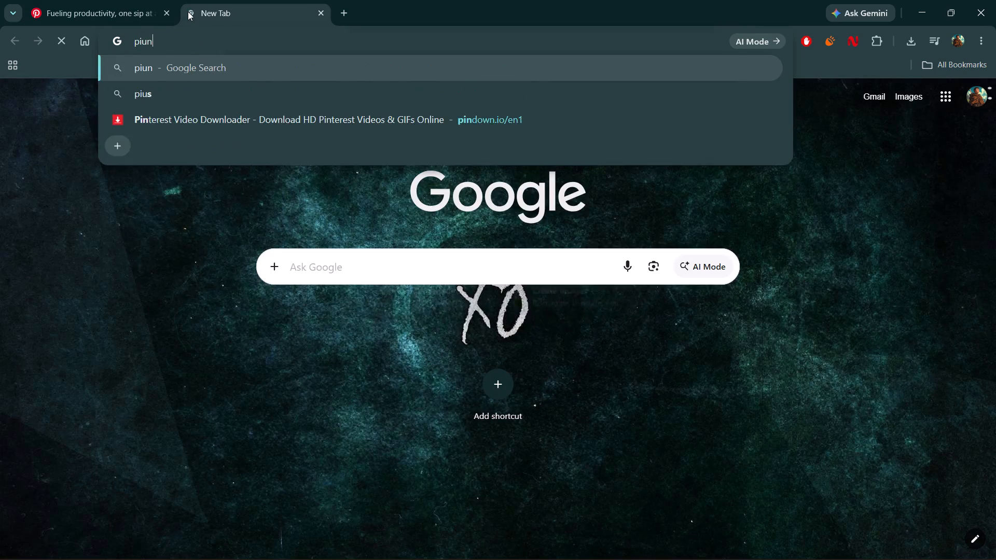
pyautogui.press('BackSpace')
pyautogui.press('BackSpace')
pyautogui.write('nd')
pyautogui.press('Return')
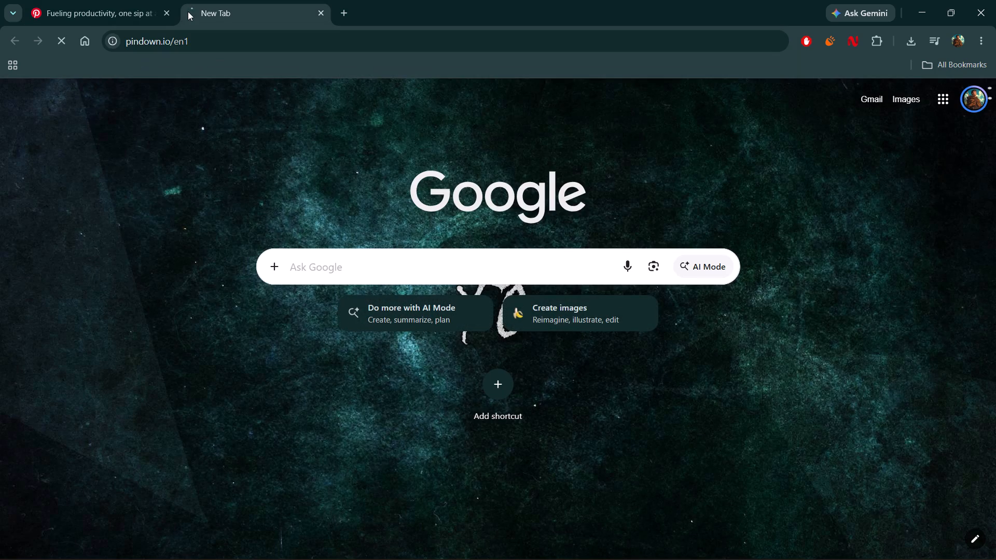
# Submit the copied pin link to the downloader to fetch the clip's download options.
pyautogui.click(356, 288)
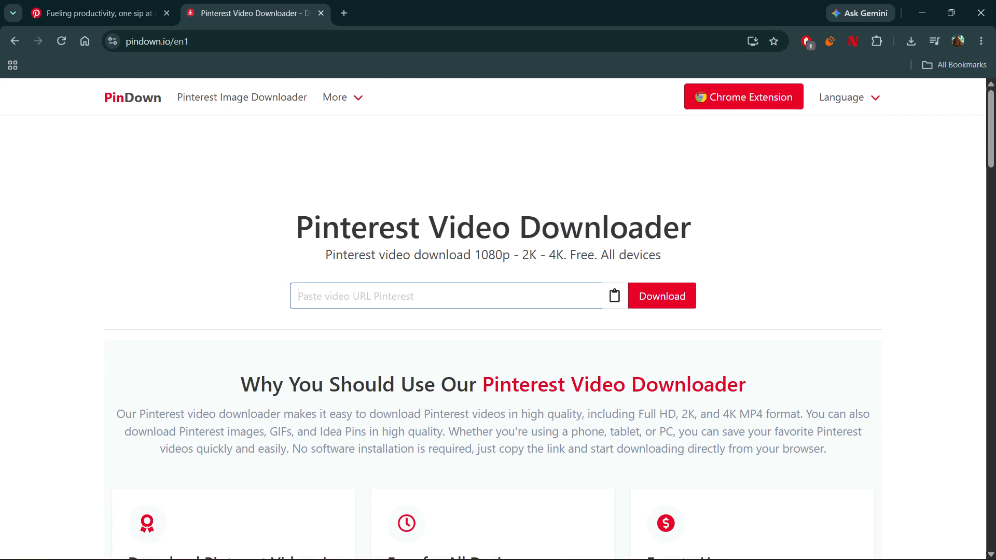
pyautogui.hotkey('ctrl', 'v')
pyautogui.click(666, 292)
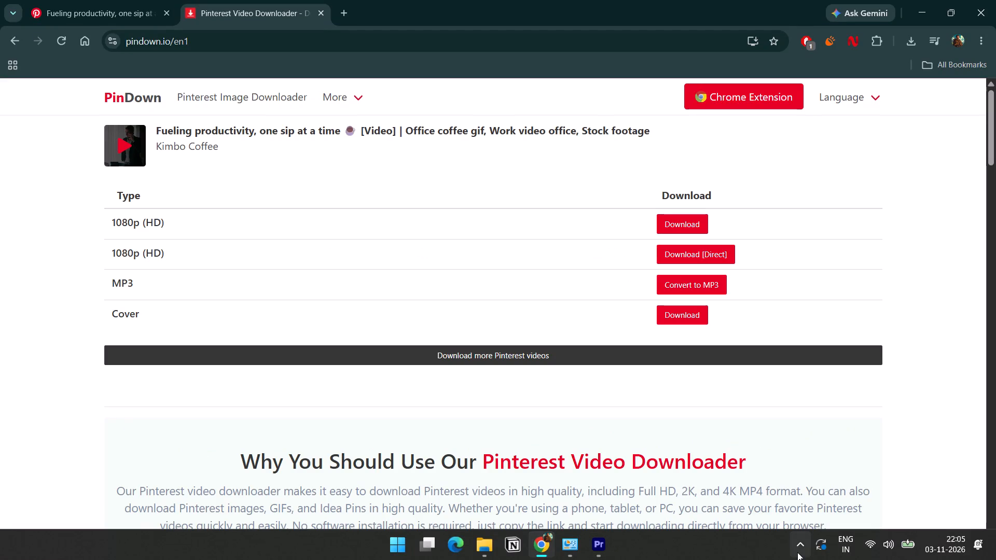
# Show the hidden system tray apps and open the options of the first one.
pyautogui.click(801, 551)
pyautogui.rightClick(746, 507)
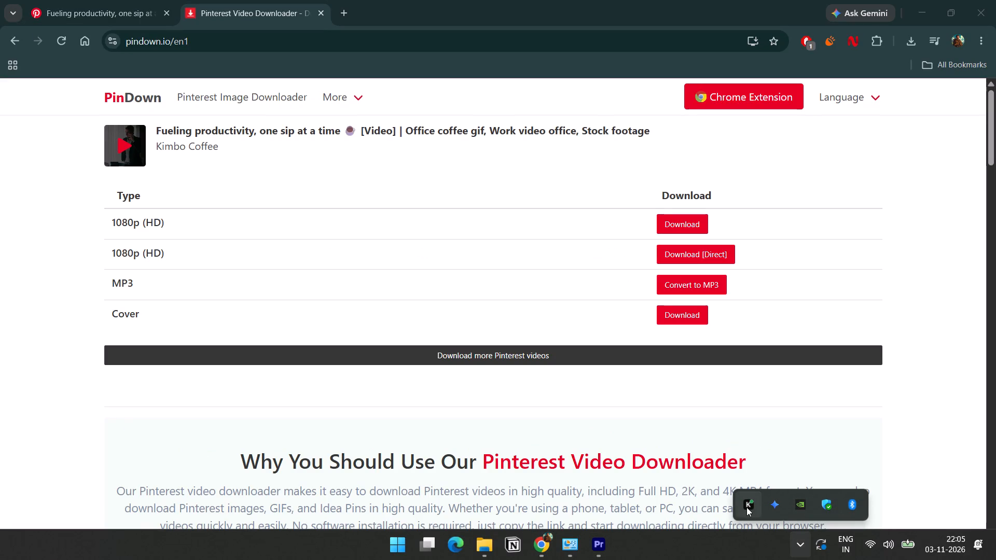
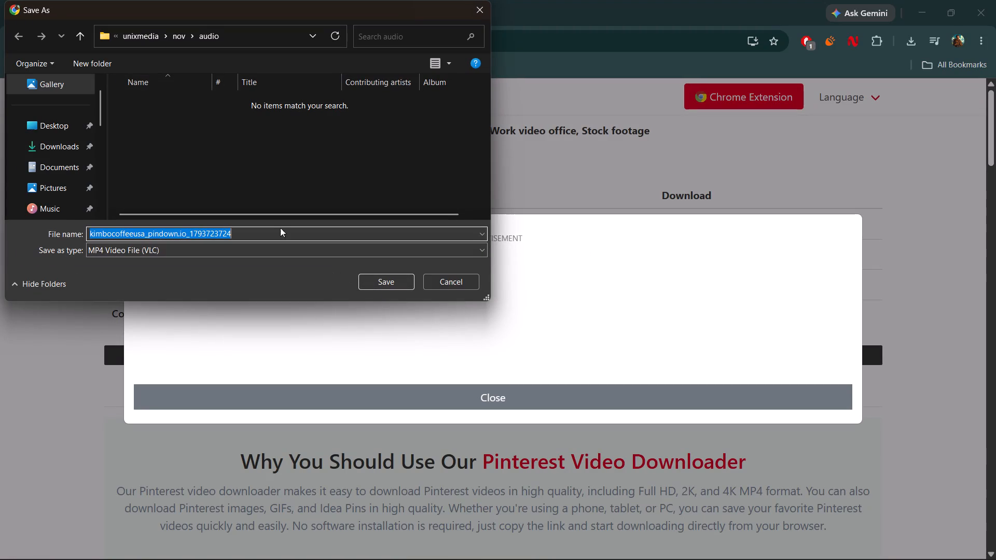
# Create a folder named vid 2 inside the nov folder and save the downloaded office clip into it.
pyautogui.click(85, 38)
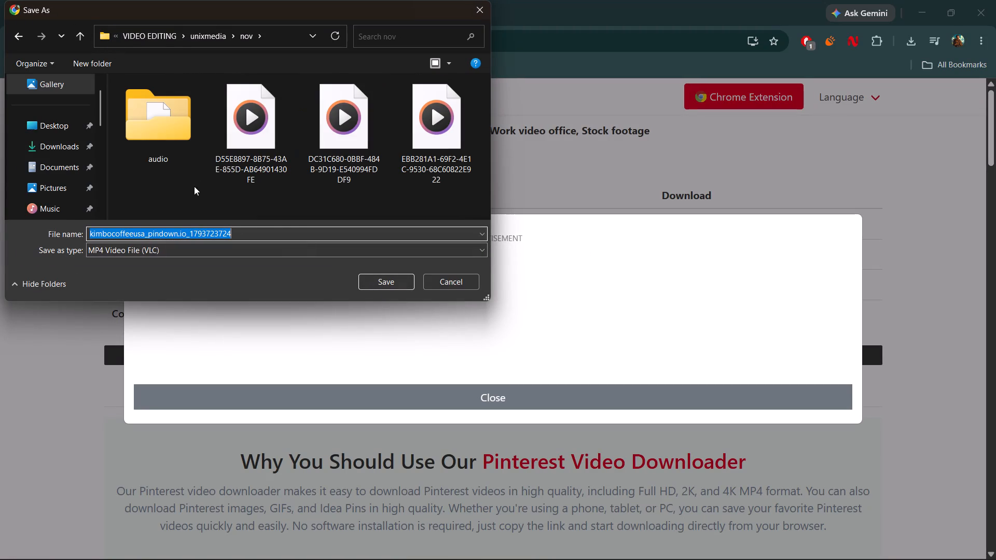
pyautogui.rightClick(194, 186)
pyautogui.click(275, 365)
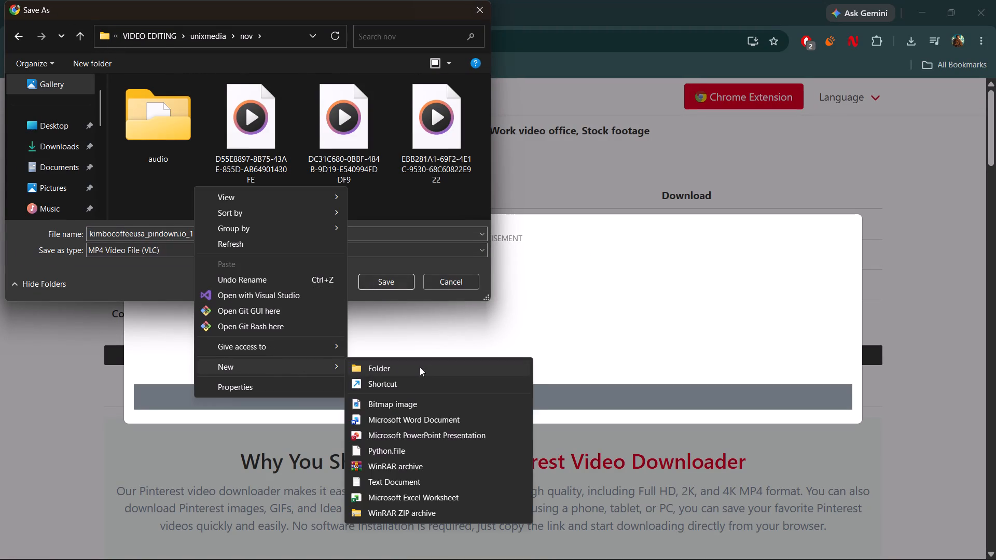
pyautogui.click(420, 367)
pyautogui.write('vid 2')
pyautogui.press('Return')
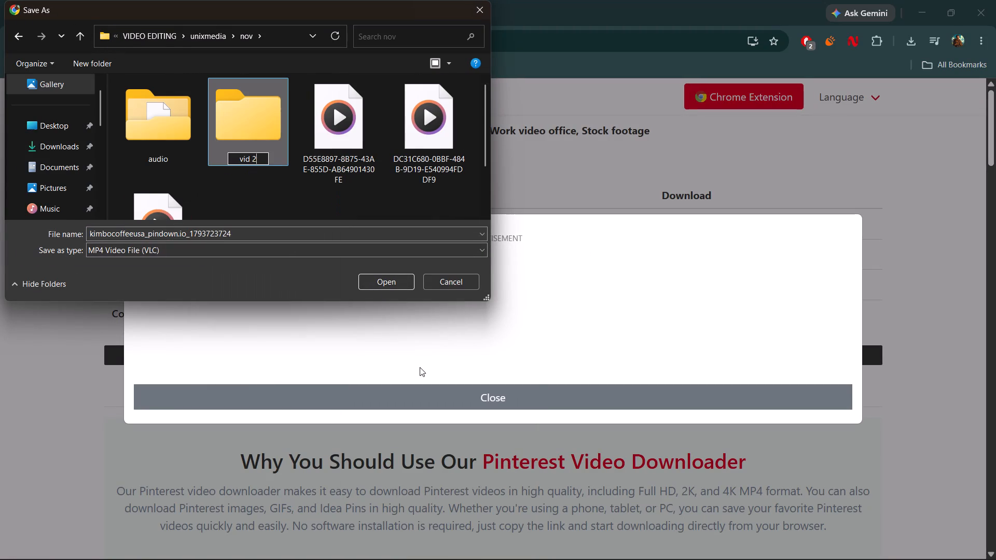
pyautogui.press('Return')
pyautogui.click(381, 280)
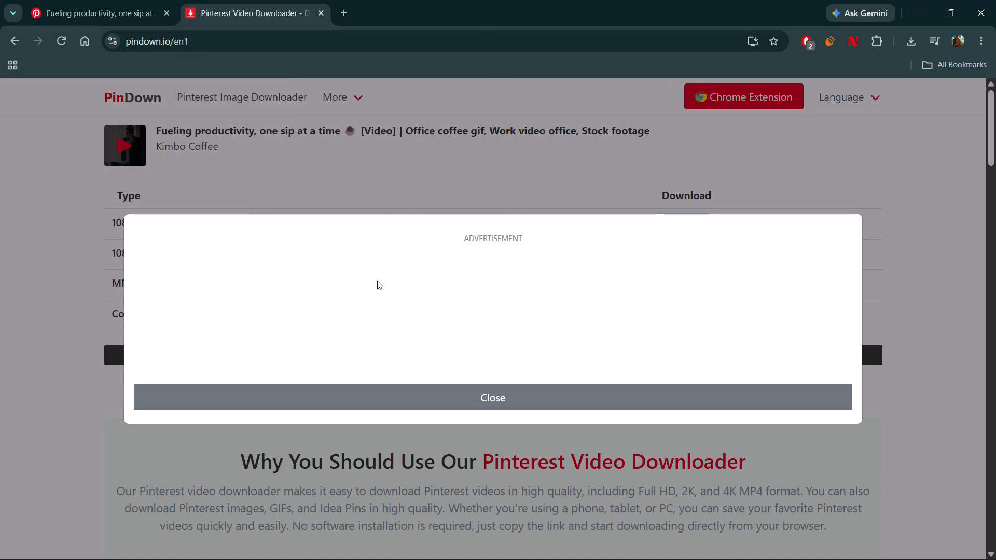
# Switch to Premiere, import the saved office clip from the vid 2 folder into the broll bin, and open it in the Source monitor.
pyautogui.hotkey('alt', 'Tab')
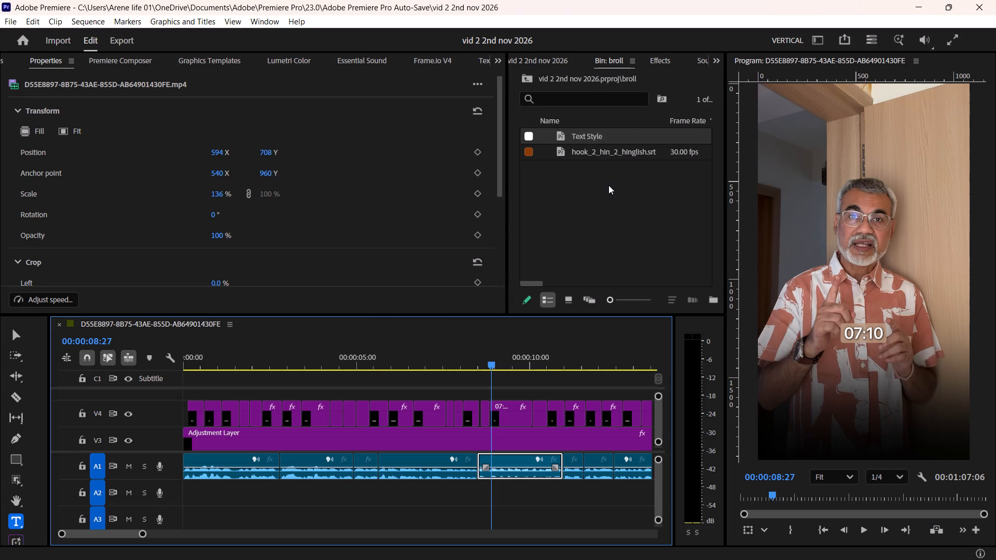
pyautogui.click(605, 184)
pyautogui.doubleClick(602, 183)
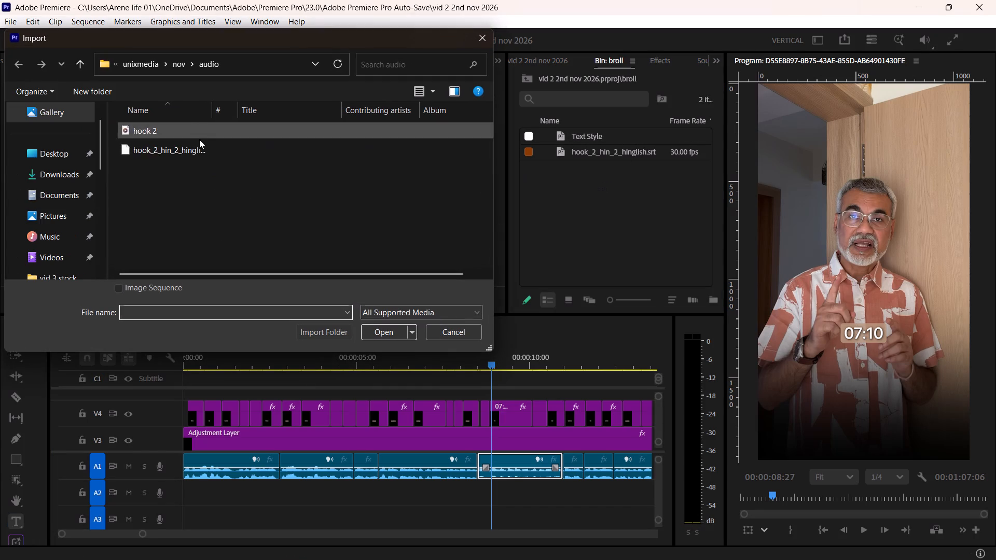
pyautogui.click(77, 65)
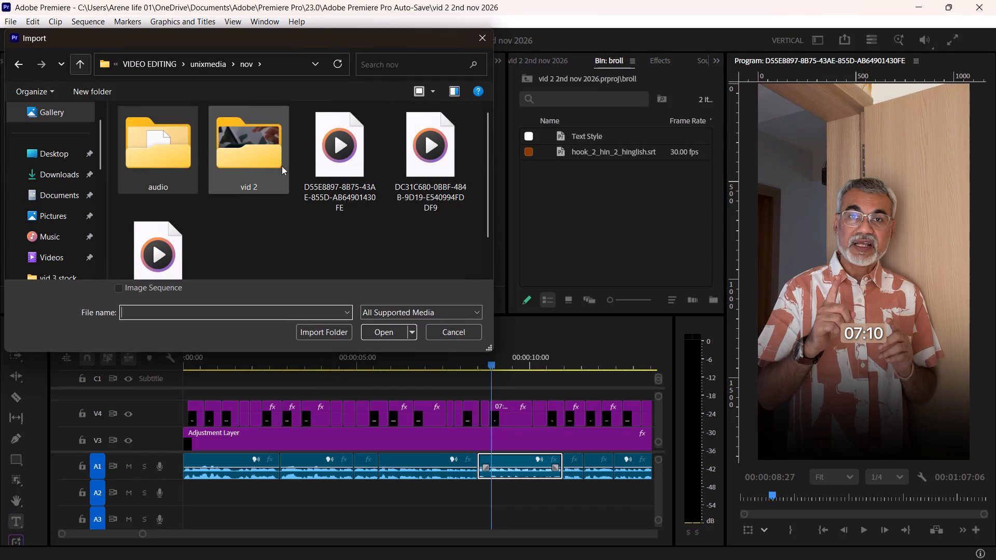
pyautogui.doubleClick(249, 155)
pyautogui.click(151, 132)
pyautogui.click(394, 330)
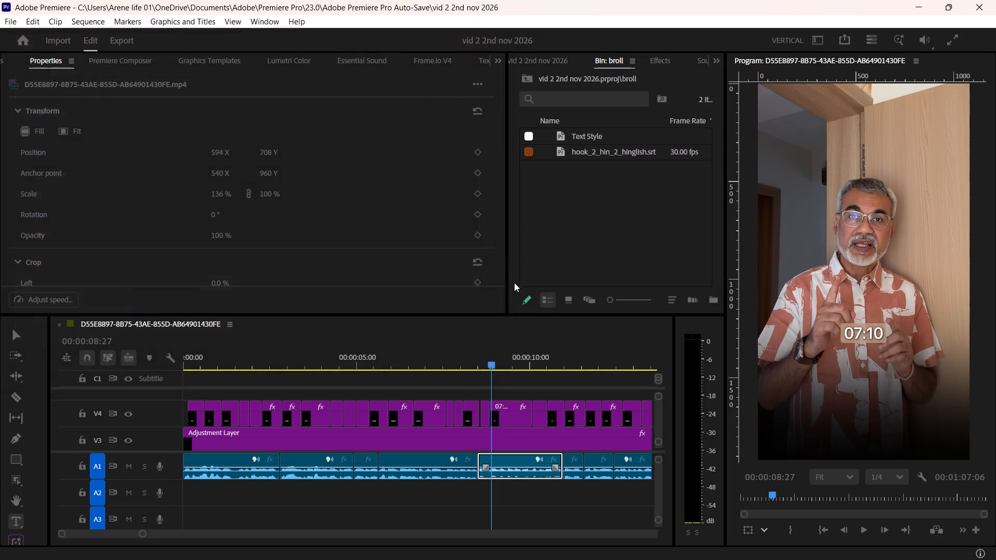
pyautogui.doubleClick(677, 165)
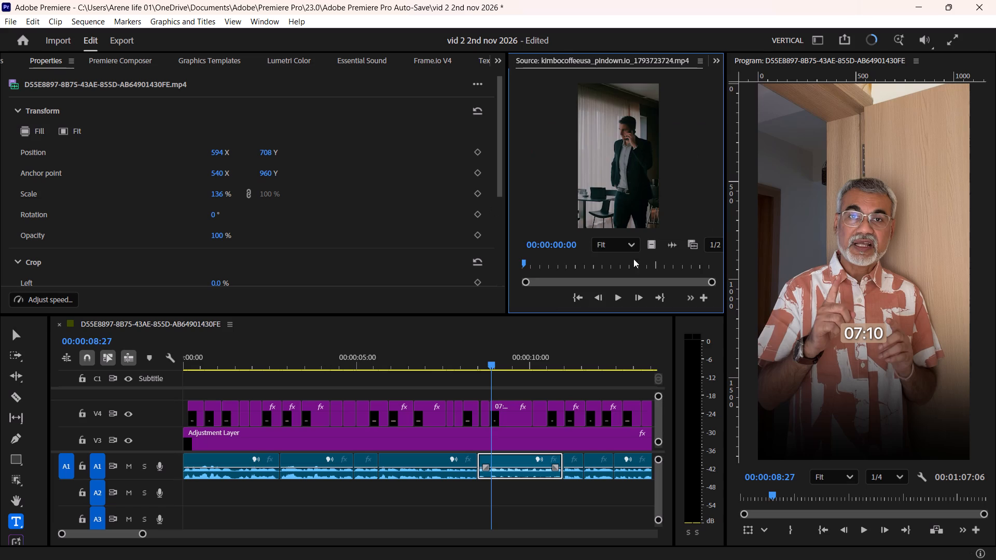
# Move all the subtitle graphics and the adjustment layer up three tracks, to V7 and V6.
pyautogui.keyDown('ctrl'); pyautogui.scroll(-5, 374, 435); pyautogui.keyUp('ctrl')
pyautogui.scroll(5, 374, 435)
pyautogui.keyDown('ctrl'); pyautogui.scroll(3, 284, 414); pyautogui.keyUp('ctrl')
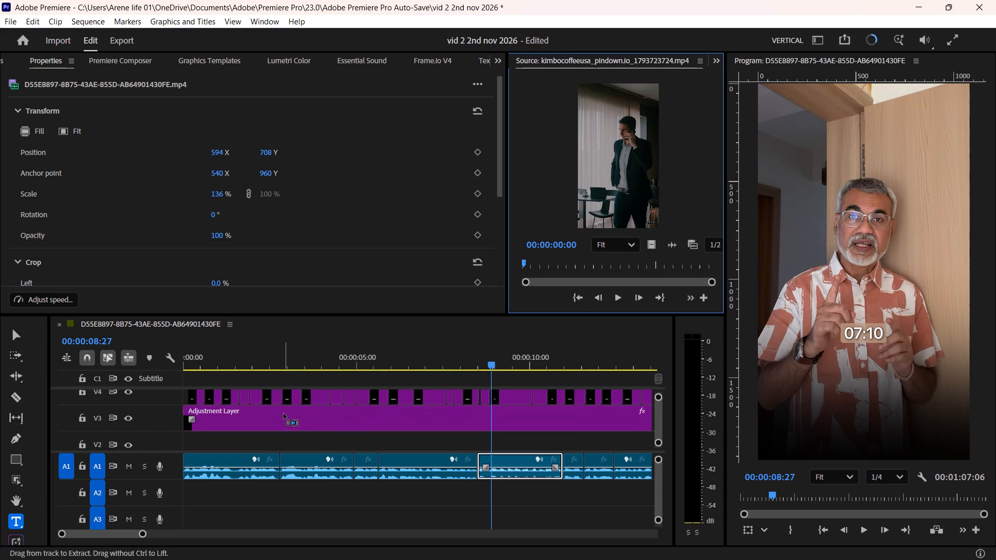
pyautogui.click(279, 418)
pyautogui.press('`')
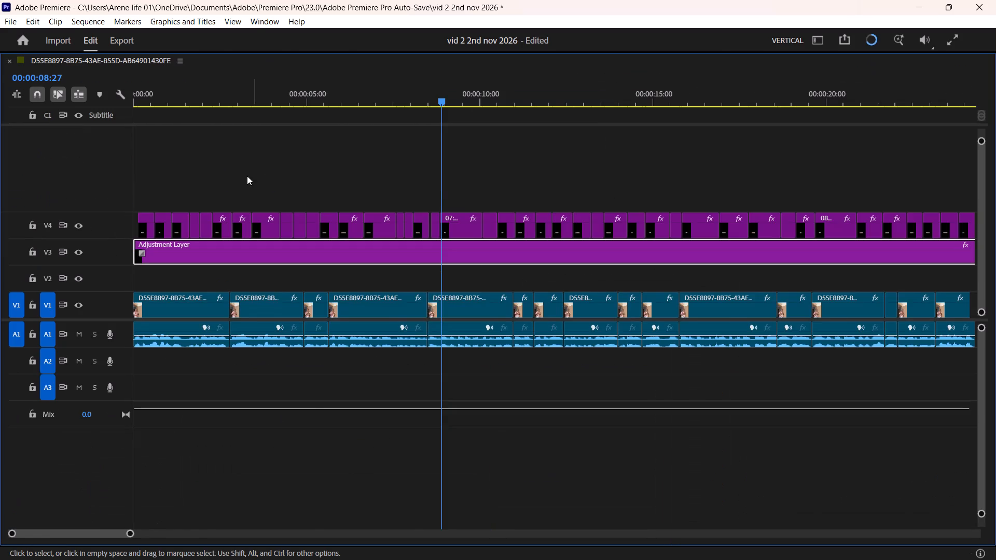
pyautogui.keyDown('alt'); pyautogui.scroll(-5, 206, 196); pyautogui.keyUp('alt')
pyautogui.press('a')
pyautogui.keyDown('shift'); pyautogui.click(138, 222); pyautogui.keyUp('shift')
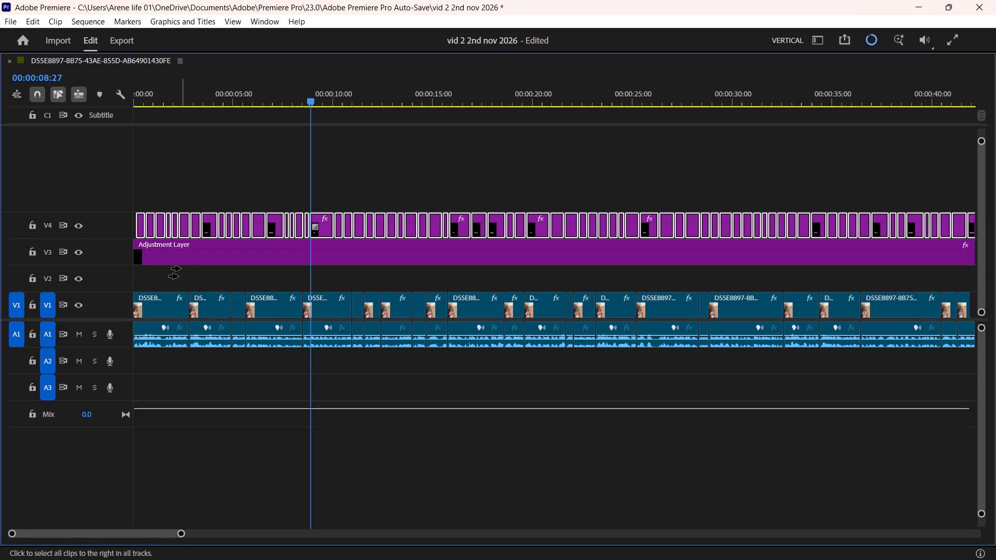
pyautogui.press('v')
pyautogui.keyDown('shift'); pyautogui.click(188, 256); pyautogui.keyUp('shift')
pyautogui.hotkey('alt', 'Up')
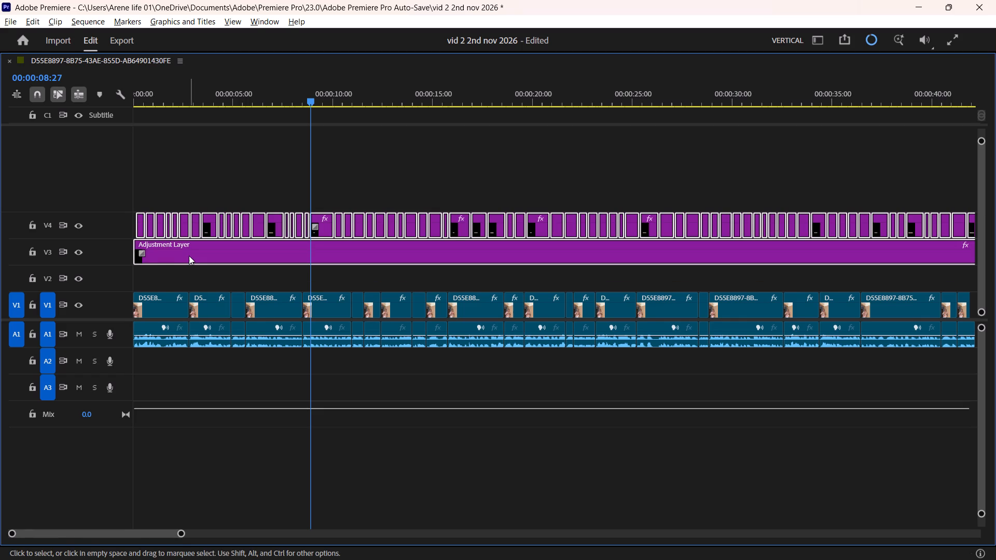
pyautogui.hotkey('alt', 'Up')
pyautogui.hotkey('alt', 'Up')
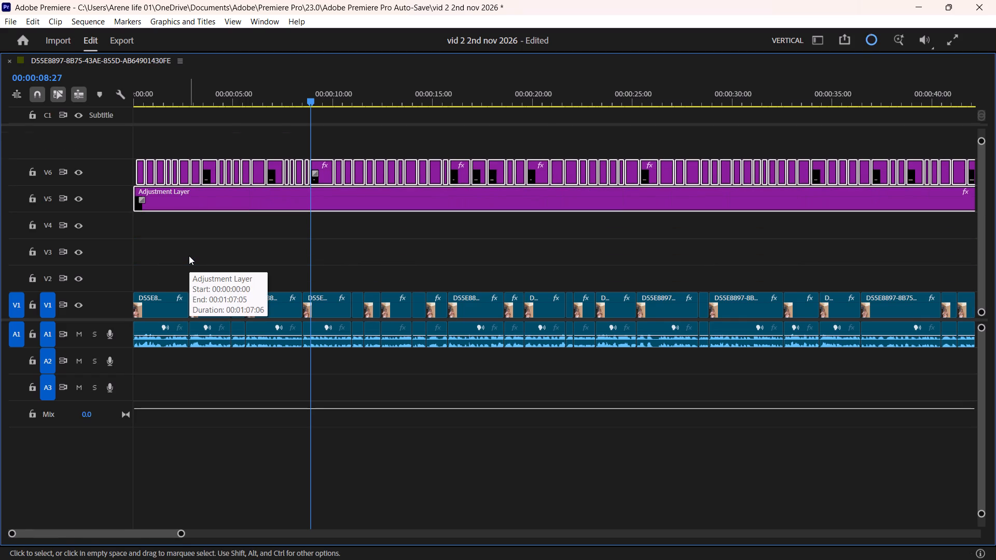
pyautogui.keyDown('alt'); pyautogui.scroll(15, 189, 256); pyautogui.keyUp('alt')
# Place the playhead near the start of the sequence, at 00:00:00:10, and save the project.
pyautogui.moveTo(197, 99); pyautogui.dragTo(193, 99)
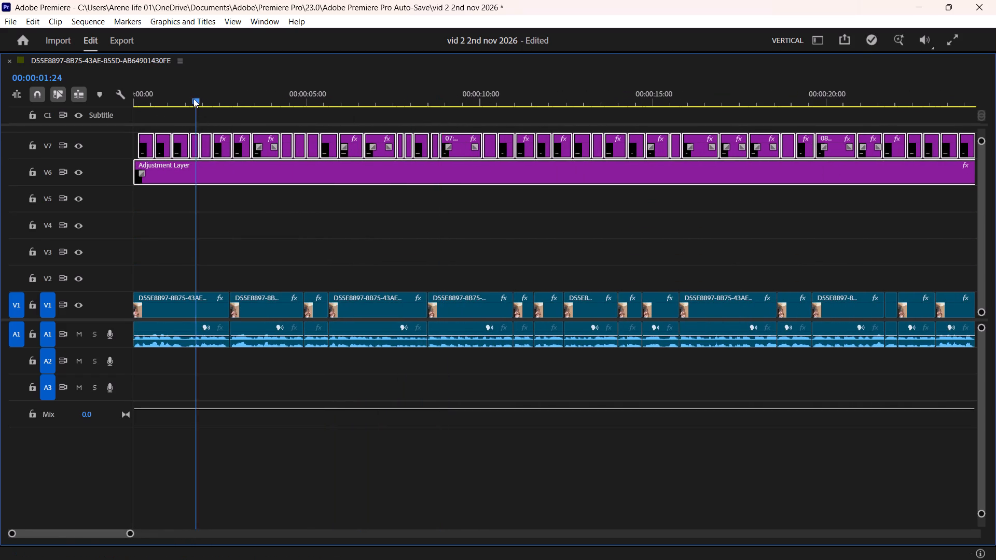
pyautogui.moveTo(193, 99); pyautogui.dragTo(146, 112)
pyautogui.click(177, 202)
pyautogui.press('`')
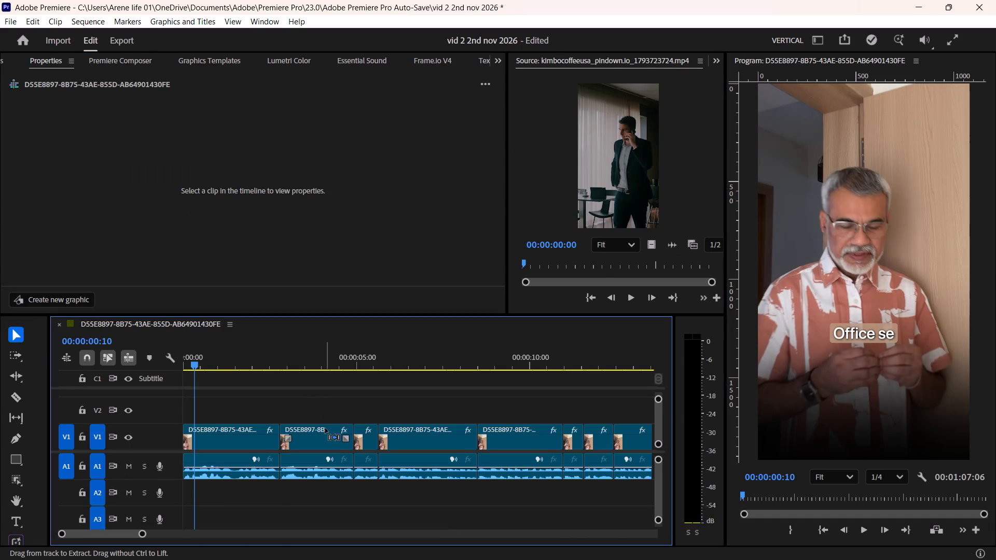
pyautogui.hotkey('ctrl', 's')
pyautogui.hotkey('ctrl', 's')
# Place the office clip at the start of the sequence on track V4 and scale it to fill the frame.
pyautogui.moveTo(654, 248); pyautogui.dragTo(175, 407)
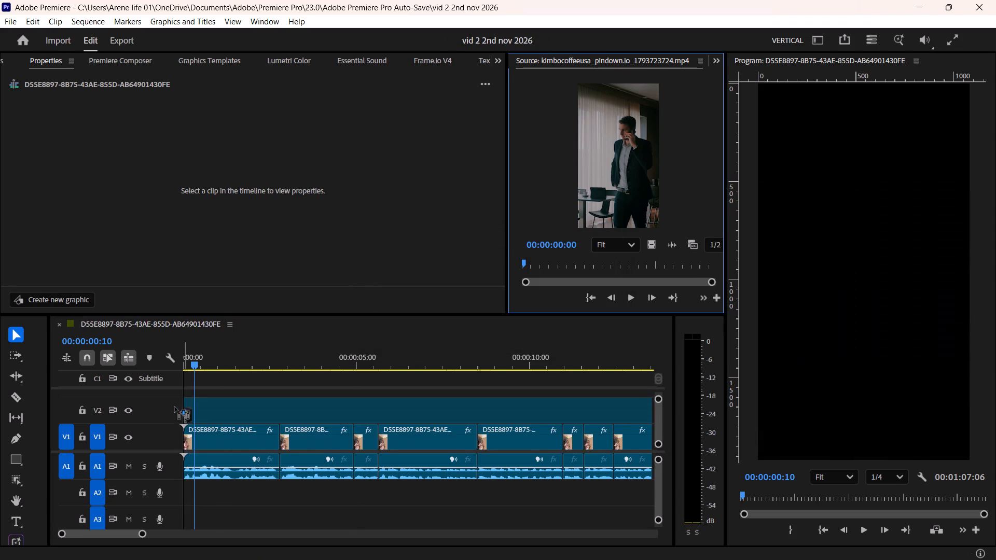
pyautogui.moveTo(175, 407); pyautogui.dragTo(185, 389)
pyautogui.keyDown('ctrl'); pyautogui.scroll(5, 211, 407); pyautogui.keyUp('ctrl')
pyautogui.moveTo(237, 435); pyautogui.dragTo(230, 407)
pyautogui.click(243, 411)
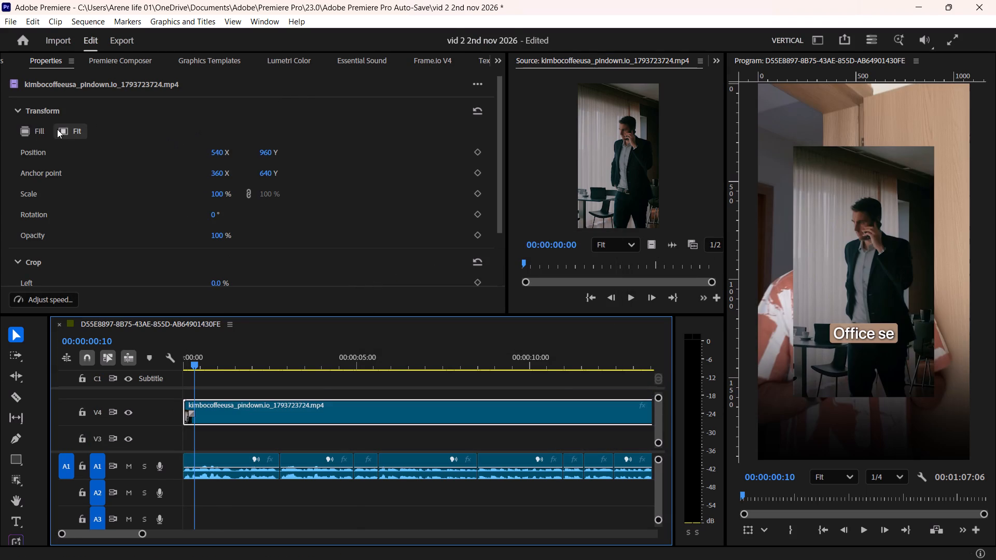
pyautogui.click(56, 130)
# Isolate the coffee-drinking shot in the office clip with cuts at about 00:00:12:08 and 00:00:15:04.
pyautogui.press('space')
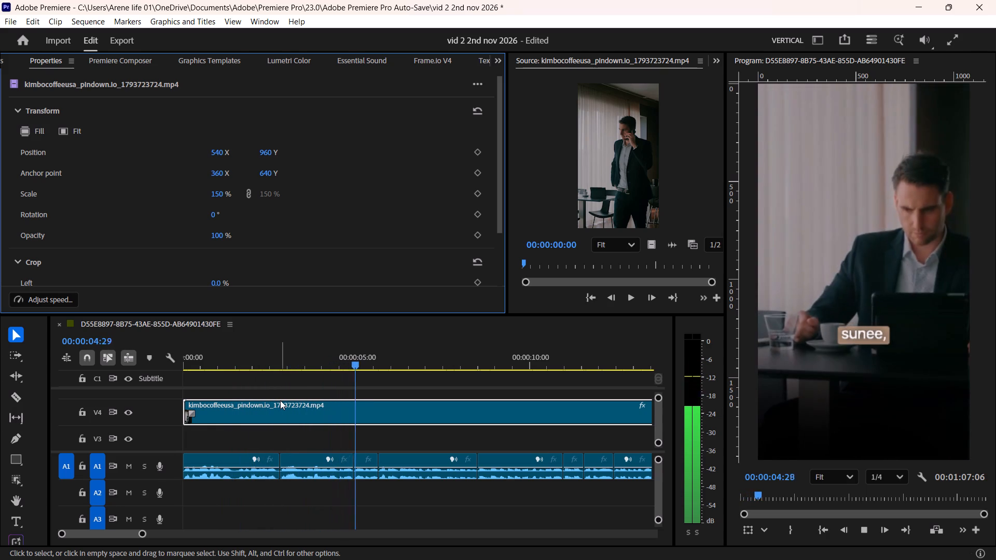
pyautogui.press('space')
pyautogui.keyDown('alt'); pyautogui.scroll(-8, 296, 400); pyautogui.keyUp('alt')
pyautogui.moveTo(264, 359); pyautogui.dragTo(269, 359)
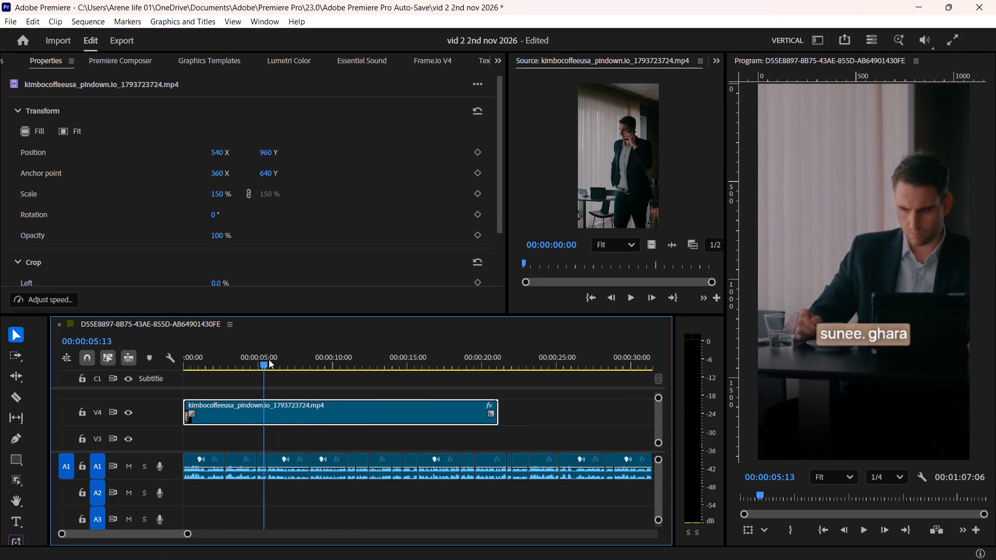
pyautogui.moveTo(269, 359); pyautogui.dragTo(367, 357)
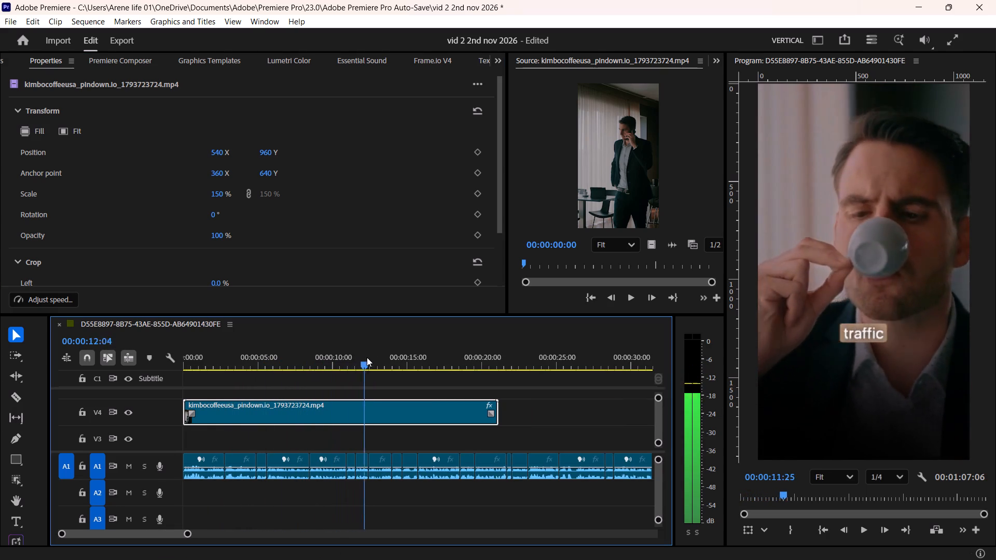
pyautogui.moveTo(367, 357); pyautogui.dragTo(437, 356)
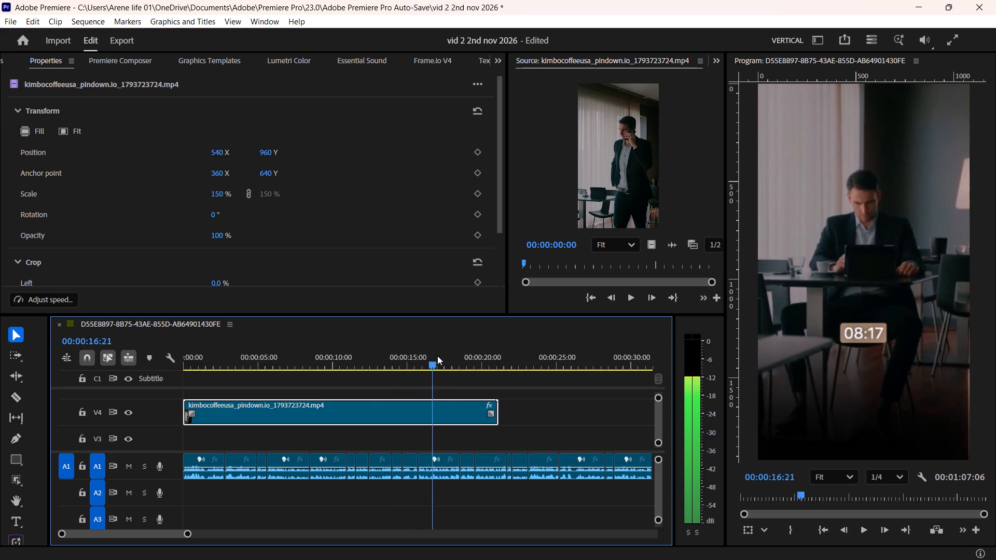
pyautogui.moveTo(437, 356); pyautogui.dragTo(408, 368)
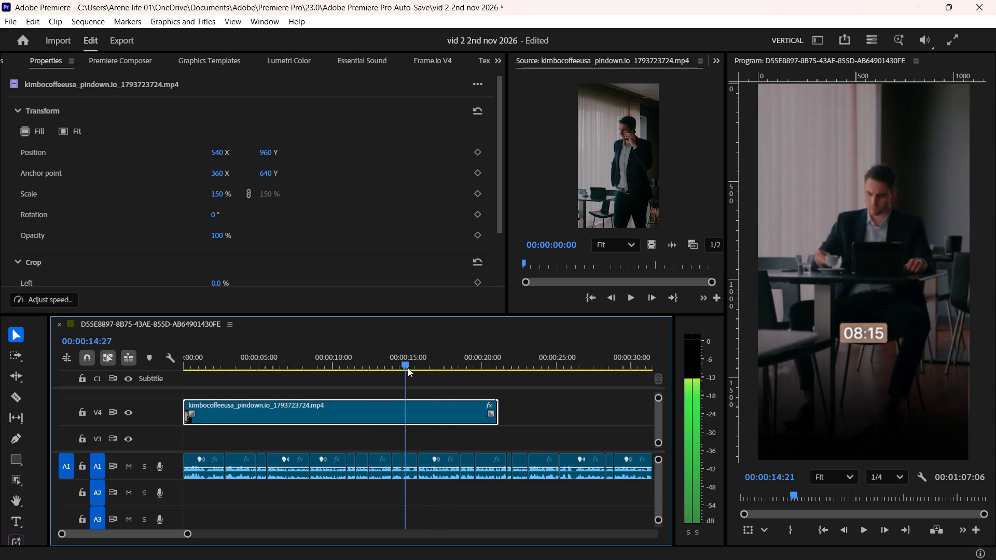
pyautogui.moveTo(408, 368); pyautogui.dragTo(362, 376)
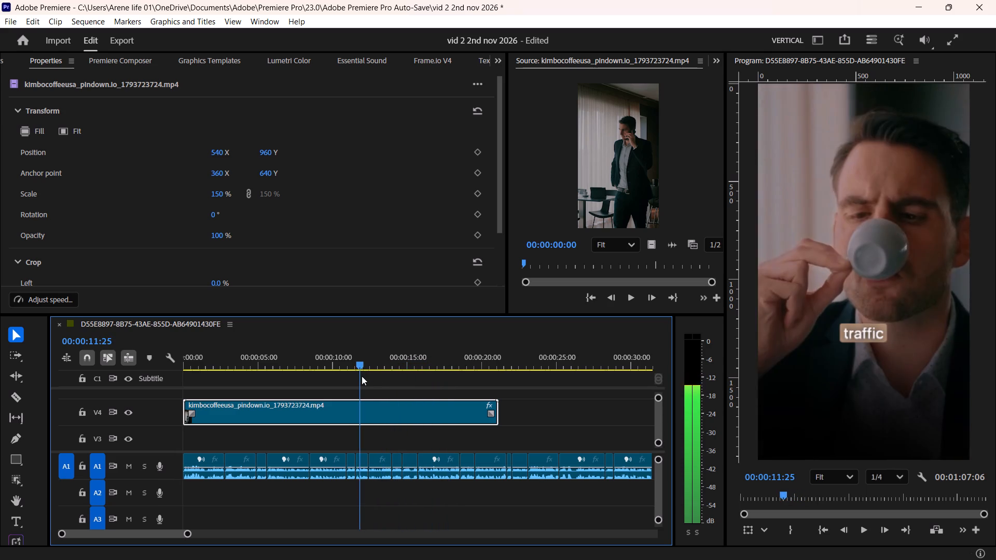
pyautogui.moveTo(362, 376); pyautogui.dragTo(371, 376)
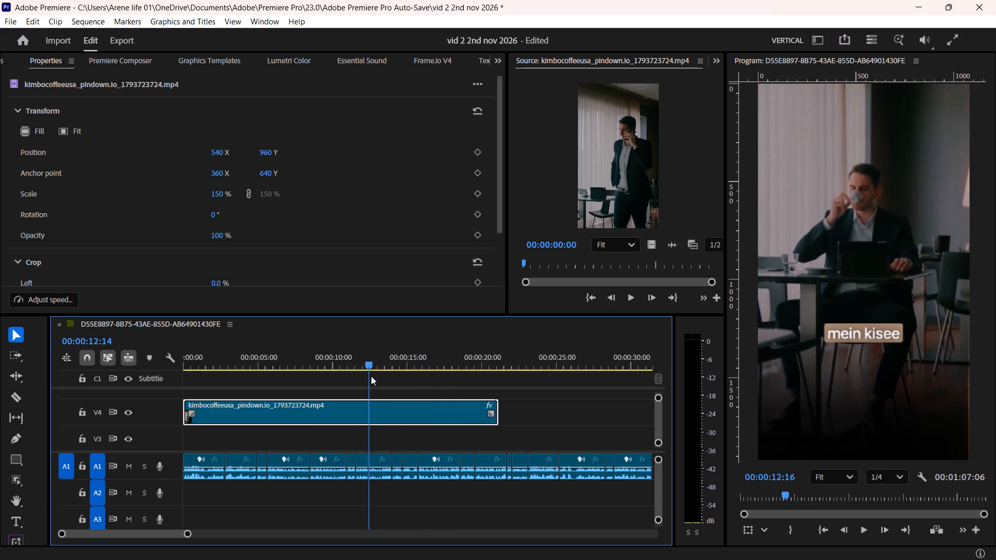
pyautogui.moveTo(366, 361); pyautogui.dragTo(363, 363)
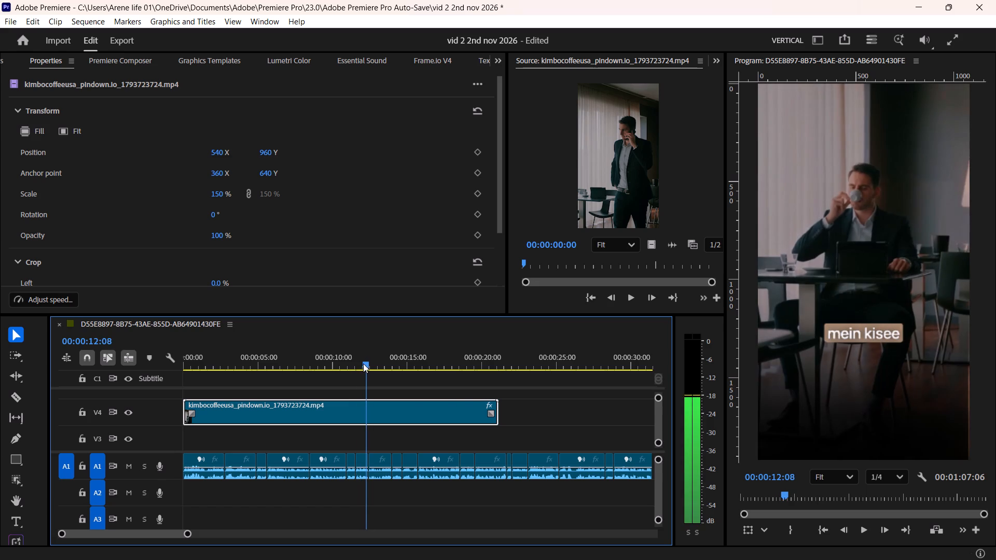
pyautogui.moveTo(363, 363); pyautogui.dragTo(409, 363)
pyautogui.press('F1')
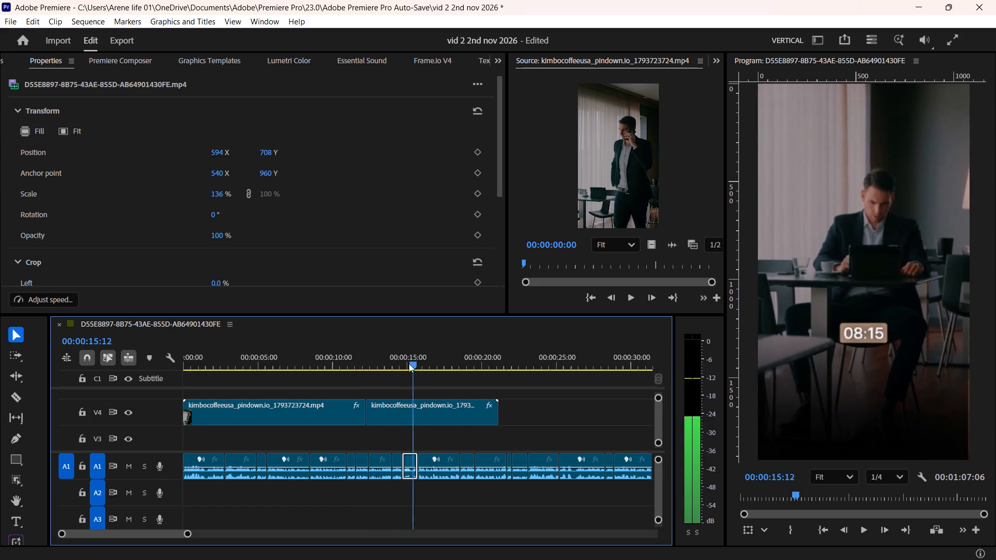
pyautogui.moveTo(409, 363); pyautogui.dragTo(406, 365)
pyautogui.click(419, 414)
pyautogui.press('F1')
# Move the coffee shot to the sequence start on V5 and shift the preceding V4 segment to begin where it ends.
pyautogui.scroll(6, 404, 420)
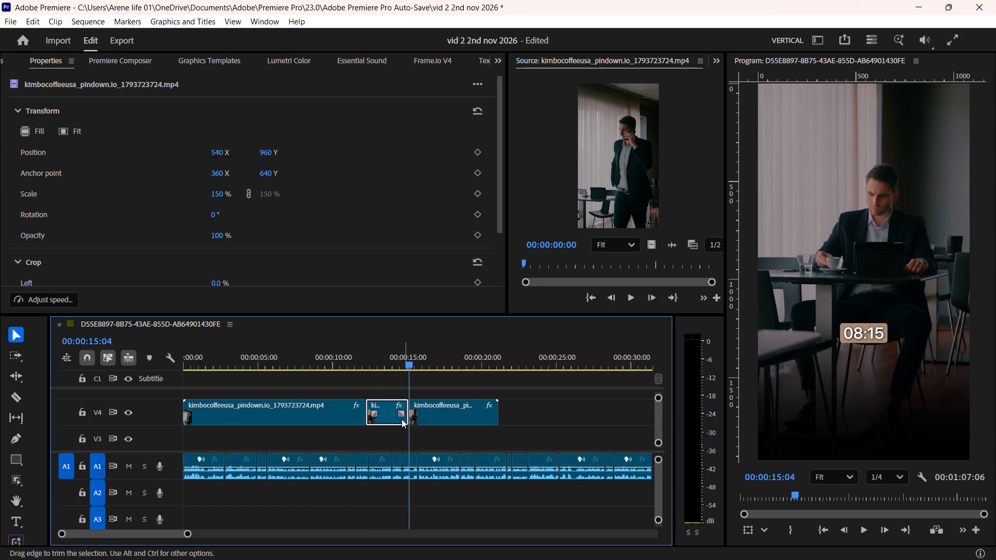
pyautogui.moveTo(389, 411); pyautogui.dragTo(195, 405)
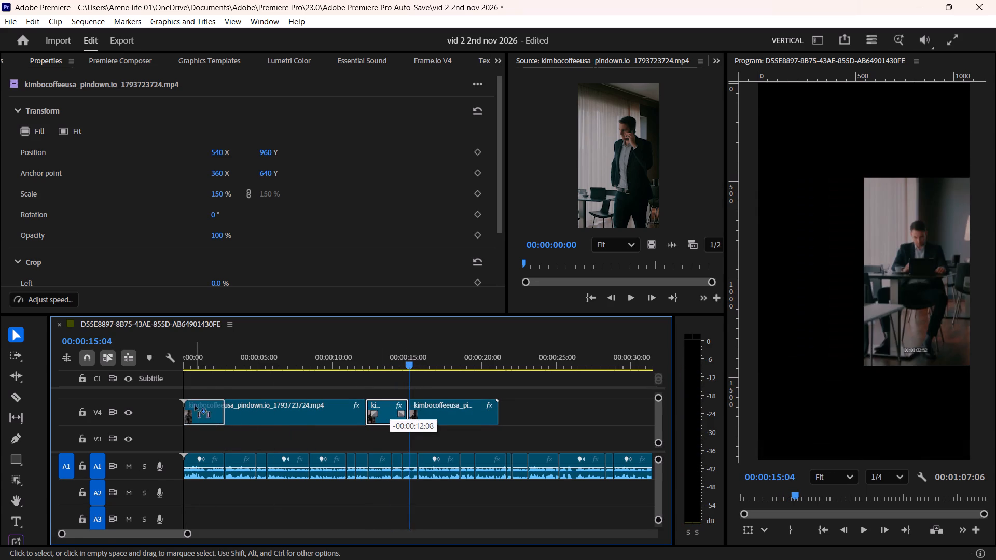
pyautogui.moveTo(195, 405); pyautogui.dragTo(195, 391)
pyautogui.keyDown('alt'); pyautogui.scroll(18, 198, 399); pyautogui.keyUp('alt')
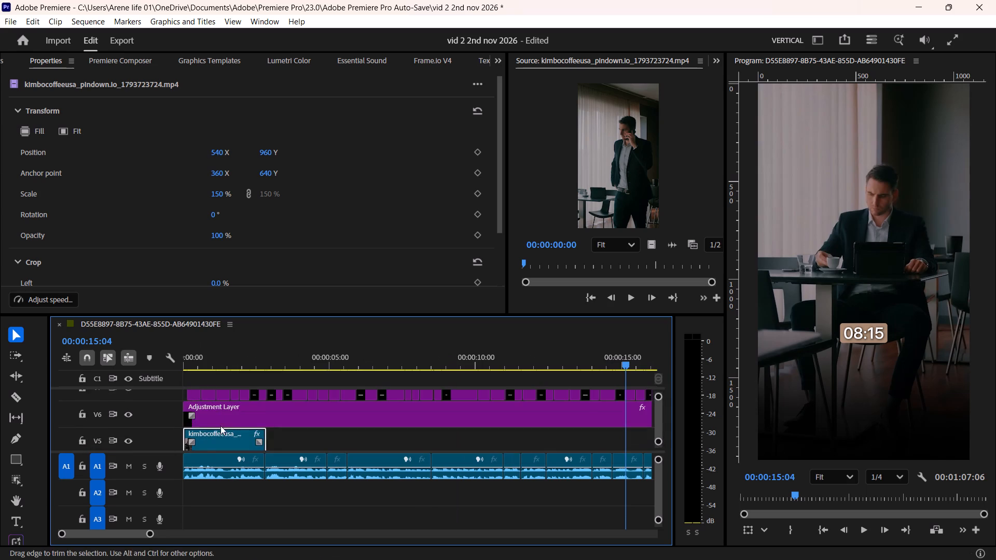
pyautogui.keyDown('ctrl'); pyautogui.scroll(-3, 220, 426); pyautogui.keyUp('ctrl')
pyautogui.moveTo(238, 431); pyautogui.dragTo(317, 431)
# Reverse the playback of the coffee shot on V5, keeping its speed at 100%.
pyautogui.click(214, 349)
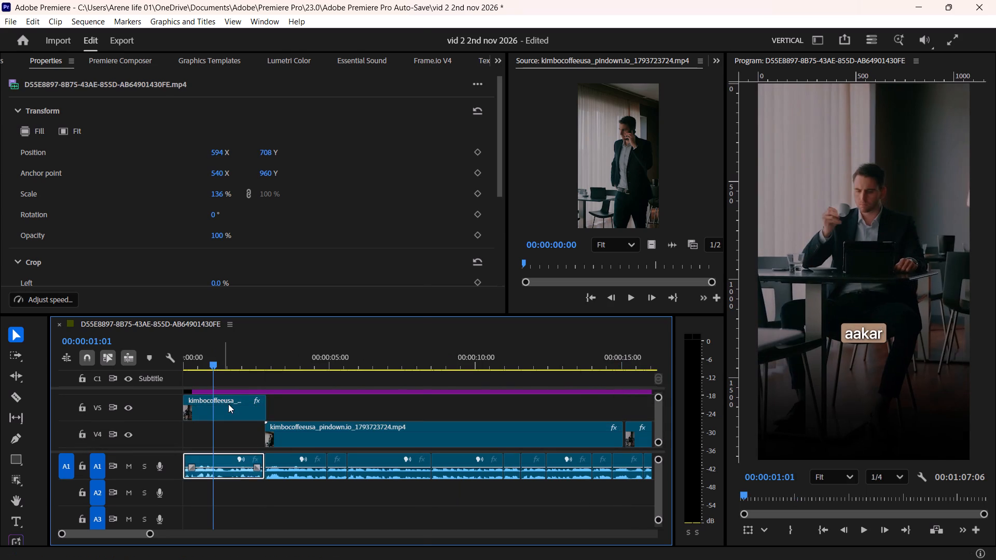
pyautogui.click(228, 405)
pyautogui.rightClick(228, 405)
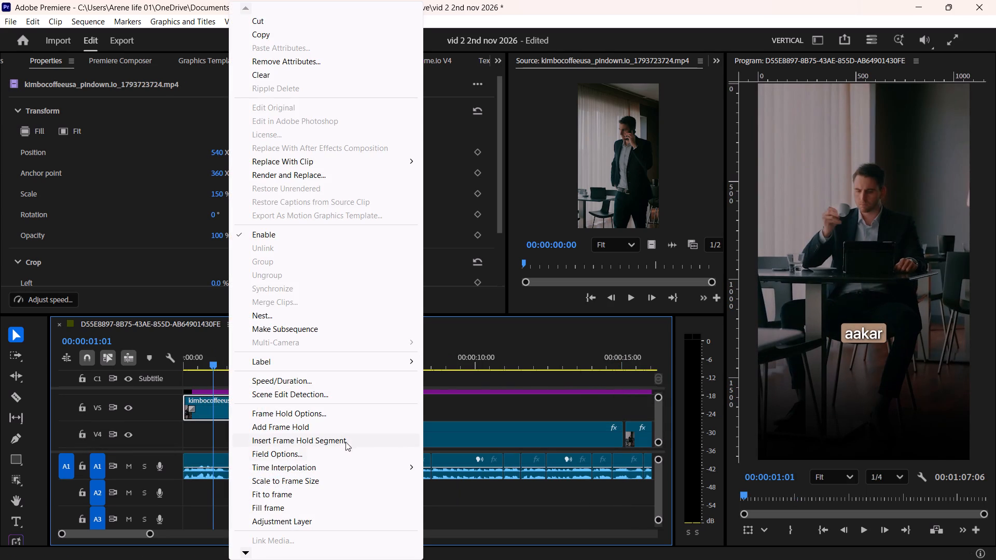
pyautogui.click(331, 379)
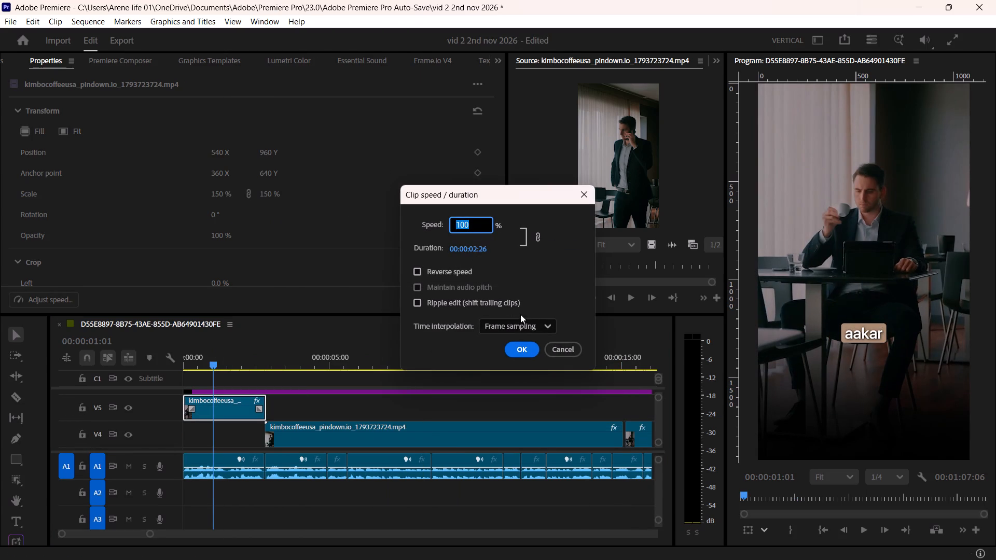
pyautogui.click(521, 326)
pyautogui.click(418, 271)
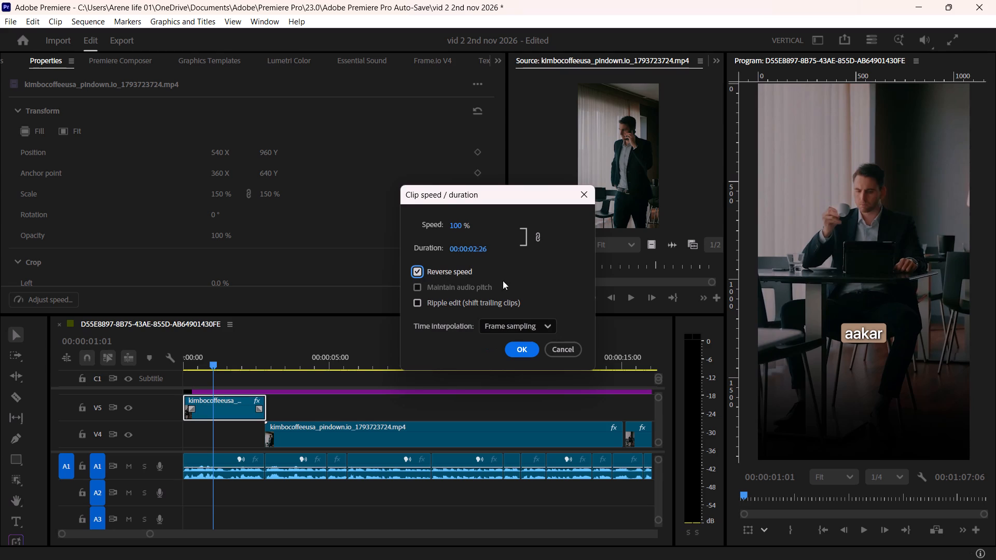
pyautogui.click(519, 351)
# Play the opening from the sequence start to review the reversed coffee shot and its hand-over to the V4 segment.
pyautogui.moveTo(212, 359); pyautogui.dragTo(165, 368)
pyautogui.press('space')
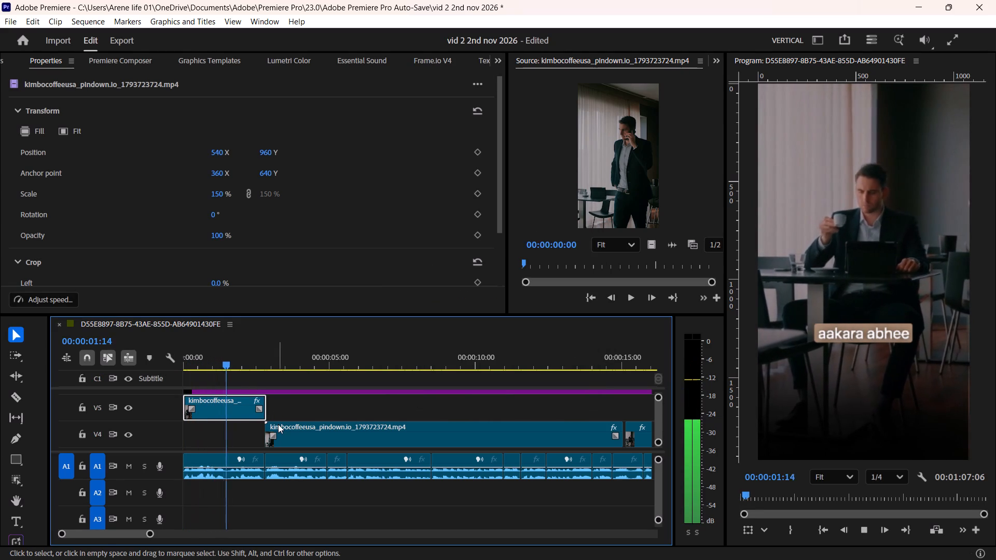
pyautogui.press('space')
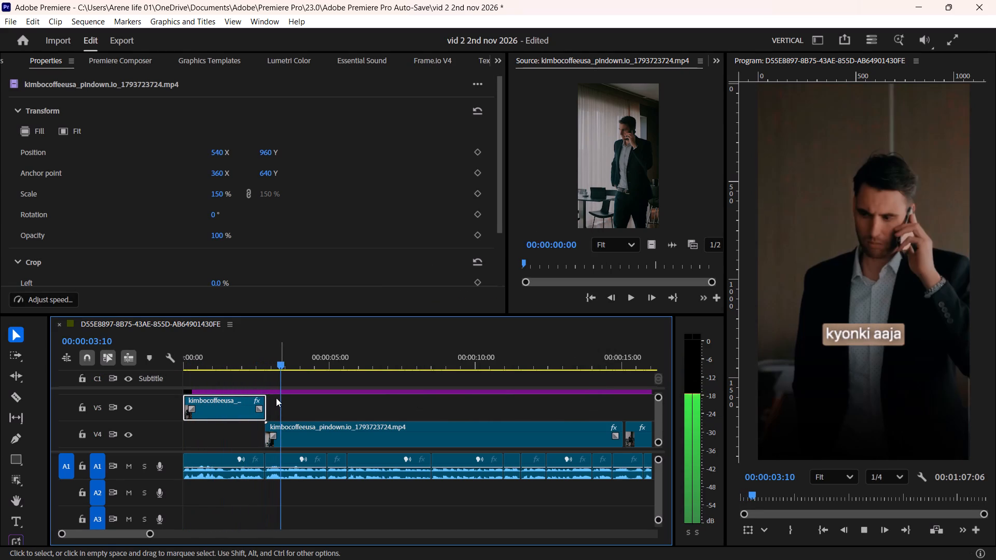
pyautogui.moveTo(251, 361); pyautogui.dragTo(158, 378)
pyautogui.press('space')
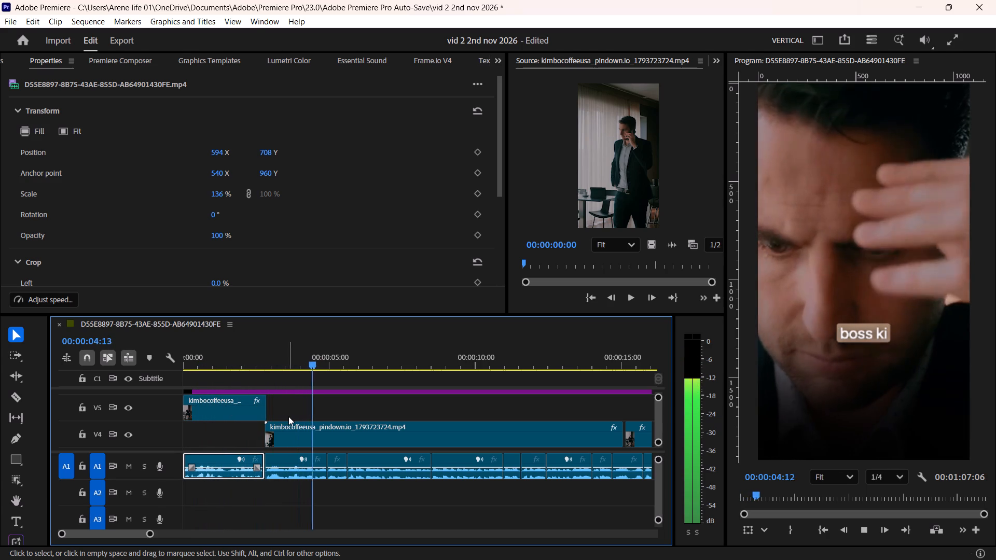
pyautogui.press('space')
pyautogui.keyDown('alt'); pyautogui.scroll(4, 297, 418); pyautogui.keyUp('alt')
pyautogui.keyDown('alt'); pyautogui.scroll(-4, 297, 418); pyautogui.keyUp('alt')
# Extend the reversed coffee shot on V5 to about 00:00:04:01 and place the long office segment directly after it on V5.
pyautogui.click(315, 426)
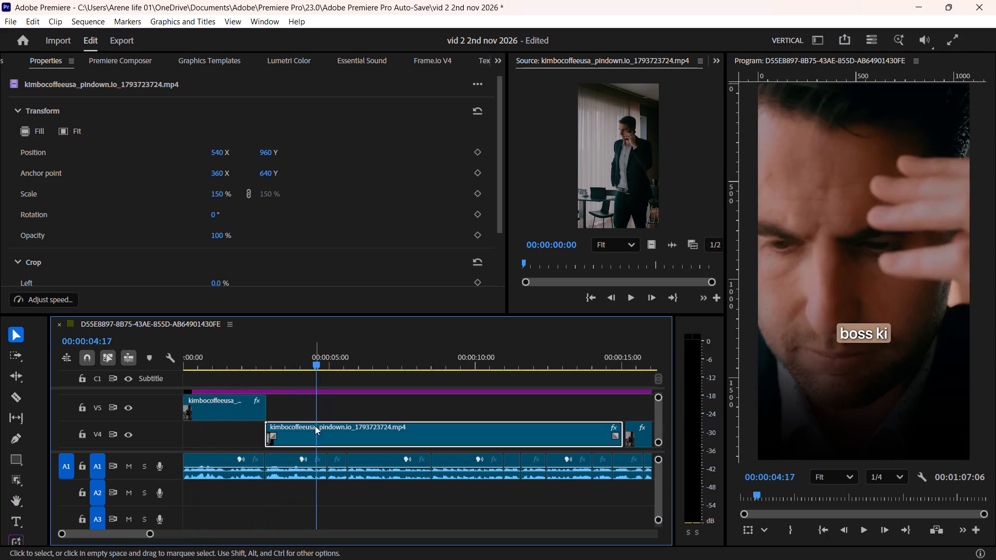
pyautogui.moveTo(266, 404); pyautogui.dragTo(299, 402)
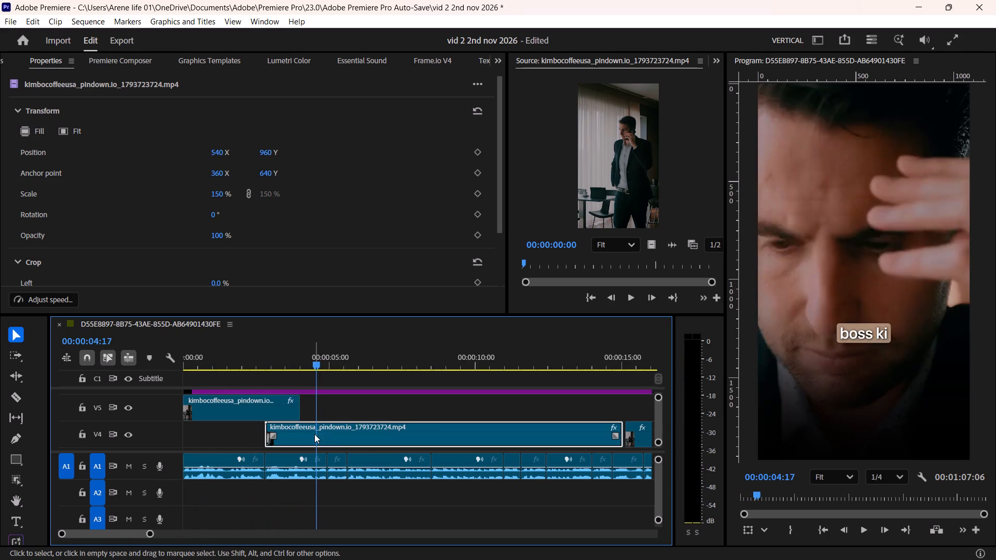
pyautogui.moveTo(314, 434); pyautogui.dragTo(420, 412)
pyautogui.moveTo(289, 362); pyautogui.dragTo(265, 367)
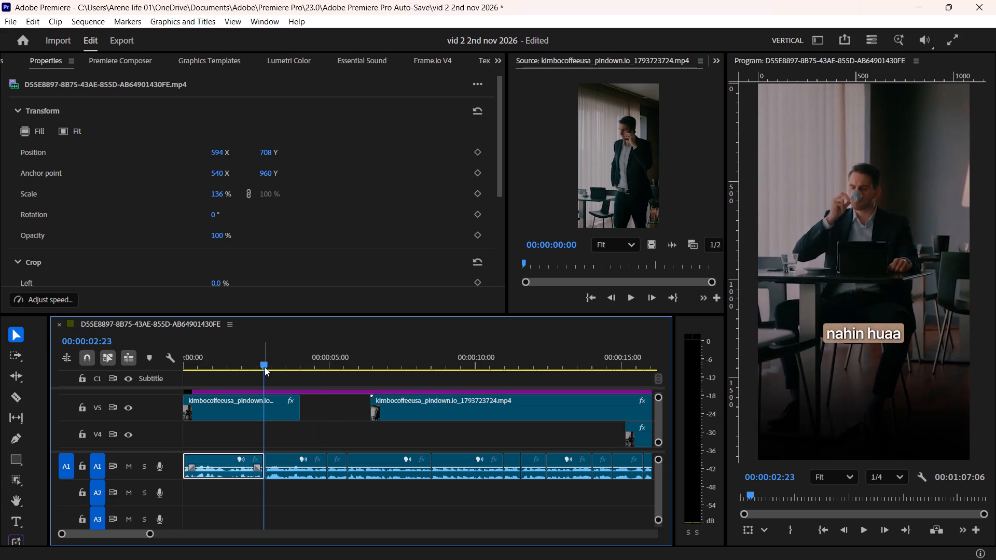
pyautogui.press('space')
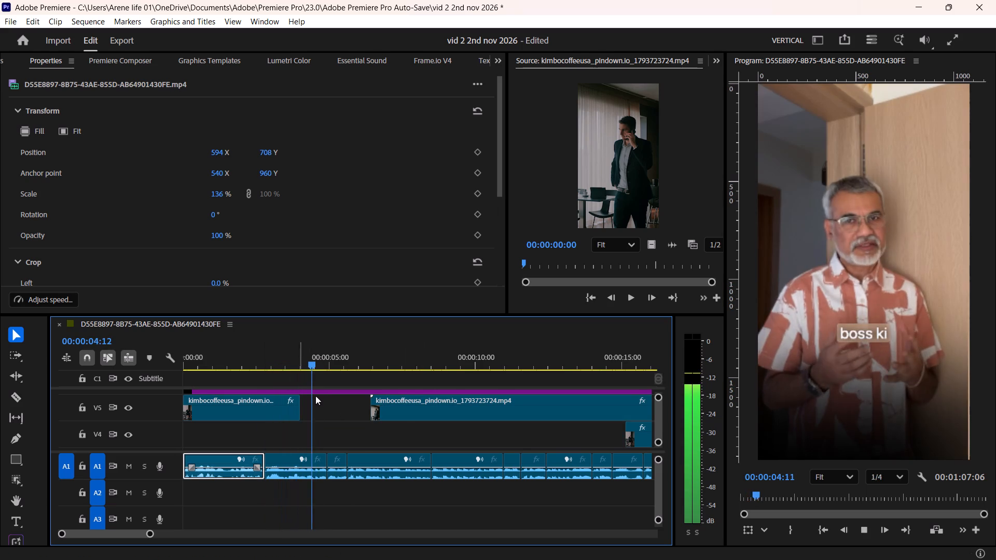
pyautogui.press('space')
pyautogui.moveTo(319, 359); pyautogui.dragTo(305, 379)
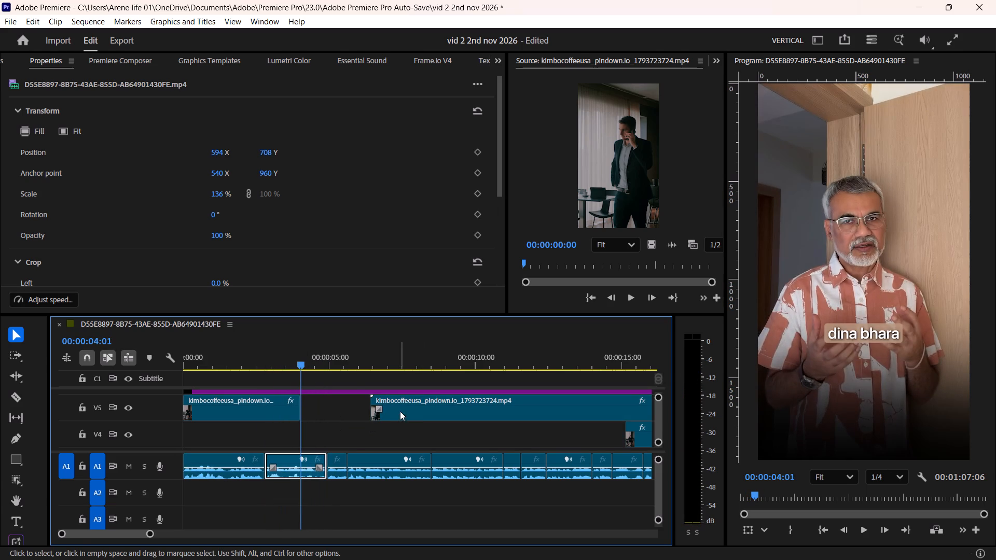
pyautogui.moveTo(399, 411); pyautogui.dragTo(331, 412)
pyautogui.press('space')
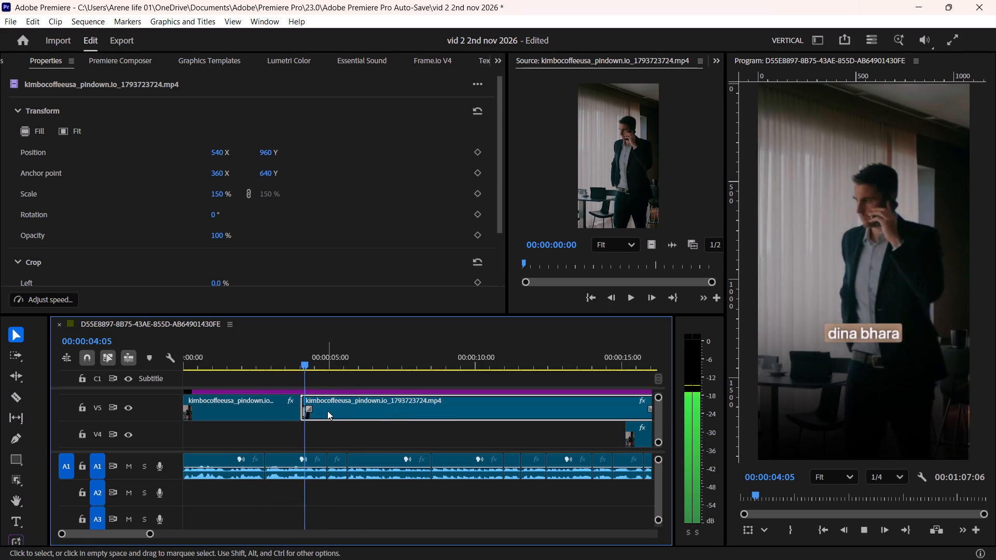
pyautogui.press('space')
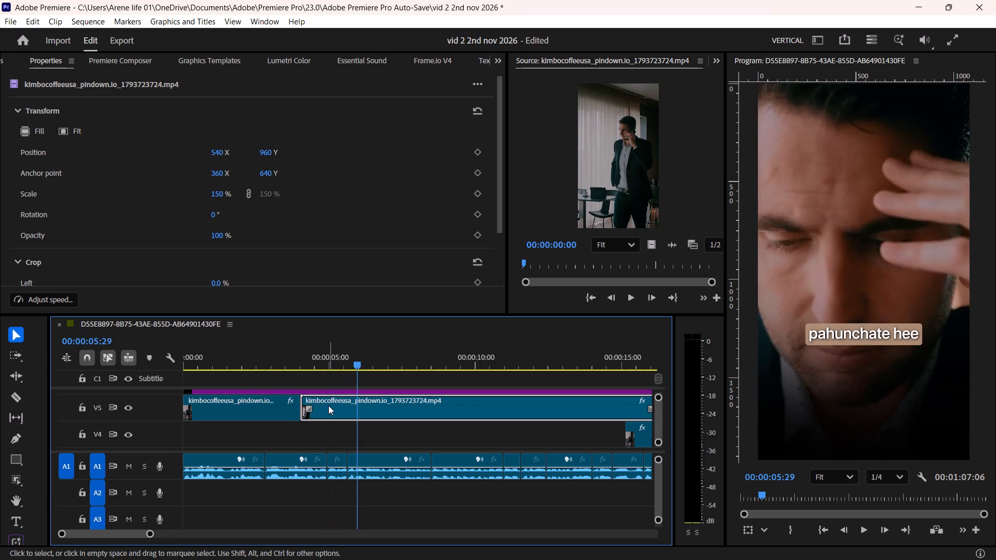
# Cut the office segment on V5 at about 00:00:04:15 and 00:00:05:03, and move the phone-call piece between the cuts to V4.
pyautogui.keyDown('alt'); pyautogui.scroll(5, 328, 405); pyautogui.keyUp('alt')
pyautogui.moveTo(350, 356); pyautogui.dragTo(309, 379)
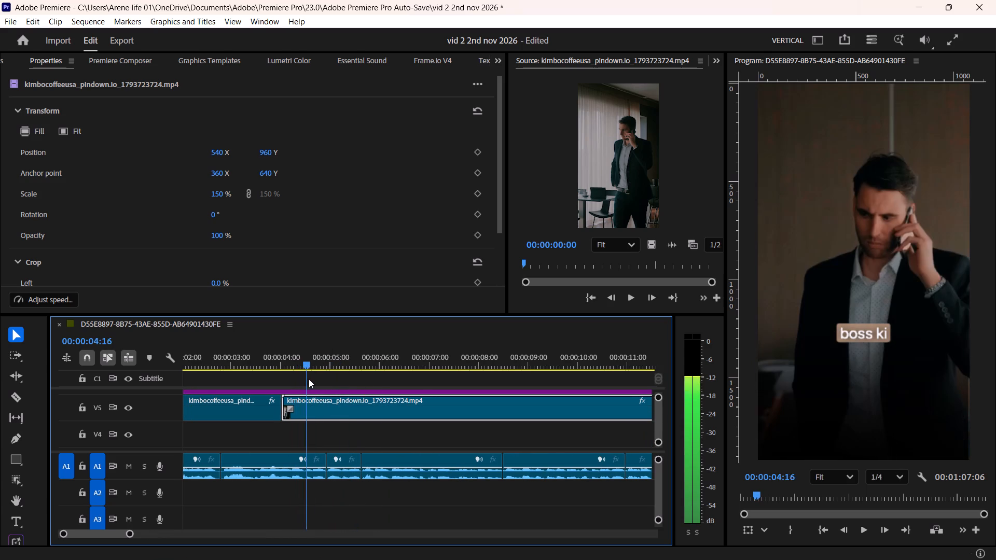
pyautogui.moveTo(309, 379); pyautogui.dragTo(307, 383)
pyautogui.press('F1')
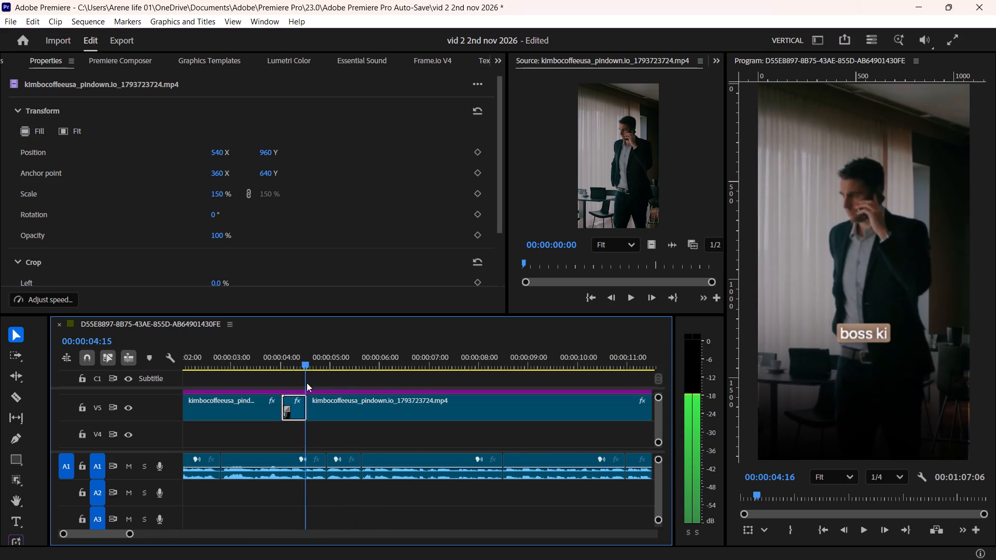
pyautogui.moveTo(307, 383); pyautogui.dragTo(350, 389)
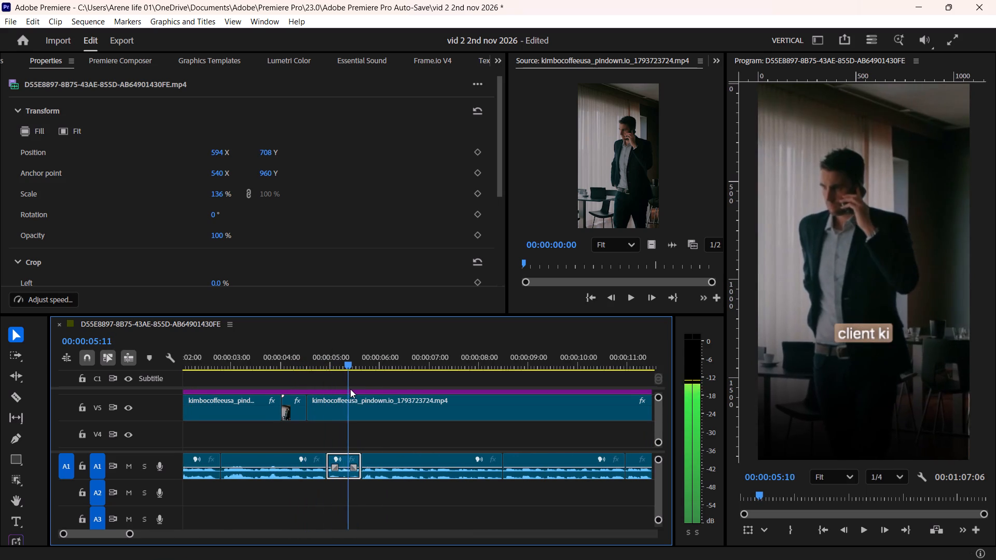
pyautogui.moveTo(350, 389); pyautogui.dragTo(295, 416)
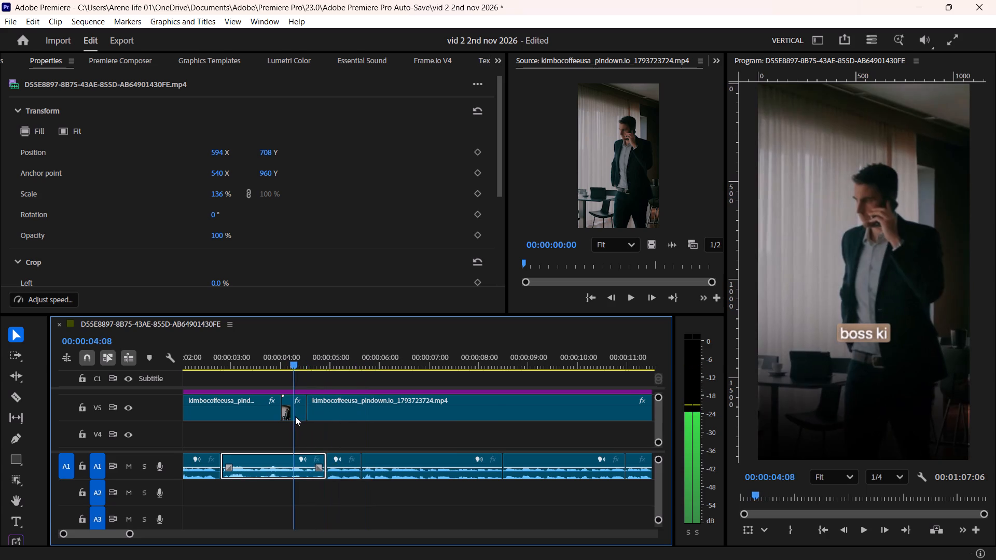
pyautogui.moveTo(295, 416); pyautogui.dragTo(337, 407)
pyautogui.click(338, 405)
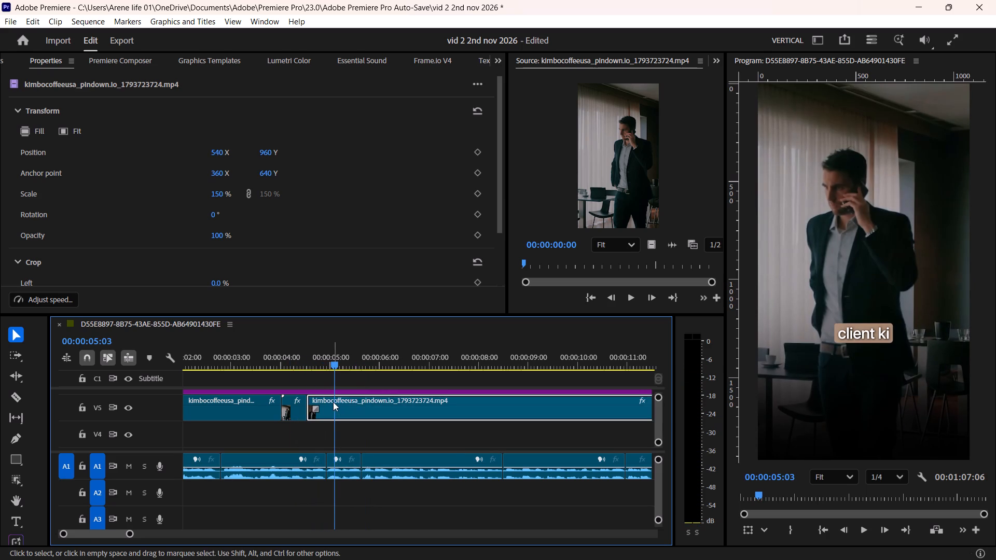
pyautogui.press('F1')
pyautogui.moveTo(324, 412); pyautogui.dragTo(347, 435)
pyautogui.moveTo(319, 400); pyautogui.dragTo(336, 441)
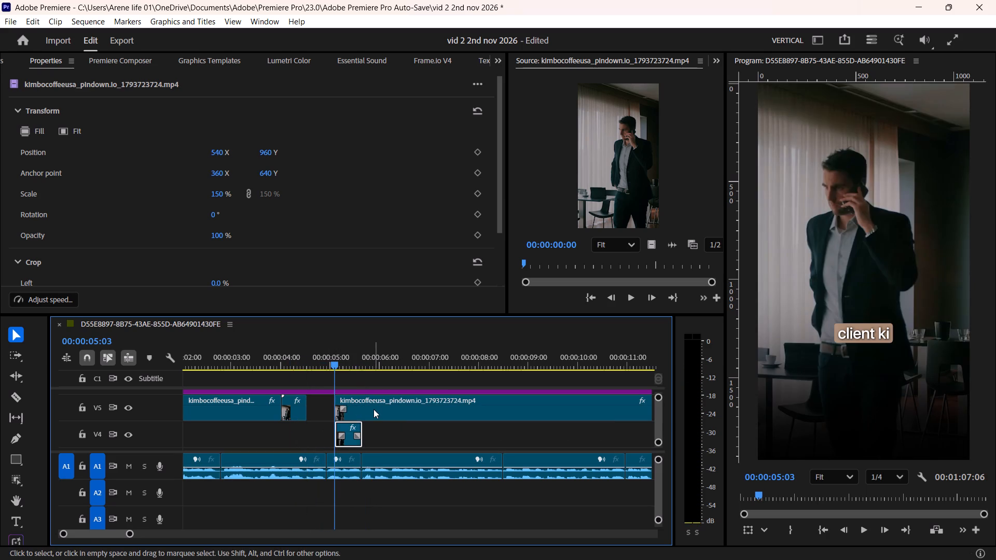
# Shift the remaining office segment on V5 earlier to close the gap, starting at about 00:00:04:15, and play back the join.
pyautogui.moveTo(374, 408); pyautogui.dragTo(348, 408)
pyautogui.moveTo(319, 410); pyautogui.dragTo(304, 412)
pyautogui.moveTo(317, 408); pyautogui.dragTo(310, 411)
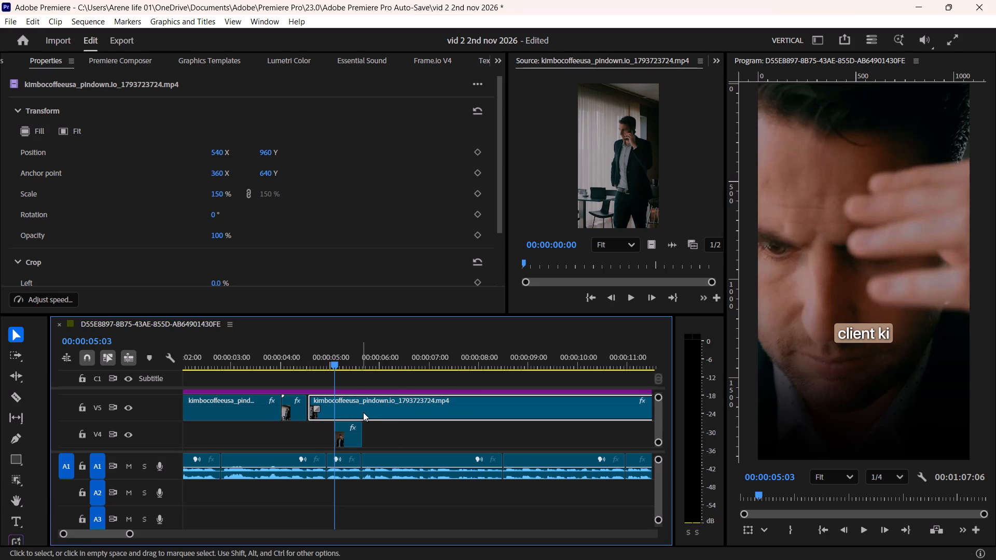
pyautogui.moveTo(369, 412); pyautogui.dragTo(364, 413)
pyautogui.moveTo(283, 360); pyautogui.dragTo(273, 360)
pyautogui.press('space')
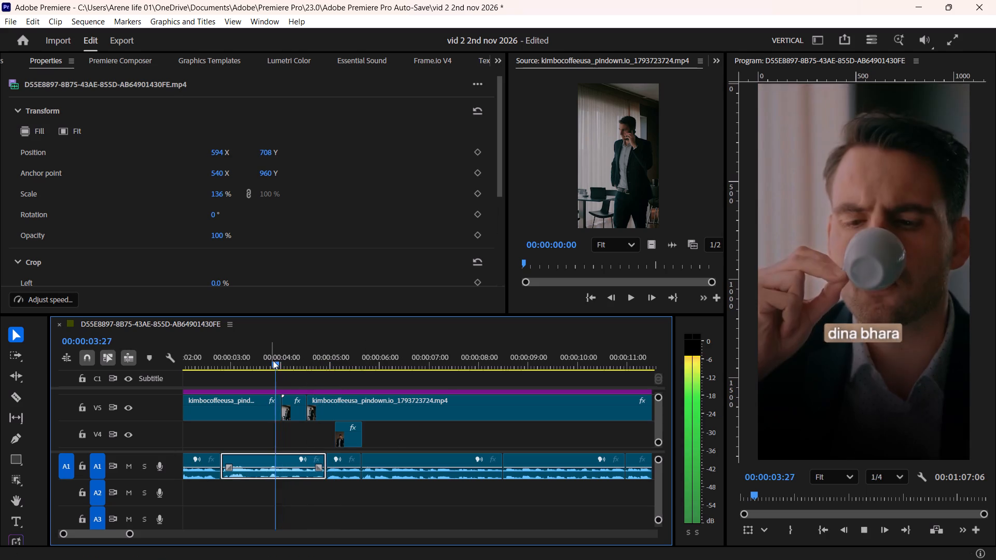
pyautogui.press('space')
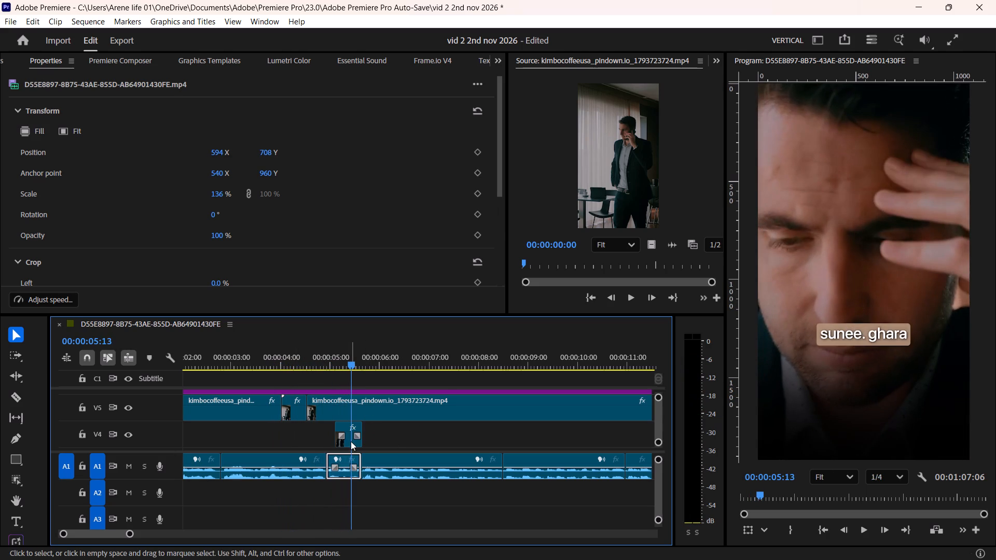
# Move the phone-call piece on V4 to begin at about 00:00:05:19 and play back the section before it.
pyautogui.moveTo(349, 442); pyautogui.dragTo(376, 441)
pyautogui.keyDown('alt'); pyautogui.scroll(9, 351, 435); pyautogui.keyUp('alt')
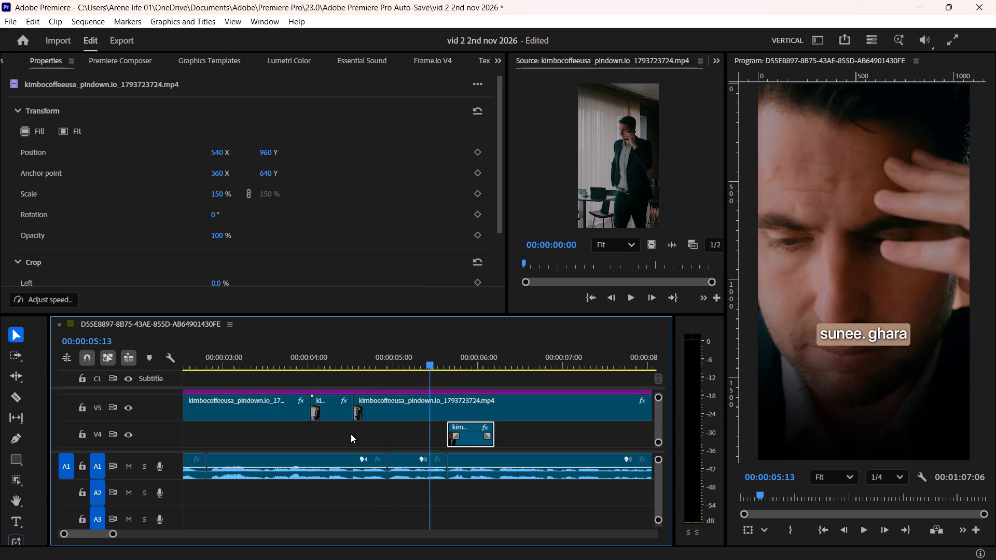
pyautogui.moveTo(396, 363); pyautogui.dragTo(374, 375)
pyautogui.press('space')
pyautogui.keyDown('alt'); pyautogui.scroll(-5, 400, 398); pyautogui.keyUp('alt')
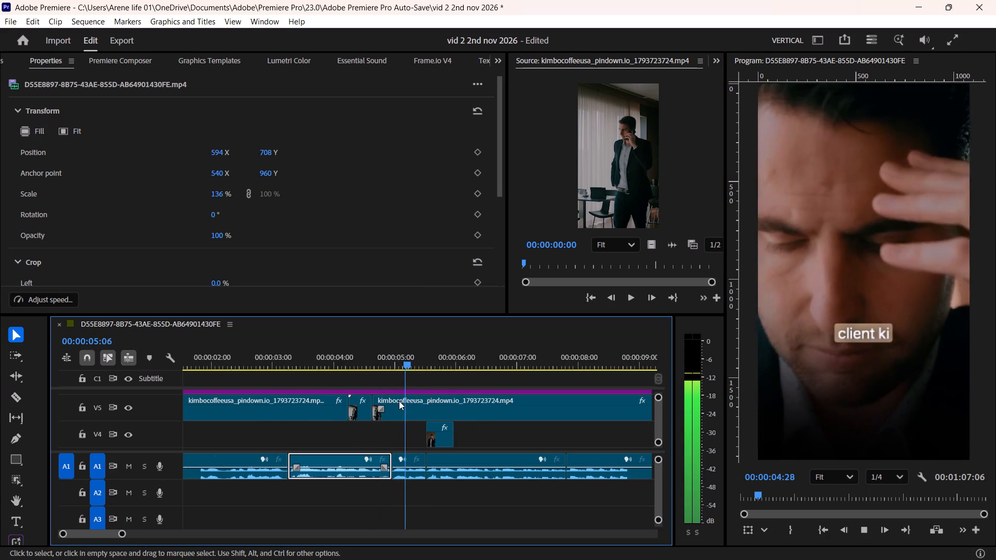
pyautogui.press('space')
# Cut the close-up segment on V5 at 00:00:05:19 and delete the part after the cut.
pyautogui.moveTo(447, 363); pyautogui.dragTo(428, 389)
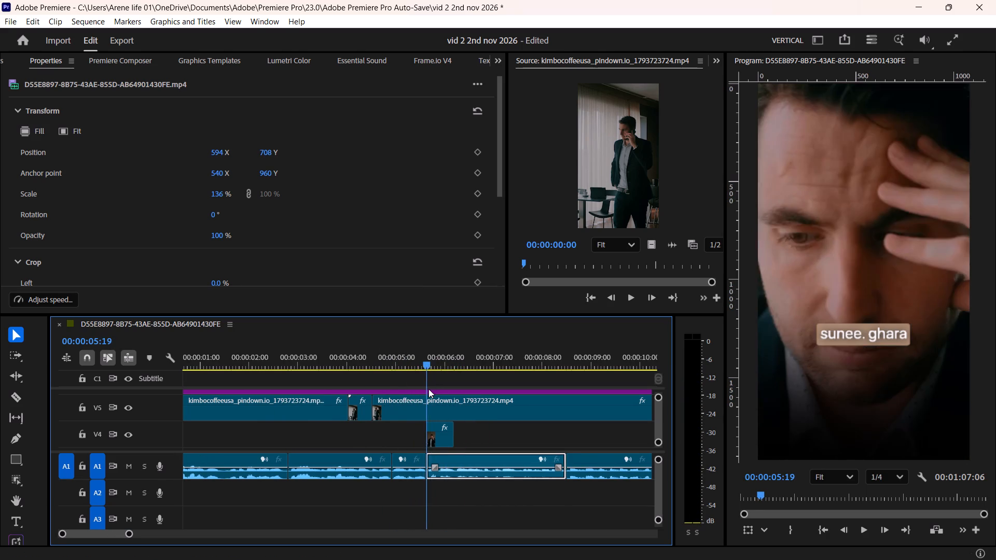
pyautogui.moveTo(428, 389); pyautogui.dragTo(425, 396)
pyautogui.click(443, 410)
pyautogui.press('F1')
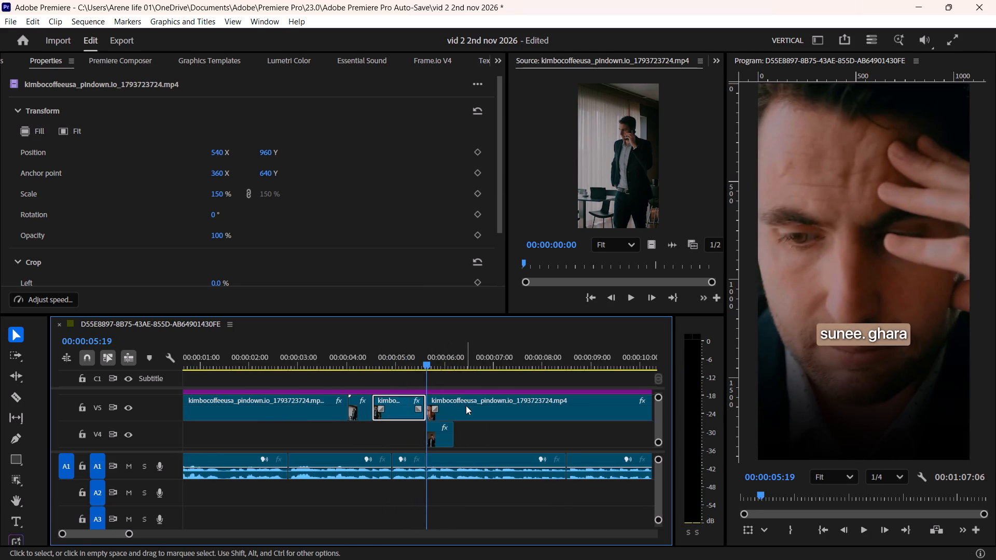
pyautogui.click(467, 405)
pyautogui.press('Delete')
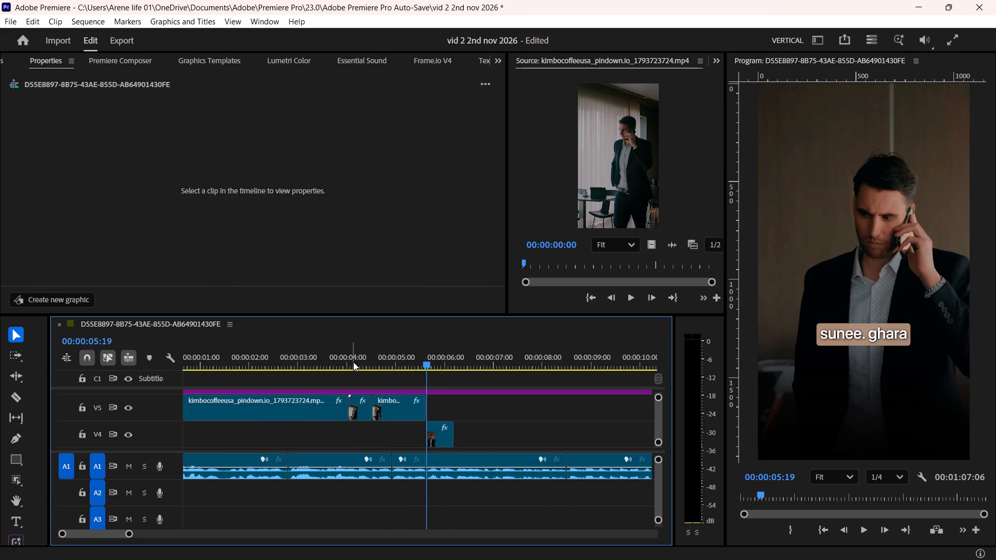
# Play the sequence from the start to review the timing of the office b-roll shots against the subtitles.
pyautogui.moveTo(338, 362); pyautogui.dragTo(170, 370)
pyautogui.scroll(6, 217, 405)
pyautogui.press('space')
pyautogui.scroll(-2, 217, 405)
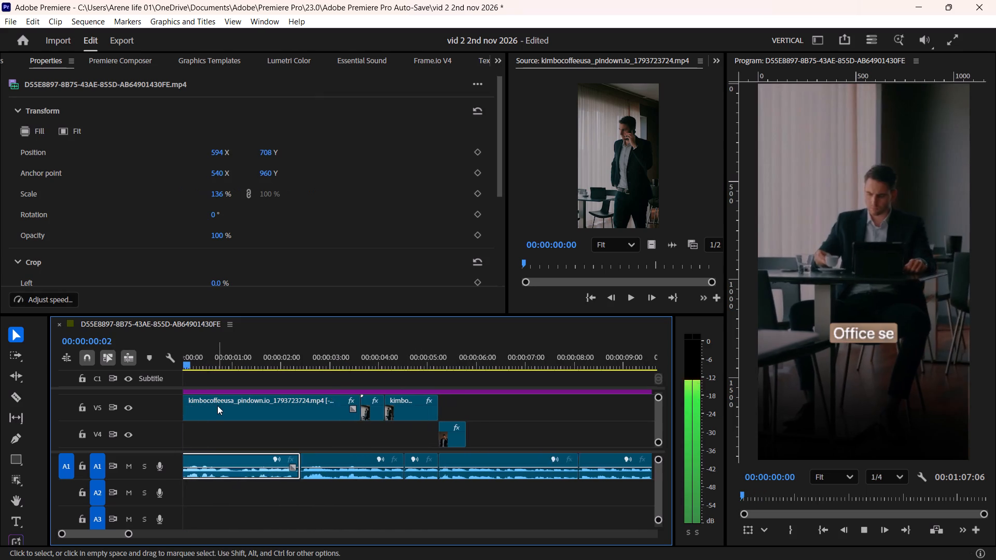
pyautogui.scroll(-3, 217, 405)
pyautogui.press('space')
pyautogui.scroll(13, 217, 406)
pyautogui.press('space')
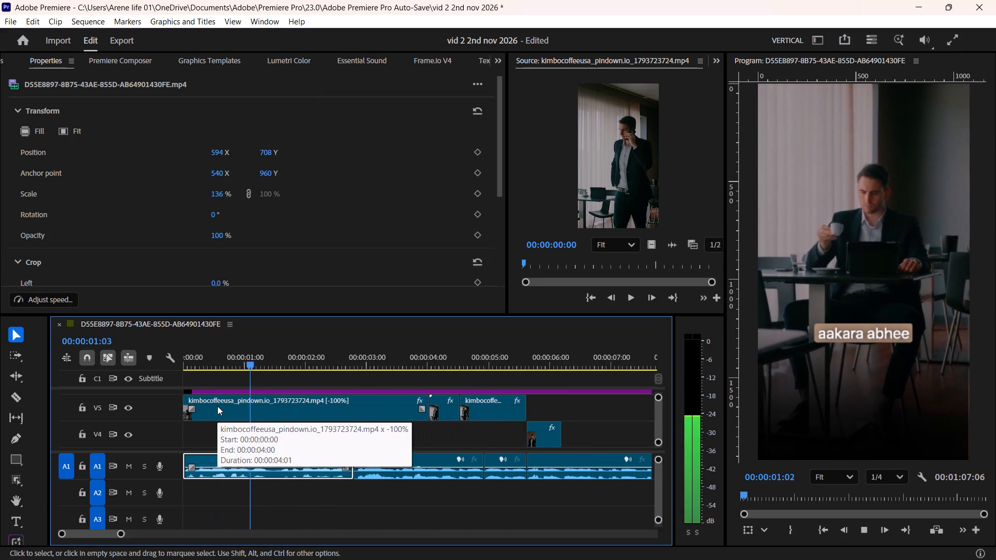
pyautogui.keyDown('alt'); pyautogui.scroll(-5, 217, 406); pyautogui.keyUp('alt')
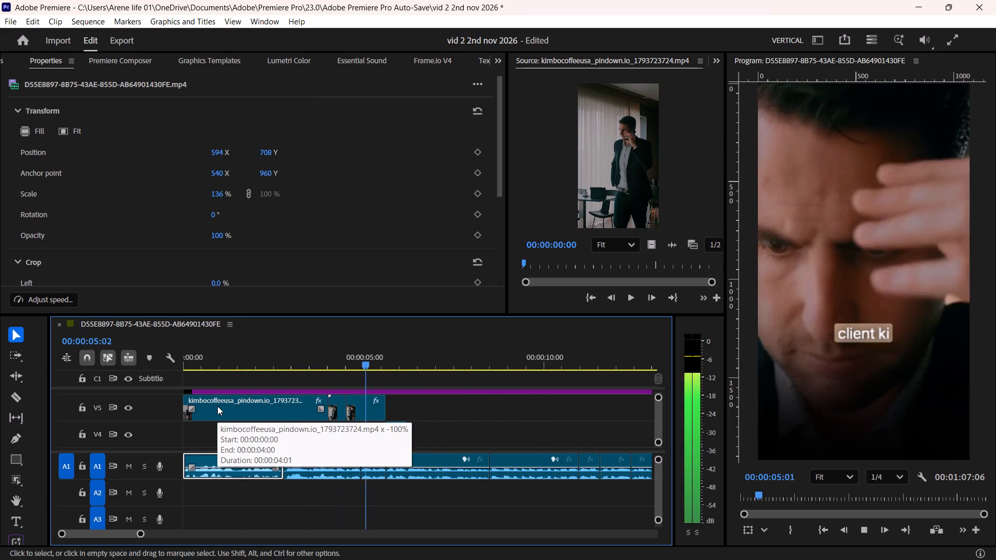
pyautogui.press('space')
pyautogui.keyDown('alt'); pyautogui.scroll(10, 371, 430); pyautogui.keyUp('alt')
pyautogui.moveTo(402, 357); pyautogui.dragTo(374, 373)
# Save the project and return to about 00:00:00:08, with the subtitle graphics and adjustment layer tracks in view.
pyautogui.hotkey('ctrl', 's')
pyautogui.hotkey('ctrl', 's')
pyautogui.hotkey('ctrl', 's')
pyautogui.keyDown('alt'); pyautogui.scroll(-6, 337, 401); pyautogui.keyUp('alt')
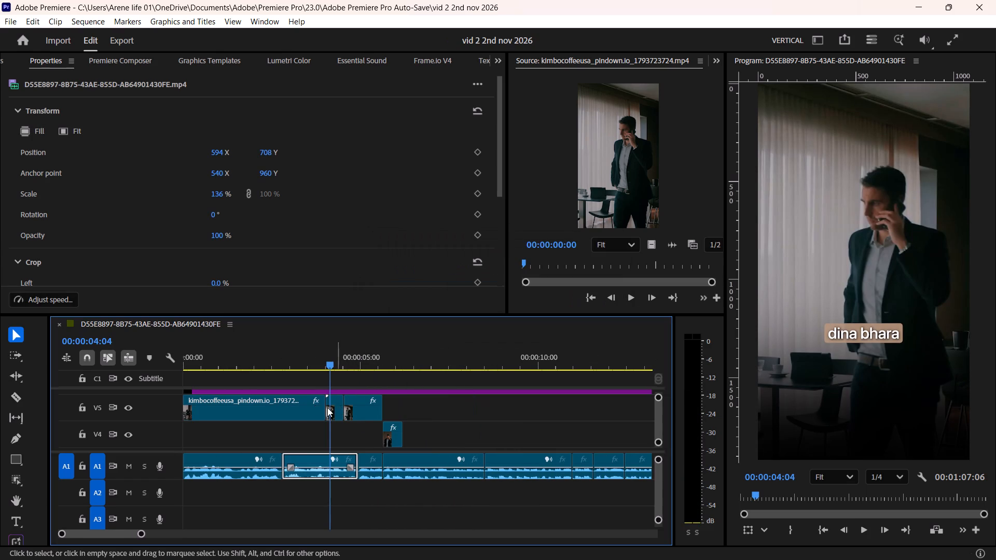
pyautogui.scroll(6, 327, 408)
pyautogui.moveTo(228, 361); pyautogui.dragTo(194, 371)
pyautogui.keyDown('ctrl'); pyautogui.scroll(13, 197, 422); pyautogui.keyUp('ctrl')
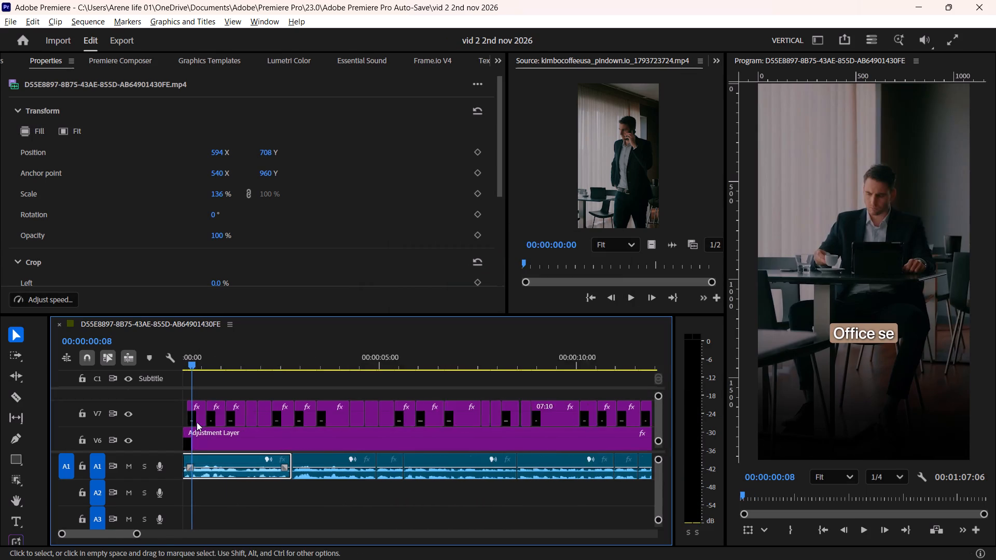
pyautogui.keyDown('ctrl'); pyautogui.scroll(13, 197, 422); pyautogui.keyUp('ctrl')
pyautogui.hotkey('ctrl', 's')
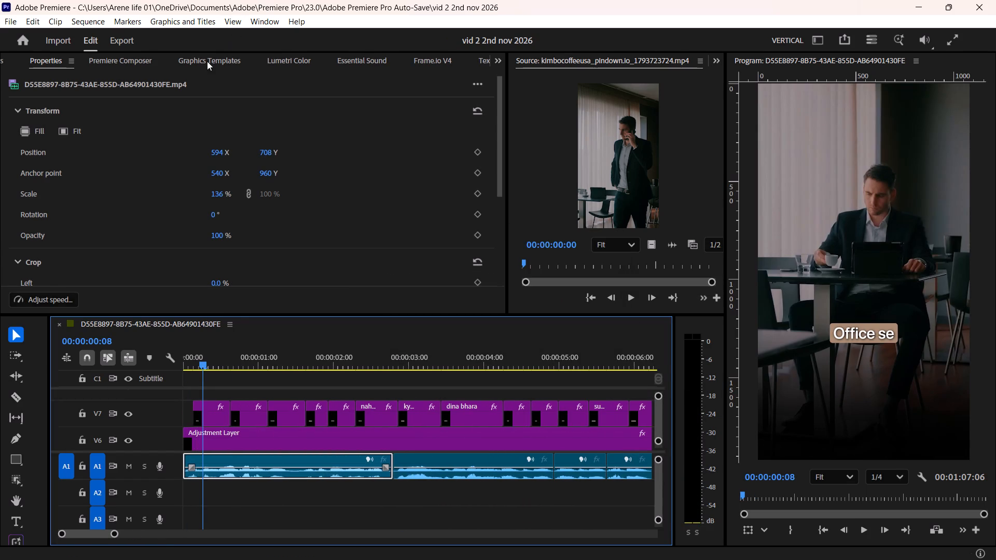
# Open Graphics Templates and dock it alongside the Source monitor.
pyautogui.click(207, 61)
pyautogui.scroll(-5, 196, 197)
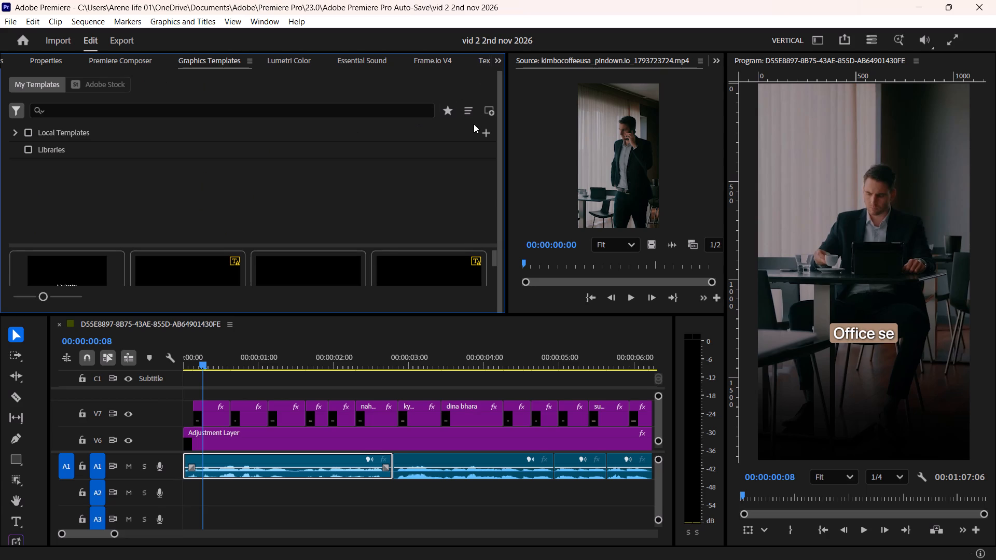
pyautogui.scroll(-5, 352, 168)
pyautogui.moveTo(499, 171); pyautogui.dragTo(490, 232)
pyautogui.moveTo(212, 64); pyautogui.dragTo(585, 60)
# Move Graphics Templates back into the panel group with Properties and Lumetri Color.
pyautogui.scroll(-3, 599, 194)
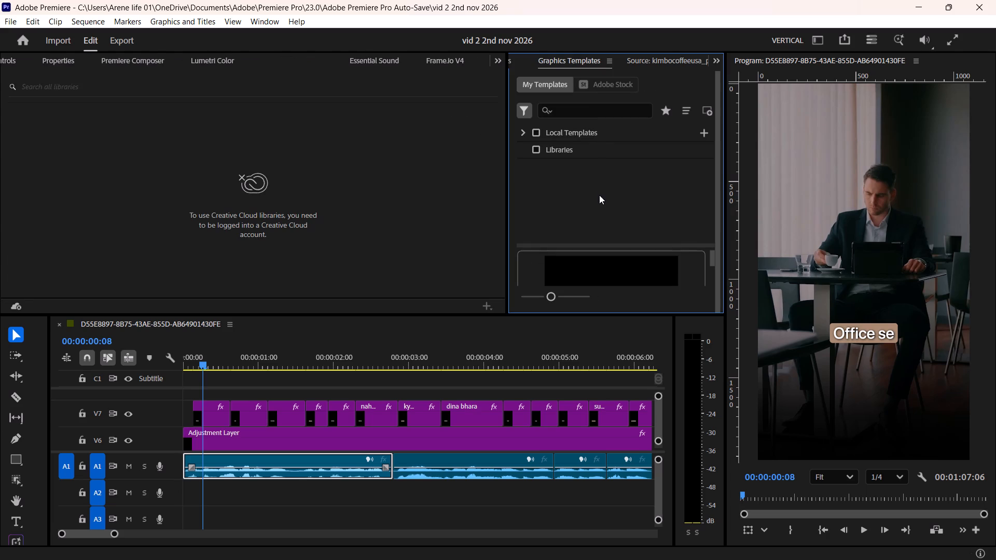
pyautogui.scroll(-5, 599, 195)
pyautogui.scroll(6, 598, 195)
pyautogui.scroll(-2, 598, 195)
pyautogui.scroll(-2, 709, 255)
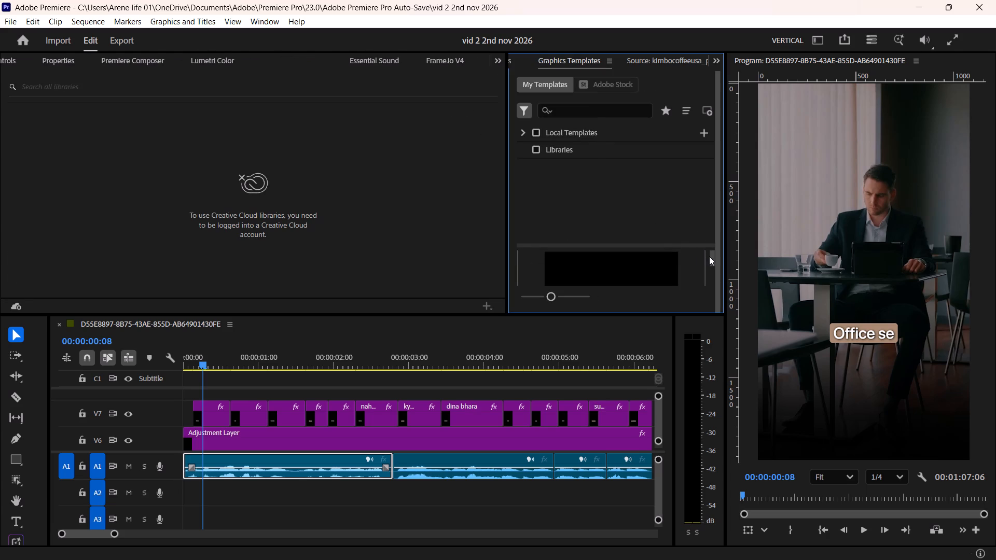
pyautogui.scroll(-3, 709, 256)
pyautogui.scroll(5, 709, 256)
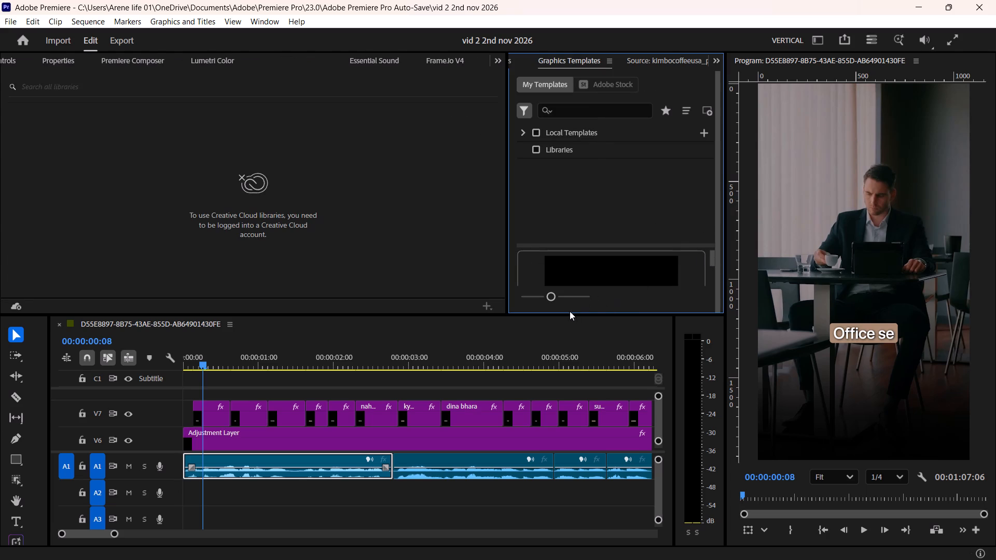
pyautogui.moveTo(569, 61); pyautogui.dragTo(212, 61)
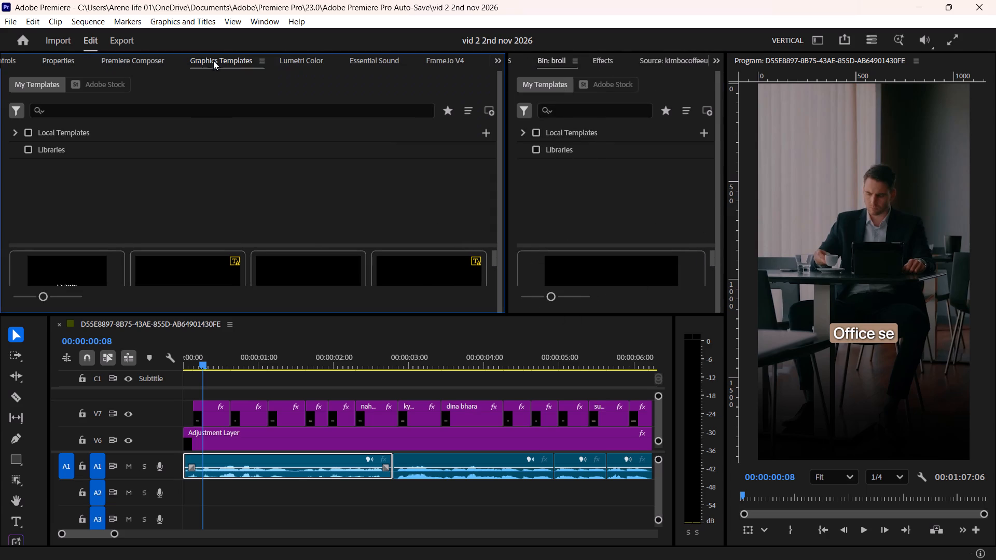
# Browse the text animation templates in My Templates for one that suits the opening subtitles, saving the project along the way.
pyautogui.scroll(-5, 248, 215)
pyautogui.click(16, 131)
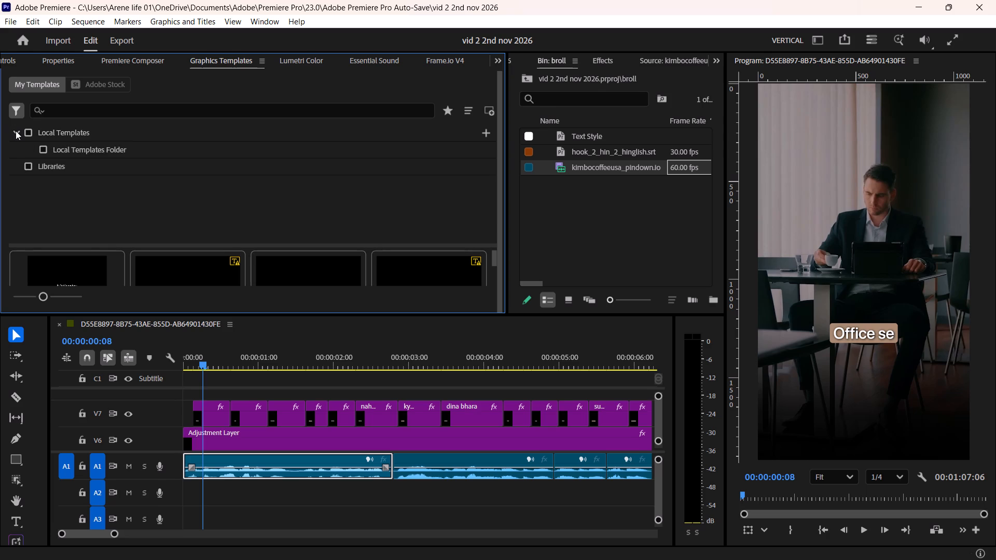
pyautogui.click(16, 131)
pyautogui.scroll(5, 131, 218)
pyautogui.scroll(-5, 131, 218)
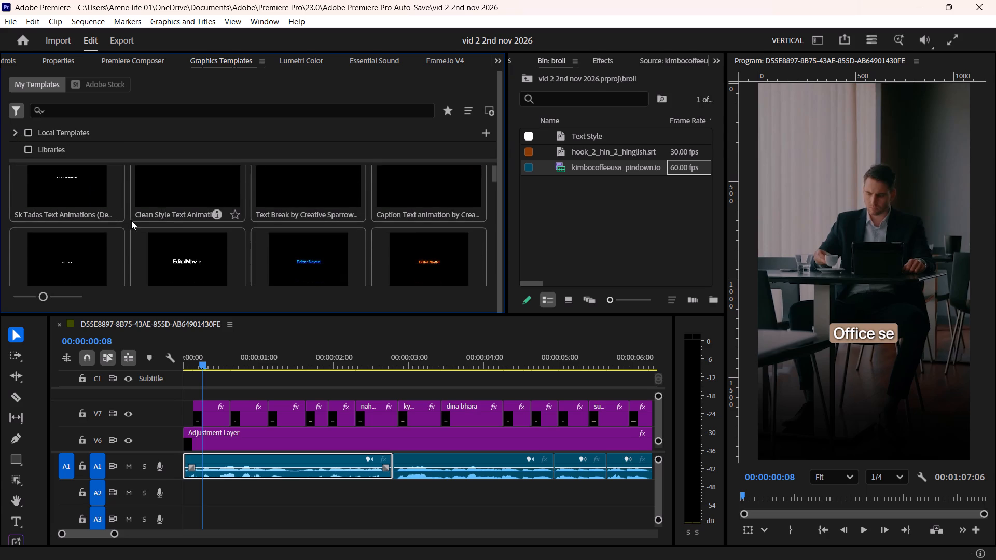
pyautogui.scroll(-10, 174, 227)
pyautogui.hotkey('ctrl', 's')
pyautogui.hotkey('ctrl', 's')
pyautogui.scroll(8, 325, 259)
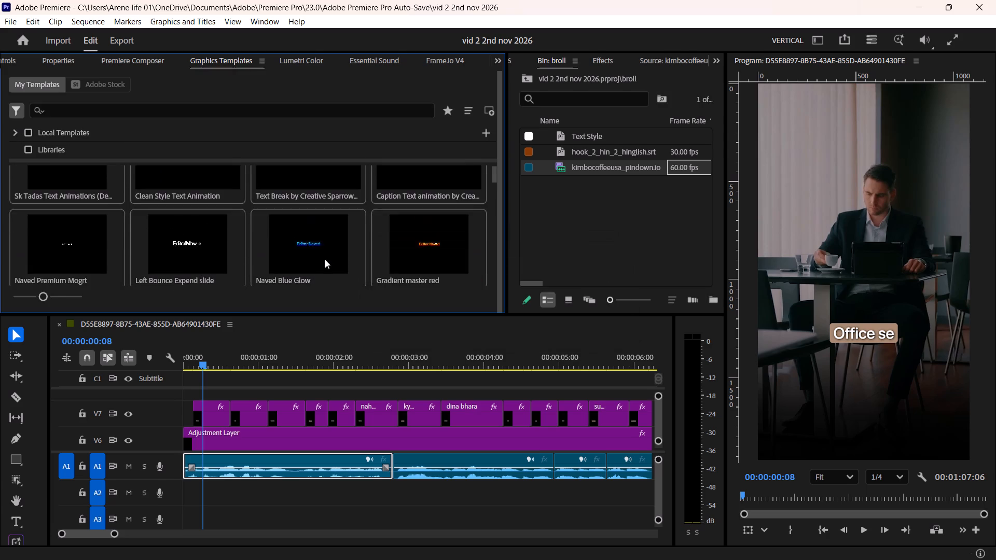
pyautogui.scroll(20, 325, 259)
pyautogui.click(397, 195)
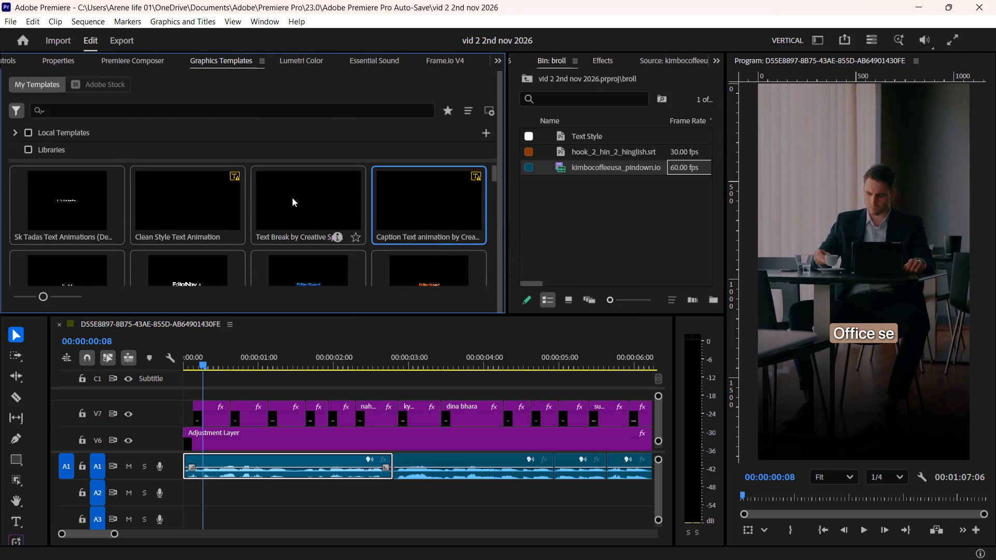
pyautogui.click(279, 195)
pyautogui.click(193, 193)
pyautogui.click(75, 197)
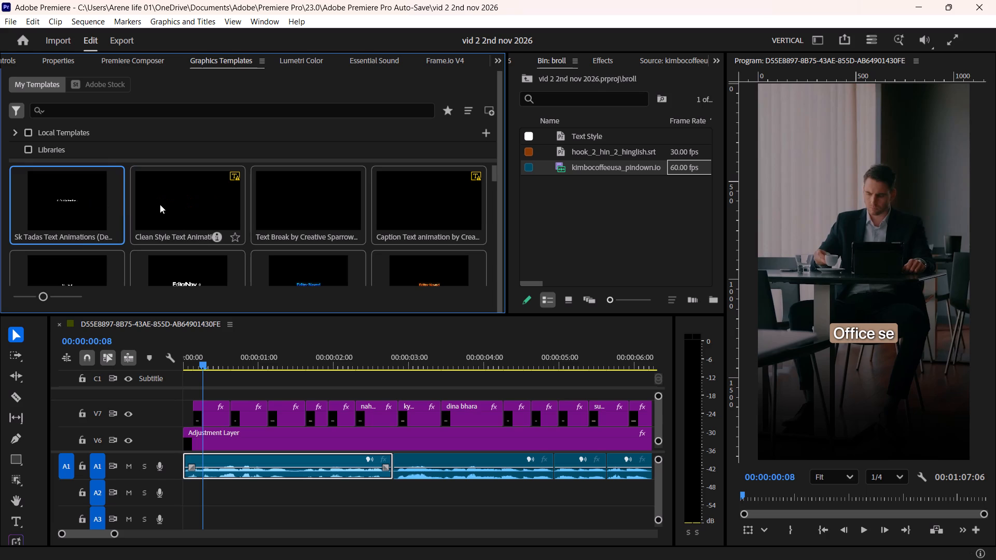
# Add the Clean Style Text Animation template on a new V8 track above the subtitles at about 00:00:00:03, accepting font substitution.
pyautogui.click(161, 204)
pyautogui.moveTo(174, 206); pyautogui.dragTo(176, 396)
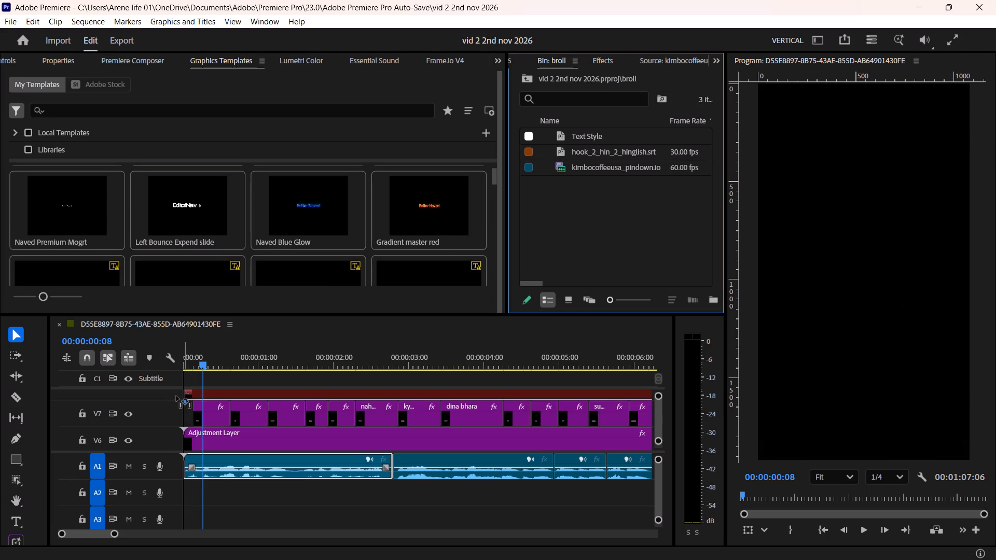
pyautogui.moveTo(176, 396); pyautogui.dragTo(191, 394)
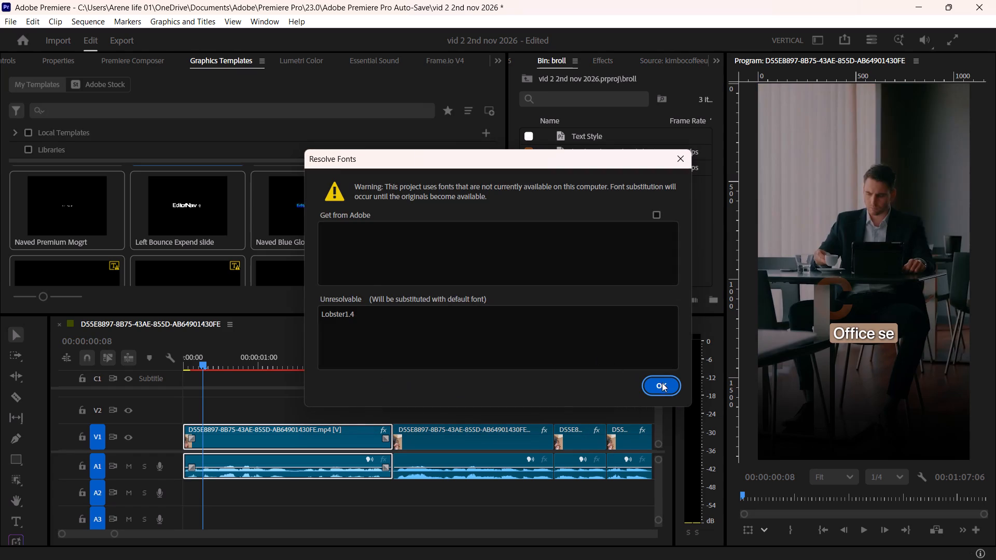
pyautogui.click(661, 383)
pyautogui.keyDown('ctrl'); pyautogui.scroll(15, 261, 416); pyautogui.keyUp('ctrl')
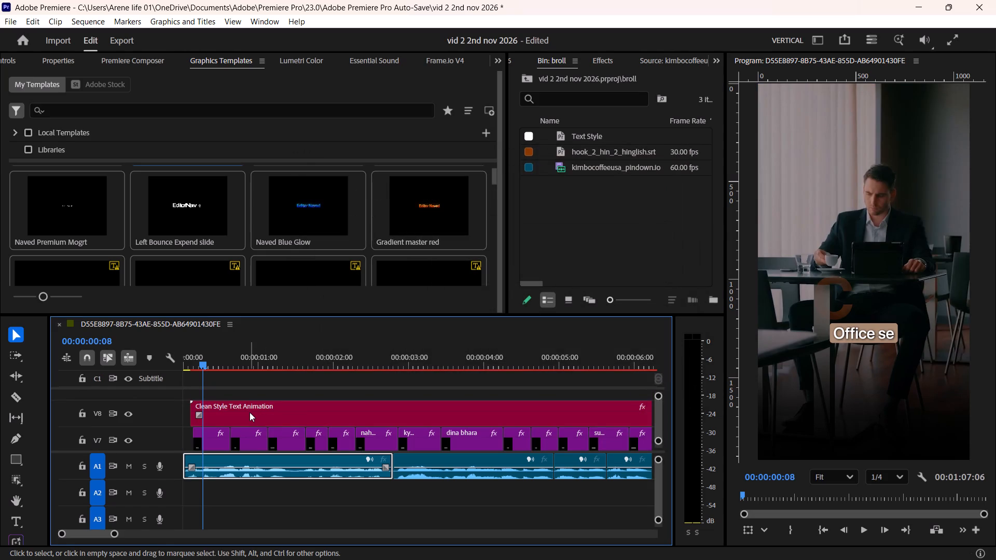
# Set Text 1 of the Clean Style Text Animation clip to "Office se aakar".
pyautogui.click(250, 412)
pyautogui.click(119, 62)
pyautogui.click(70, 63)
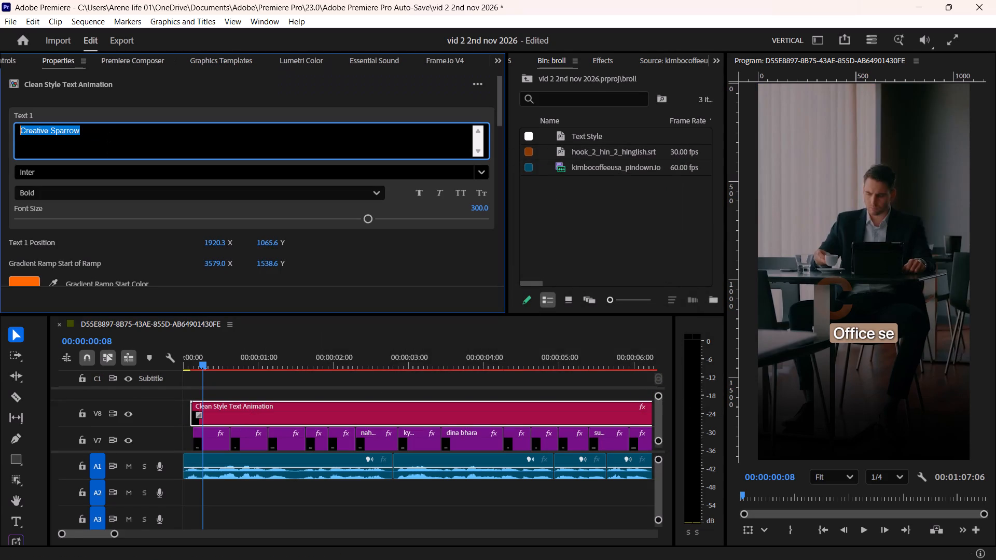
pyautogui.write('ffice se aakar')
pyautogui.click(249, 393)
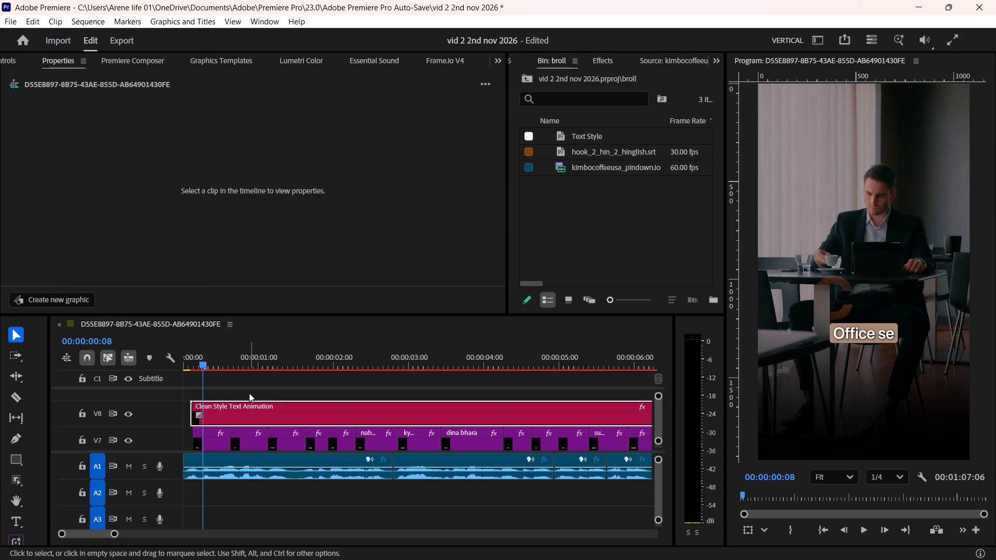
# Play the opening to check the title's timing against the speech, and cut the V8 template clip at 00:00:02:24.
pyautogui.press('space')
pyautogui.keyDown('alt'); pyautogui.scroll(-4, 249, 393); pyautogui.keyUp('alt')
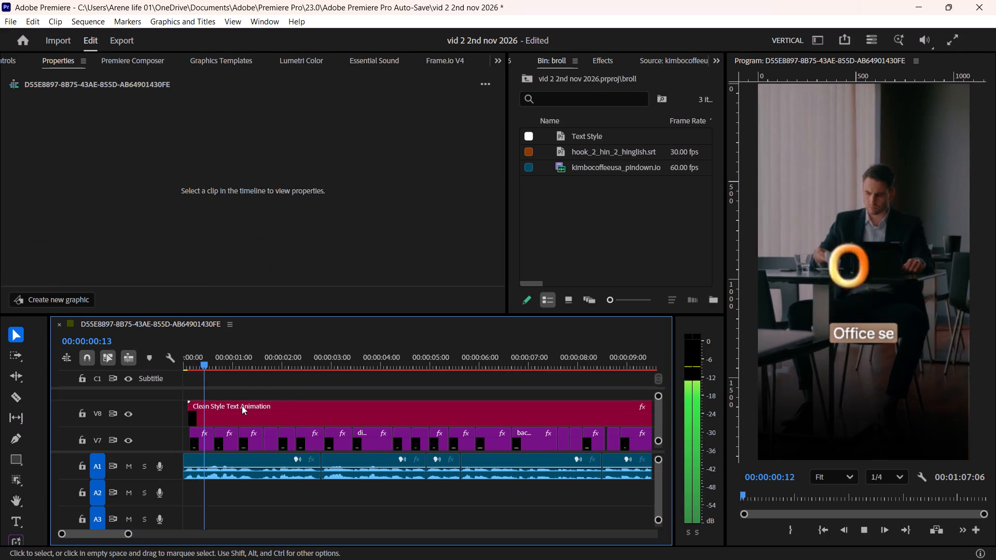
pyautogui.press('space')
pyautogui.keyDown('alt'); pyautogui.scroll(6, 242, 405); pyautogui.keyUp('alt')
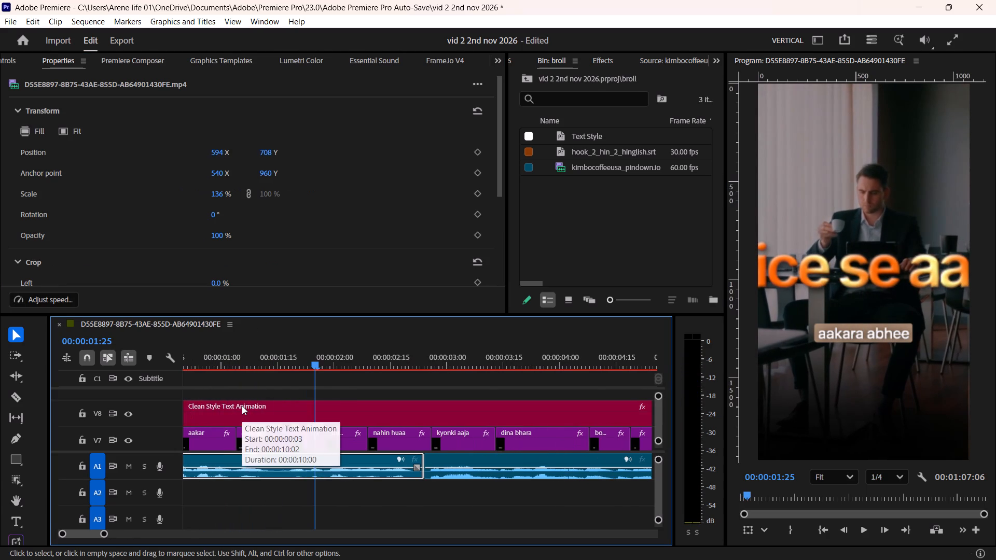
pyautogui.press('space')
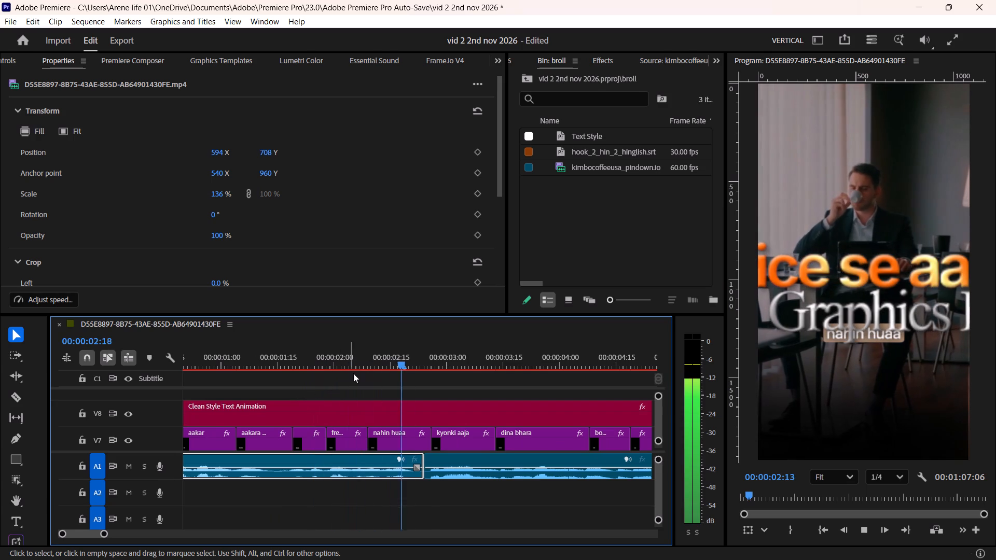
pyautogui.press('space')
pyautogui.keyDown('shift'); pyautogui.moveTo(423, 364); pyautogui.dragTo(420, 375); pyautogui.keyUp('shift')
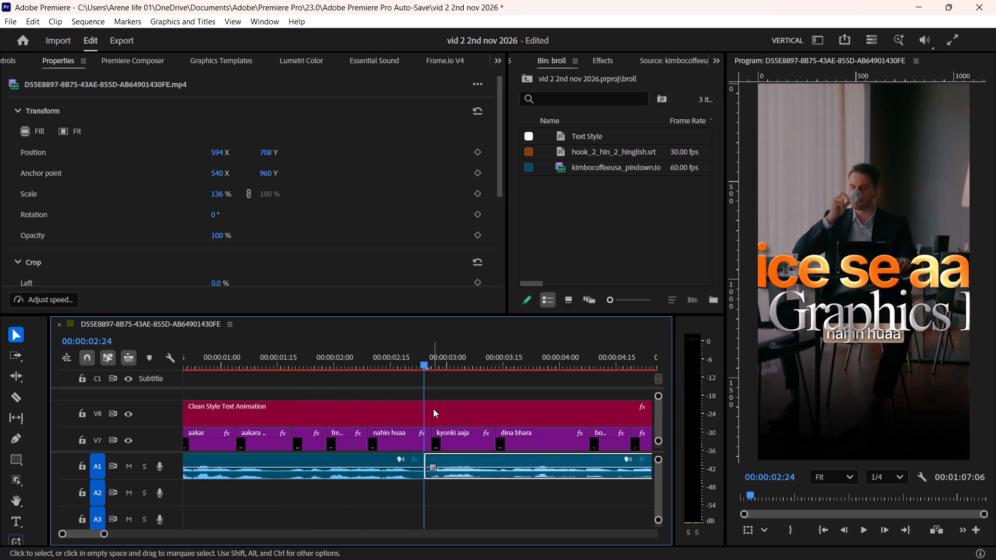
pyautogui.click(433, 409)
pyautogui.press('F1')
# In the first V8 template clip, set Text 1 to "Office se aakar abhi" and Text 2 to "Dhang se fresh bhi nahi hua".
pyautogui.click(370, 360)
pyautogui.click(190, 130)
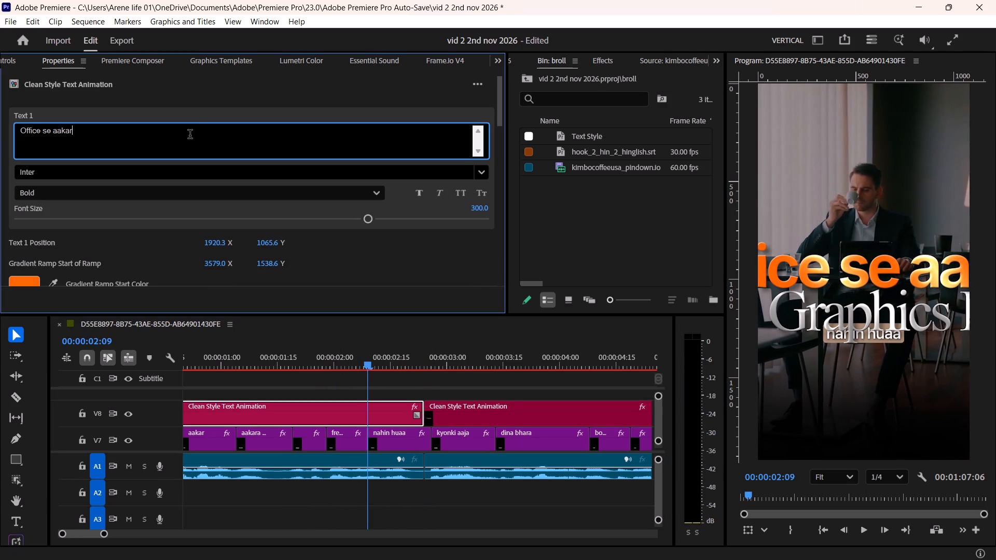
pyautogui.press('space')
pyautogui.write('abhi')
pyautogui.click(228, 96)
pyautogui.scroll(-13, 227, 96)
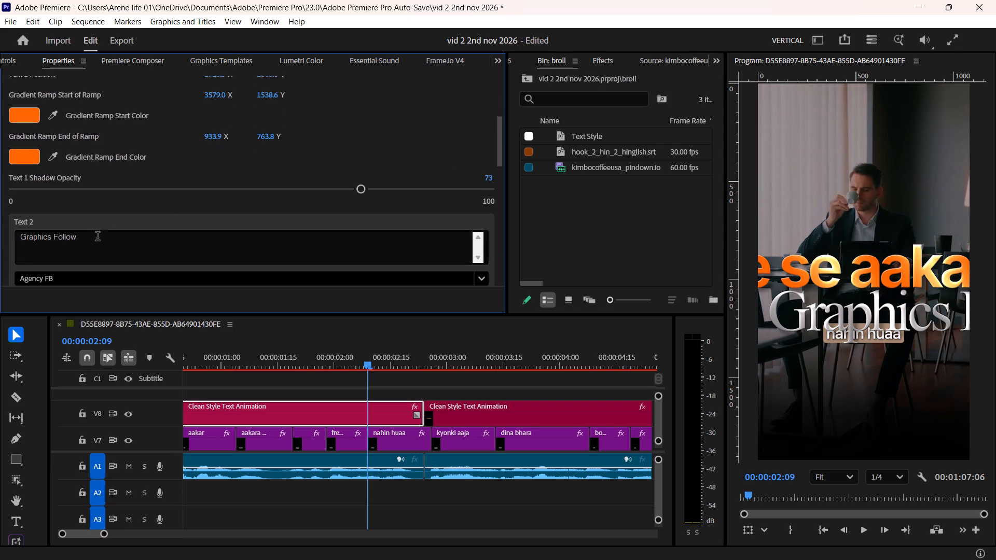
pyautogui.moveTo(98, 239); pyautogui.dragTo(0, 253)
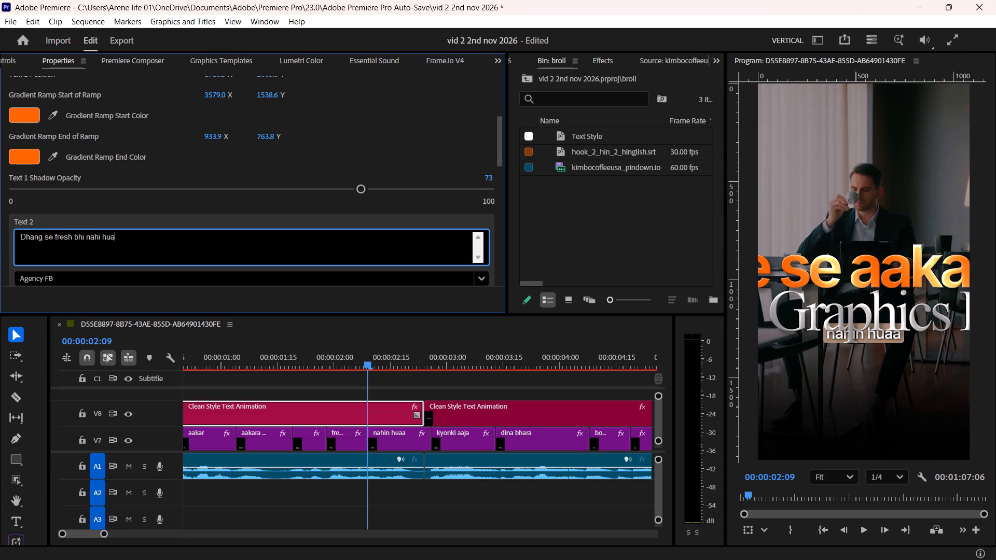
pyautogui.click(80, 206)
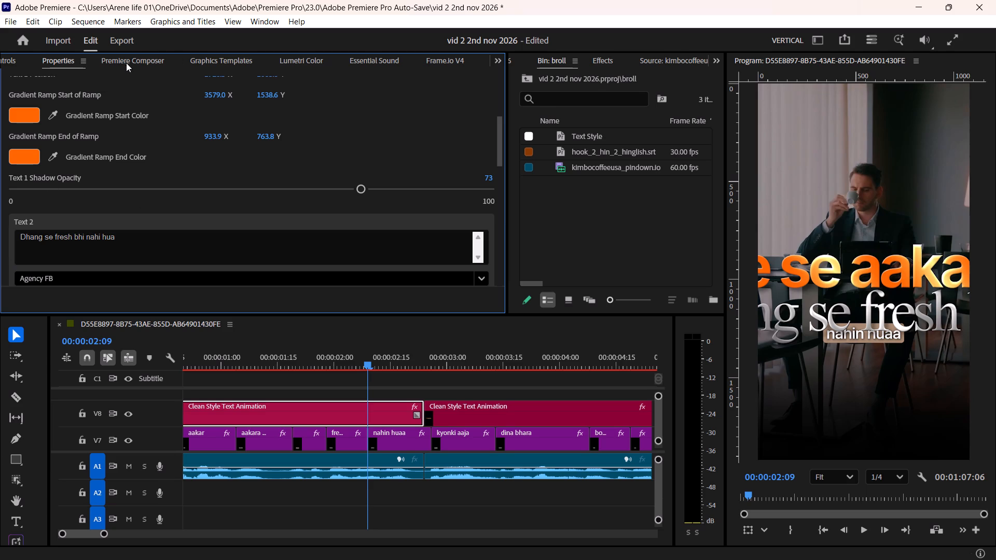
# Scale the first V8 template clip down to 33 so the title fits the vertical frame.
pyautogui.click(8, 63)
pyautogui.moveTo(165, 169); pyautogui.dragTo(123, 186)
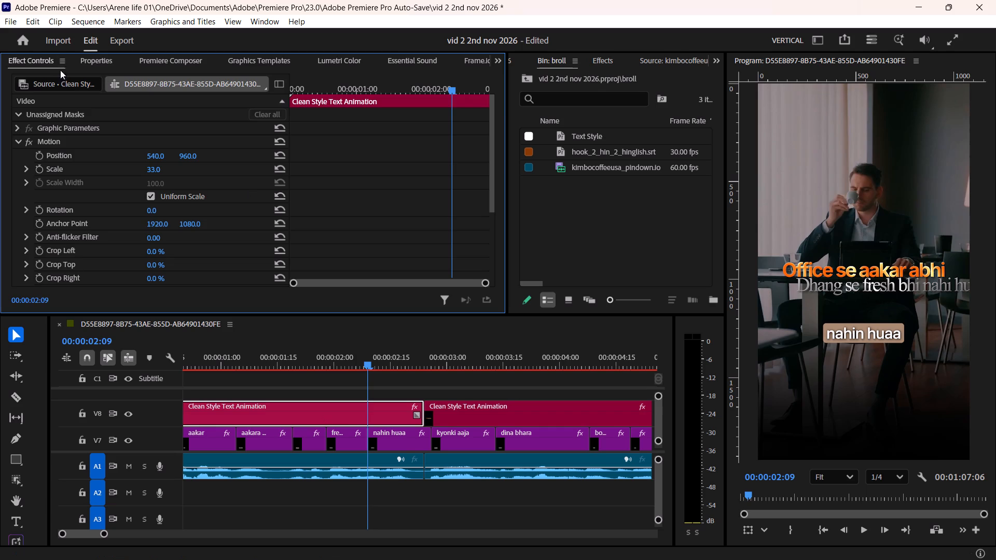
# Shift Text 2 horizontally to an X position of 1904 so it sits centred under the first line.
pyautogui.click(90, 53)
pyautogui.scroll(-20, 166, 143)
pyautogui.scroll(-5, 166, 143)
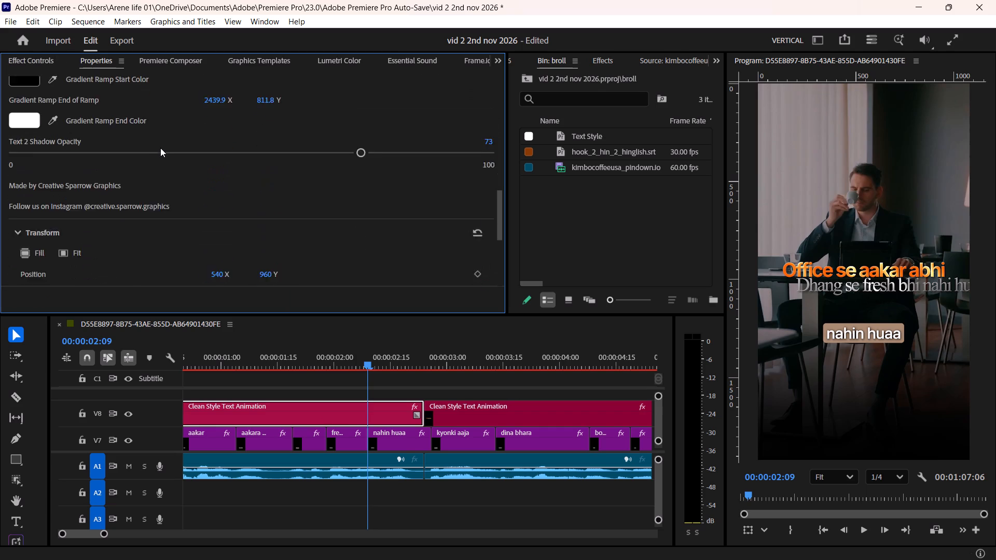
pyautogui.scroll(-5, 160, 148)
pyautogui.scroll(14, 160, 148)
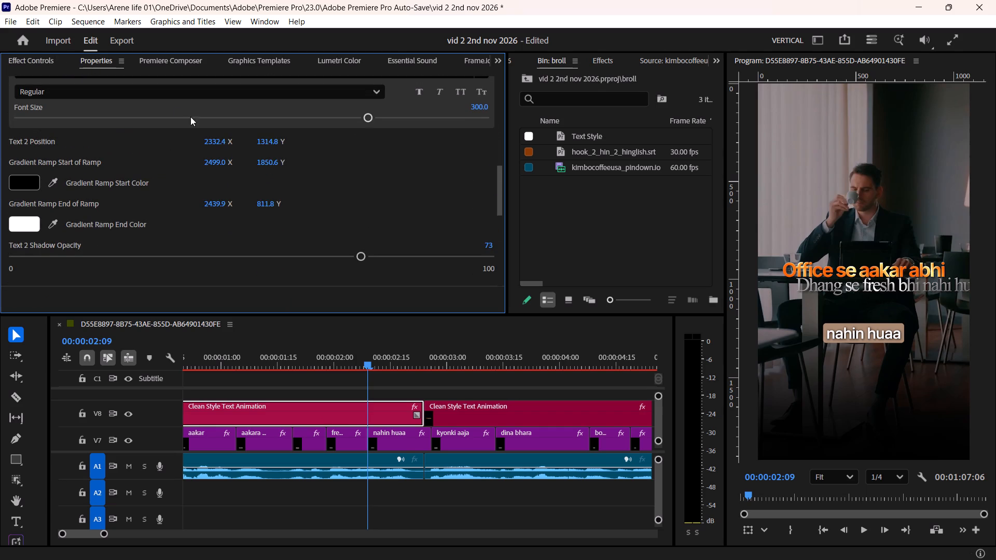
pyautogui.moveTo(214, 142); pyautogui.dragTo(118, 156)
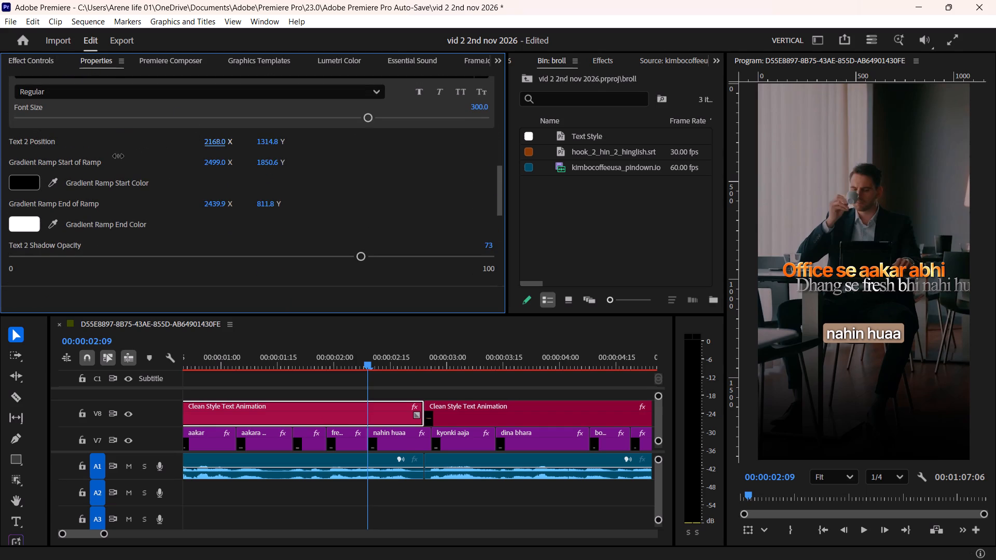
pyautogui.moveTo(118, 156); pyautogui.dragTo(76, 163)
pyautogui.moveTo(212, 145); pyautogui.dragTo(150, 155)
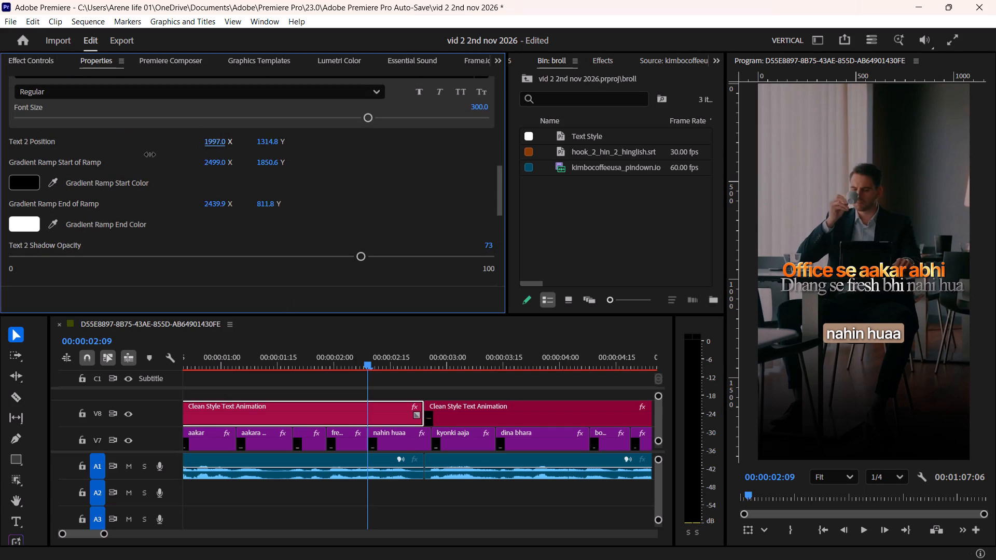
pyautogui.moveTo(150, 155); pyautogui.dragTo(93, 153)
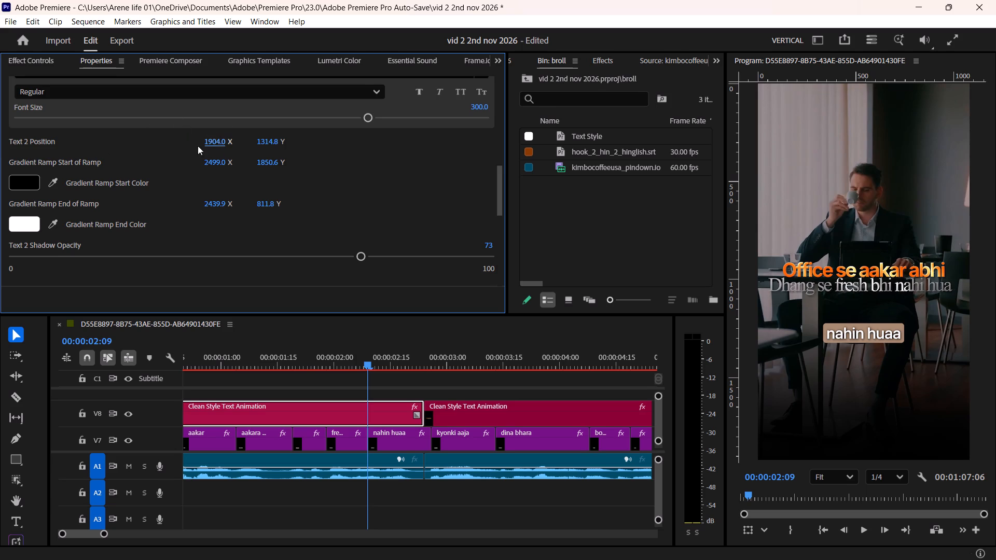
# Set the Gradient Ramp Start Color of Text 2 to white.
pyautogui.scroll(4, 153, 164)
pyautogui.scroll(-5, 100, 218)
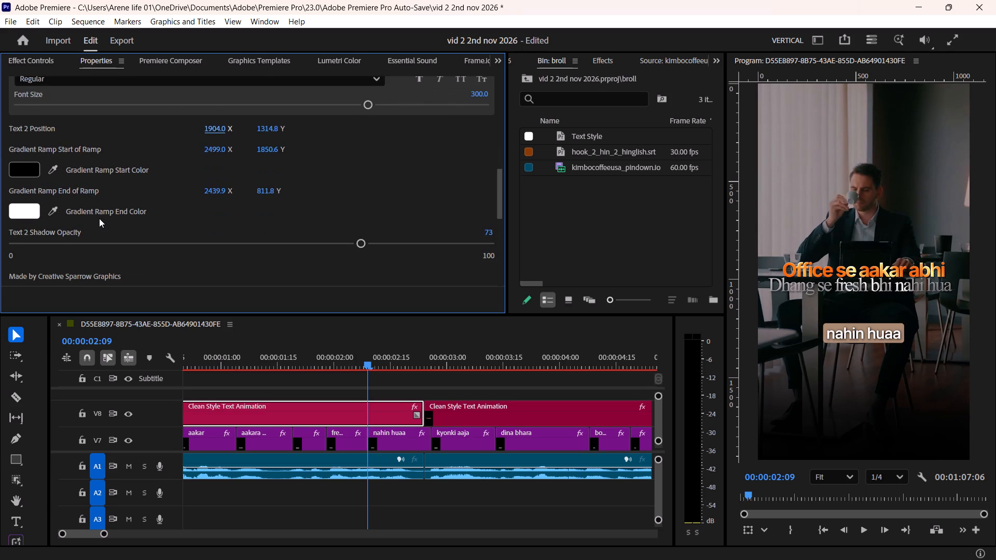
pyautogui.click(33, 173)
pyautogui.moveTo(338, 289); pyautogui.dragTo(328, 337)
pyautogui.moveTo(375, 327); pyautogui.dragTo(327, 351)
pyautogui.click(587, 386)
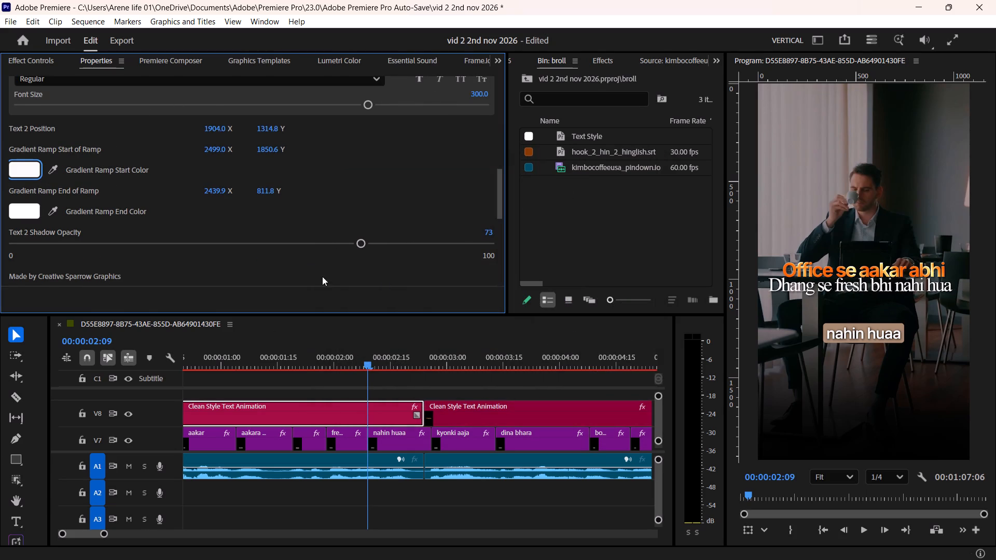
# Save the project and set the font of Text 2 to SF Pro Display Thin Italic.
pyautogui.scroll(8, 164, 195)
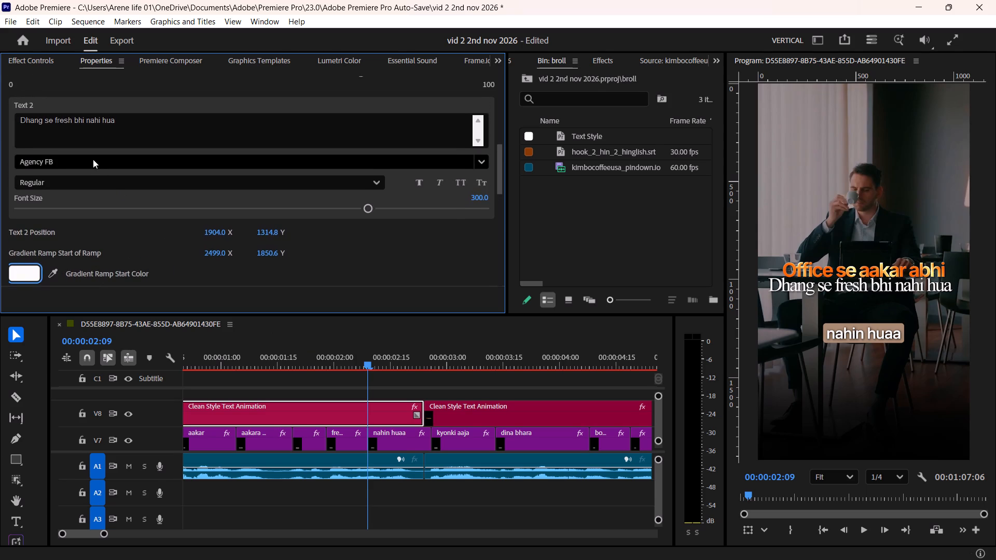
pyautogui.hotkey('ctrl', 's')
pyautogui.hotkey('ctrl', 's')
pyautogui.click(94, 163)
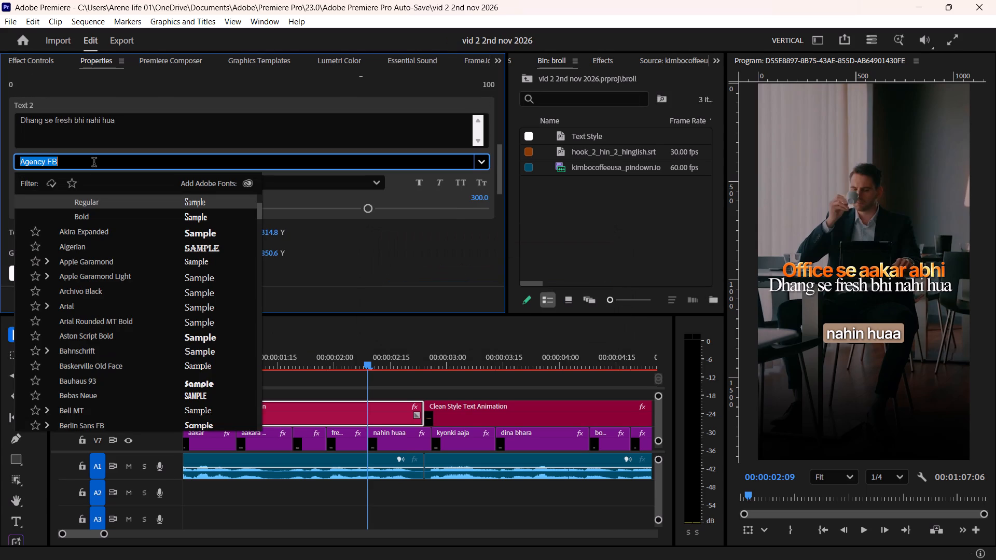
pyautogui.write('sf')
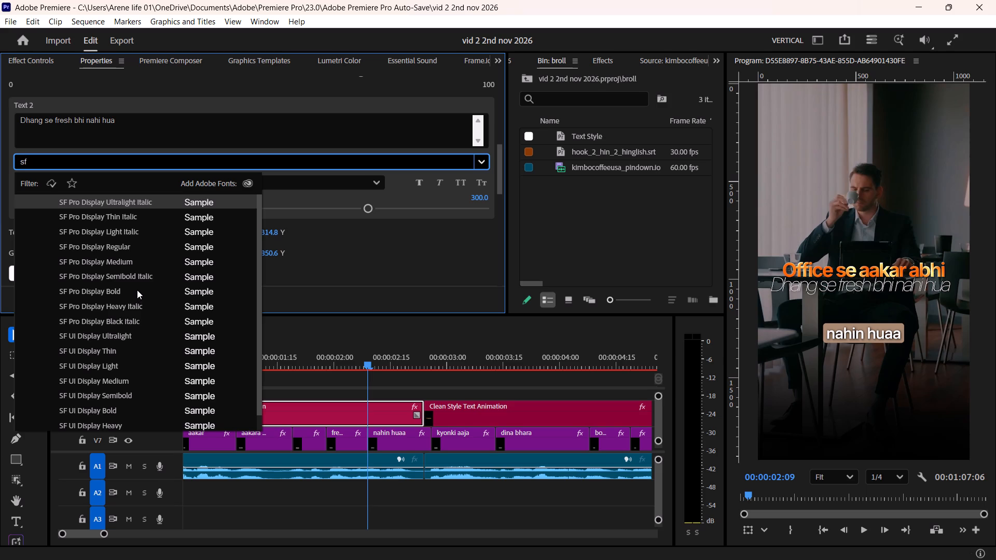
pyautogui.click(145, 215)
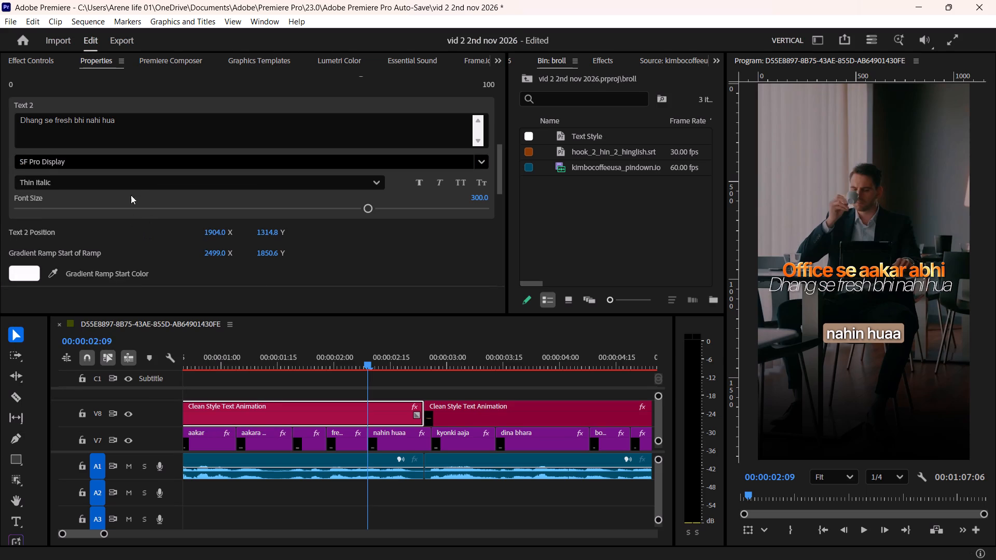
# Try the Medium style on Text 2, and settle on Semibold Italic for the SF Pro Display font.
pyautogui.click(136, 185)
pyautogui.click(124, 263)
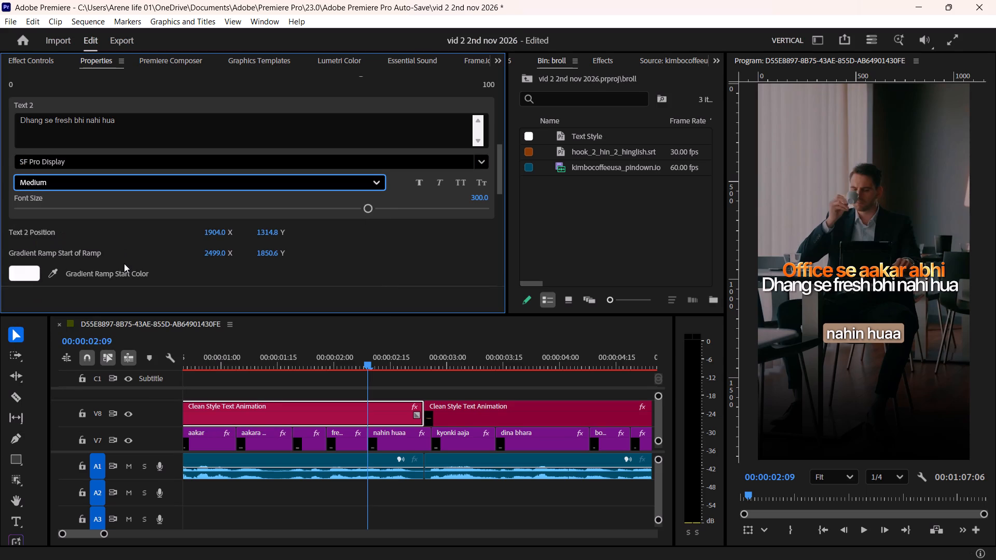
pyautogui.click(131, 184)
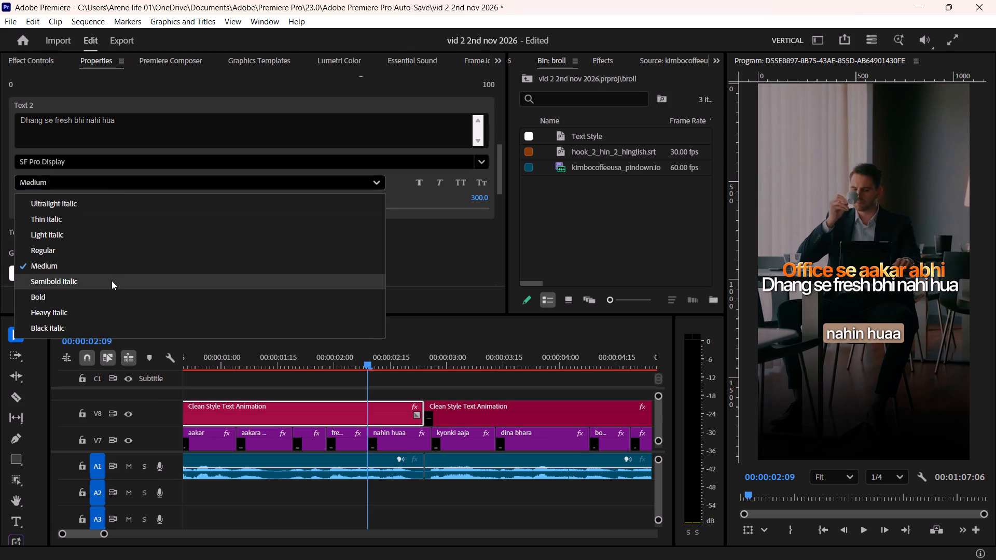
pyautogui.click(111, 281)
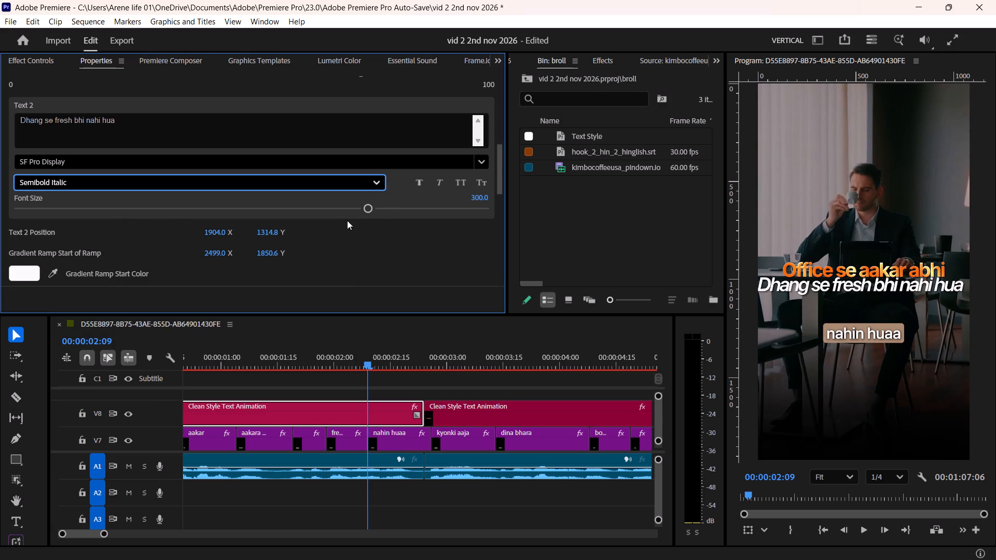
# Reduce the font size of Text 2 to 238.3 and shift its X position to 1936 to recentre it.
pyautogui.moveTo(367, 208); pyautogui.dragTo(304, 226)
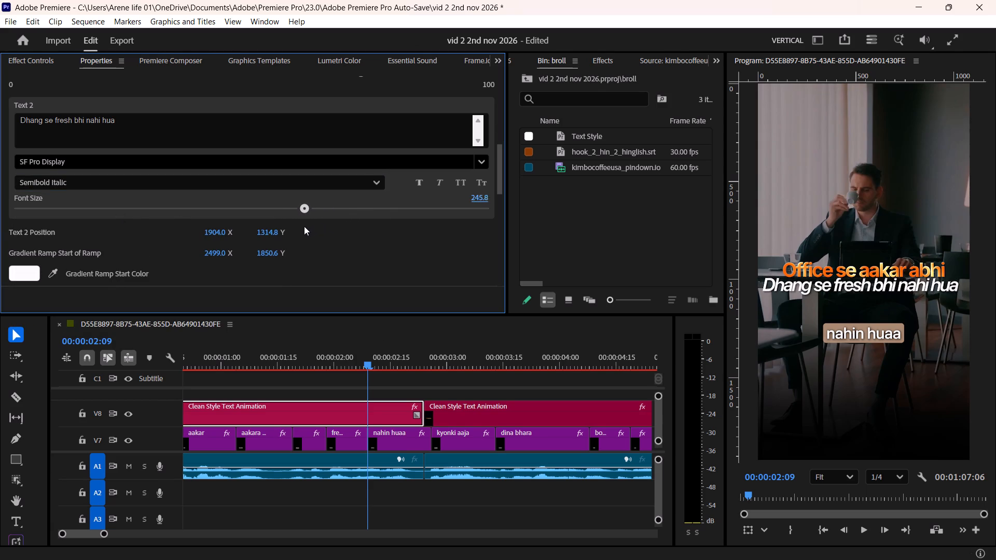
pyautogui.moveTo(304, 226); pyautogui.dragTo(295, 229)
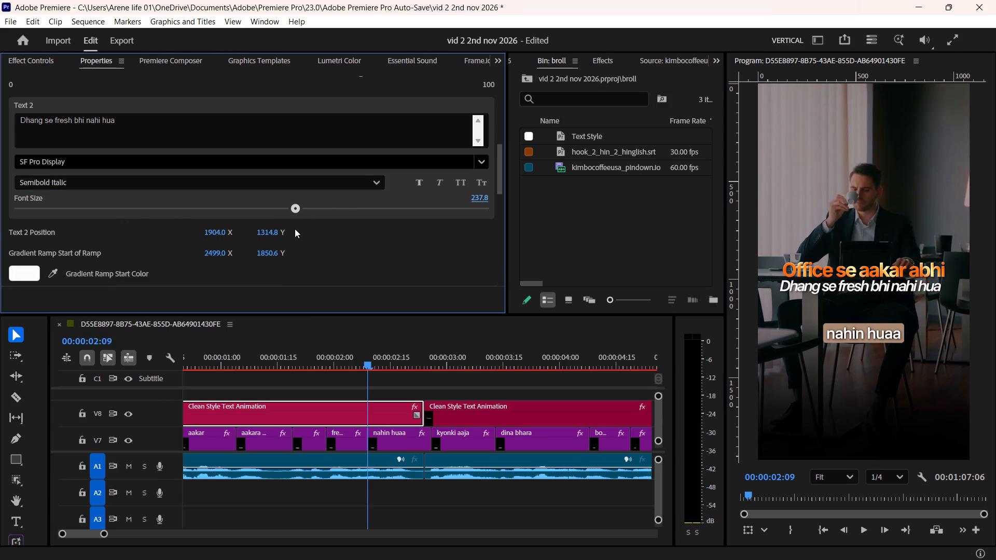
pyautogui.moveTo(295, 229); pyautogui.dragTo(295, 229)
pyautogui.moveTo(213, 237); pyautogui.dragTo(230, 236)
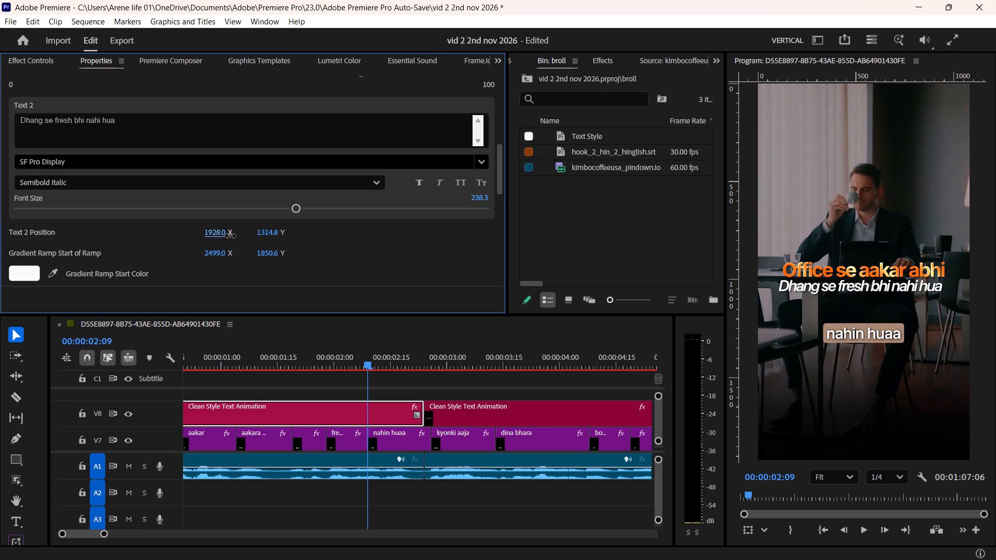
pyautogui.moveTo(230, 236); pyautogui.dragTo(234, 235)
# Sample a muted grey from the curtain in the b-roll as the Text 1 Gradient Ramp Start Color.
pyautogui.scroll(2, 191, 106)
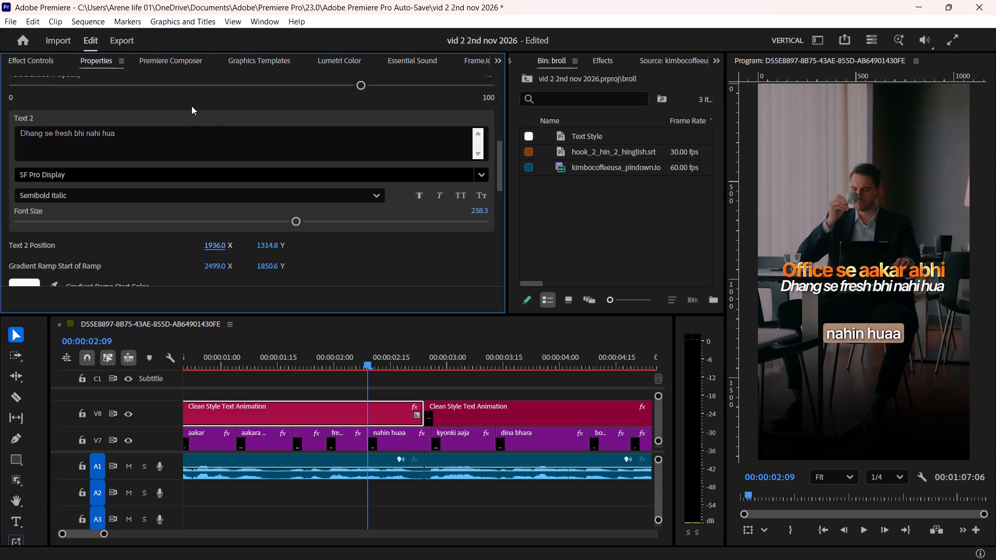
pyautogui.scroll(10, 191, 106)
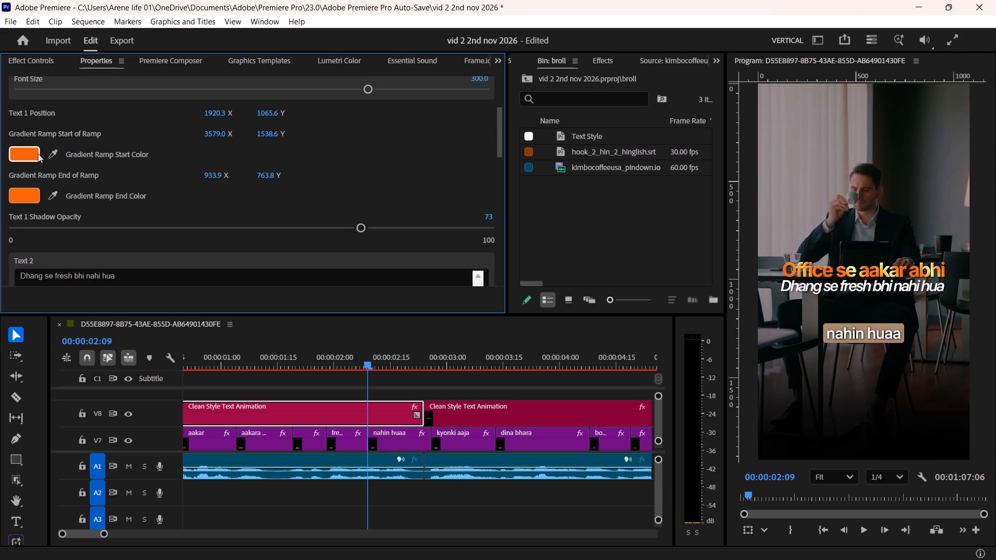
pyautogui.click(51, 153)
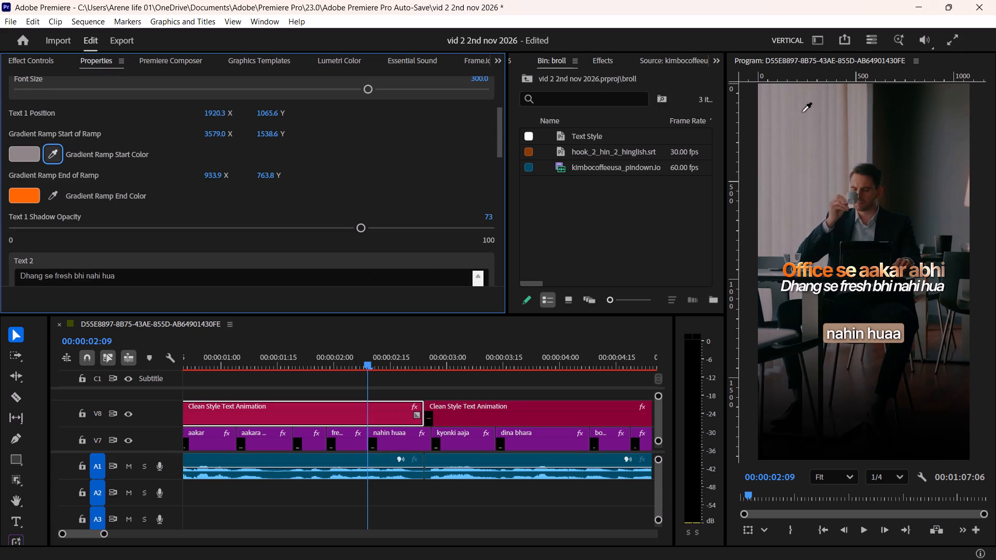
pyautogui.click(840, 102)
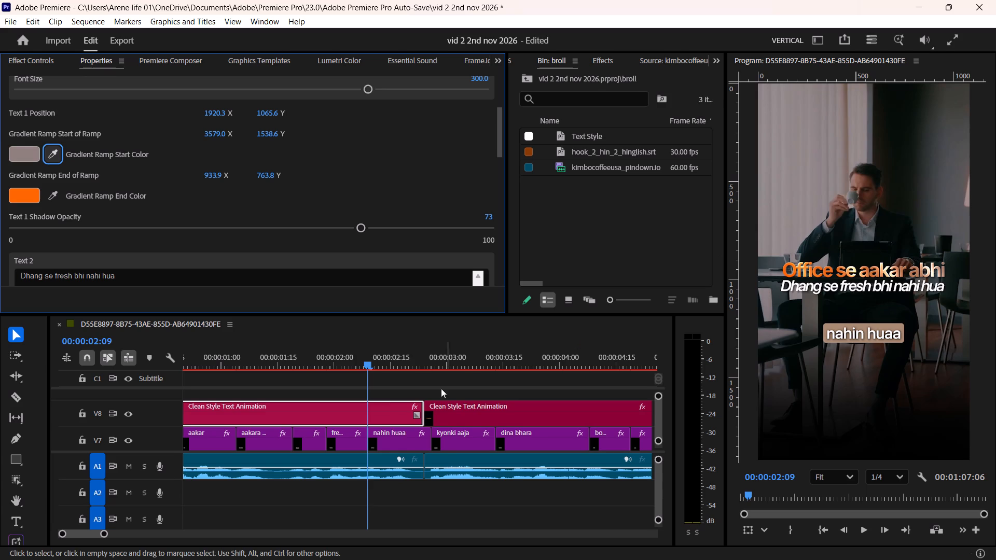
# Sample wood tans from the talking-head shot at 00:00:10:15 for the first title's Text 1 Gradient Ramp Start and End Colors.
pyautogui.click(441, 356)
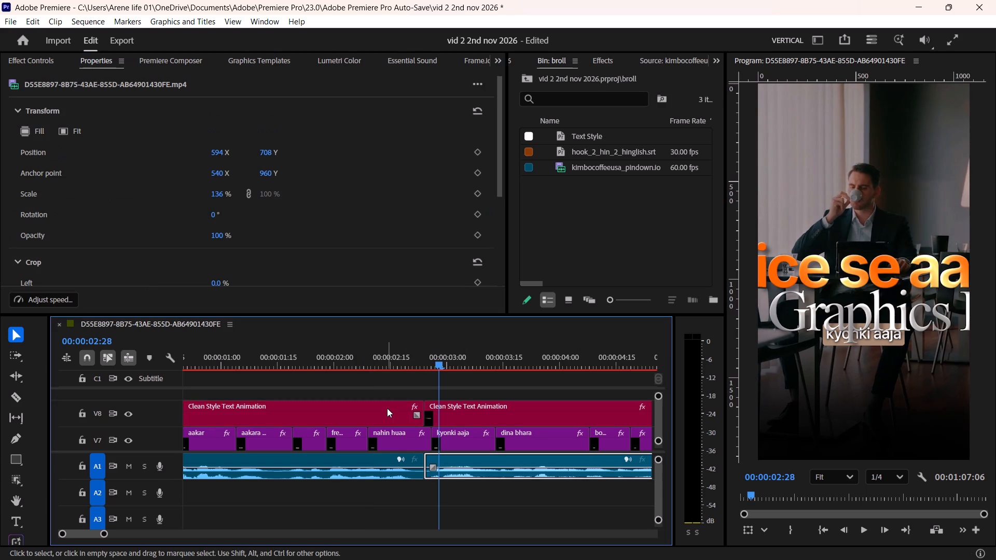
pyautogui.click(387, 408)
pyautogui.keyDown('alt'); pyautogui.scroll(-10, 480, 409); pyautogui.keyUp('alt')
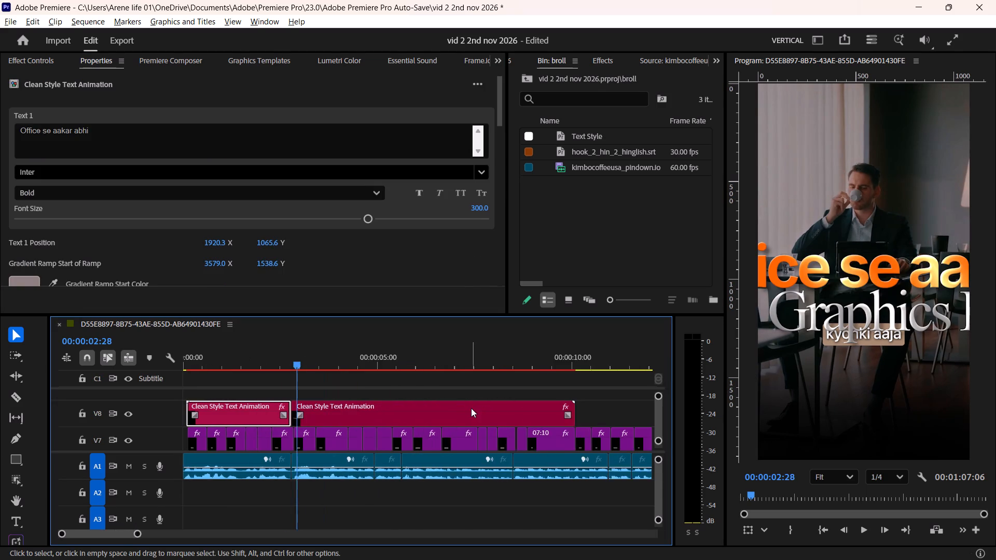
pyautogui.keyDown('alt'); pyautogui.scroll(-2, 471, 408); pyautogui.keyUp('alt')
pyautogui.click(515, 366)
pyautogui.scroll(1, 364, 415)
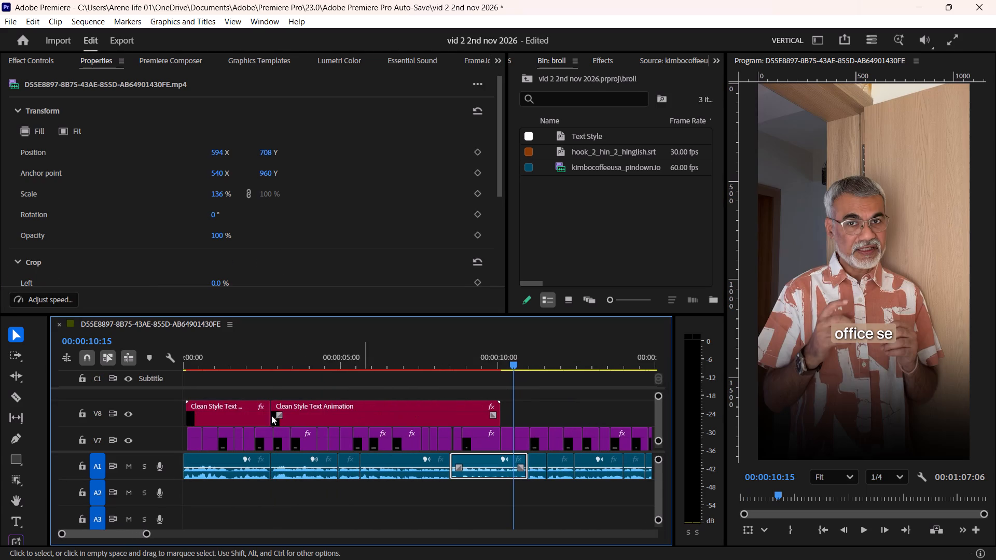
pyautogui.click(236, 415)
pyautogui.scroll(-5, 379, 244)
pyautogui.click(58, 222)
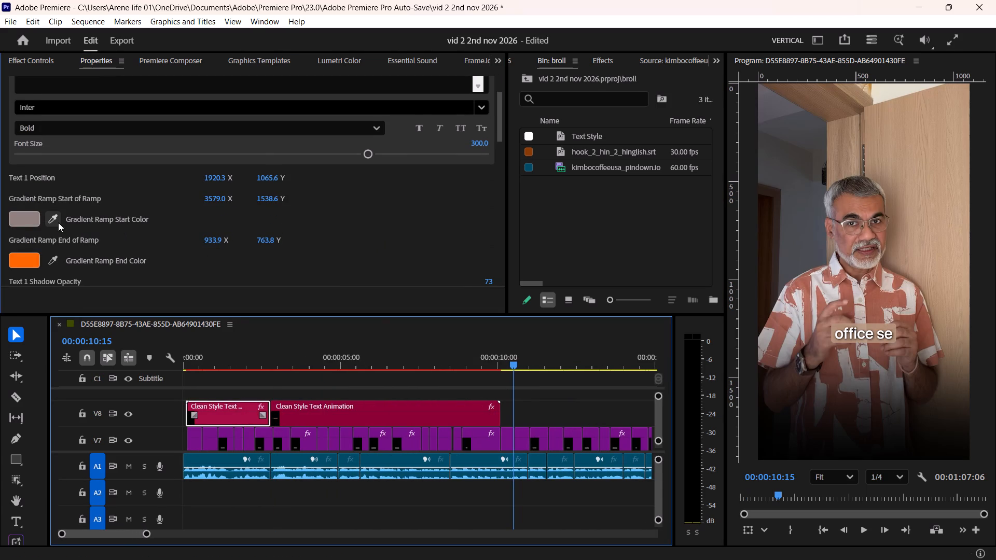
pyautogui.click(952, 142)
pyautogui.click(50, 260)
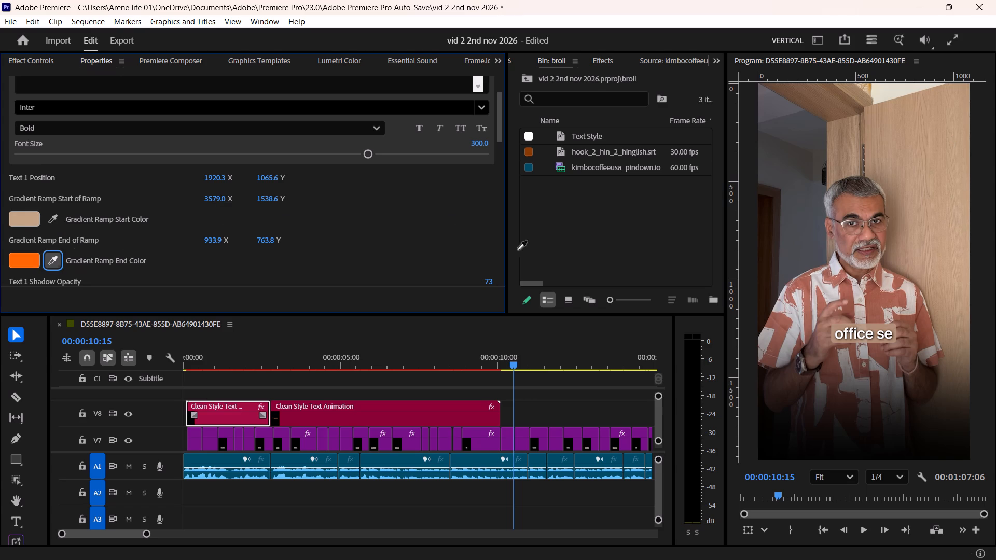
pyautogui.click(907, 136)
# Play back the opening title from the start of the sequence to check the new colours, and save the project.
pyautogui.click(233, 355)
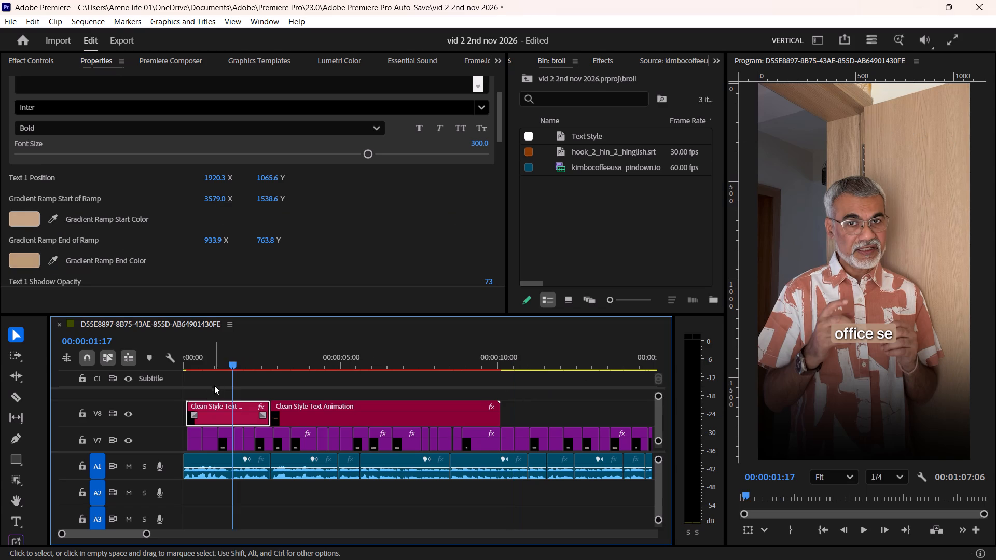
pyautogui.keyDown('alt'); pyautogui.scroll(17, 236, 407); pyautogui.keyUp('alt')
pyautogui.scroll(4, 236, 407)
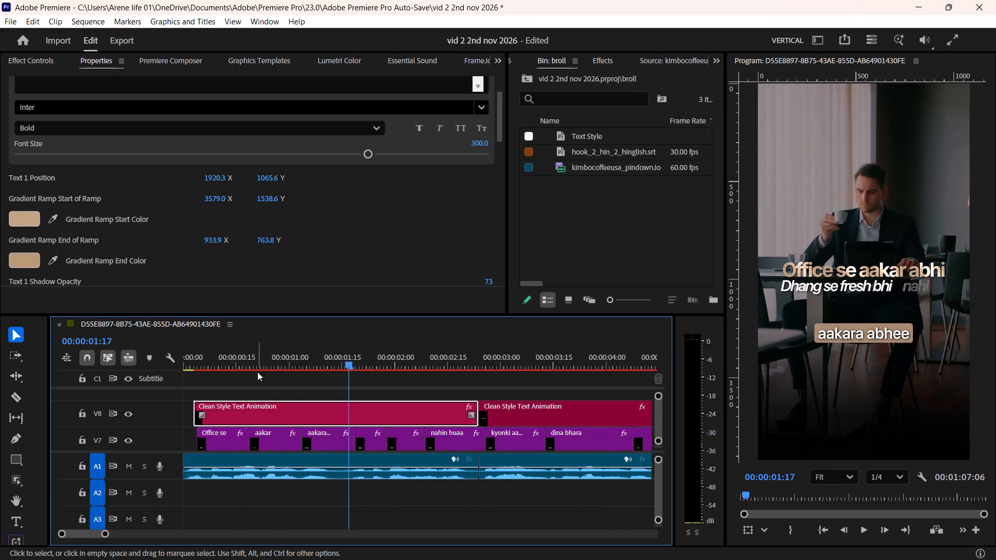
pyautogui.moveTo(210, 358); pyautogui.dragTo(168, 368)
pyautogui.press('space')
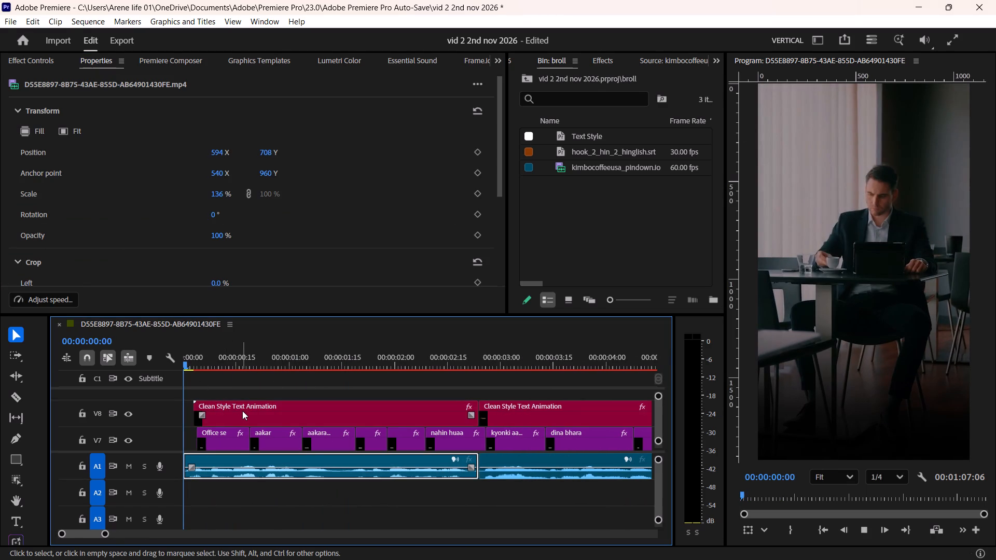
pyautogui.keyDown('alt'); pyautogui.scroll(-5, 243, 410); pyautogui.keyUp('alt')
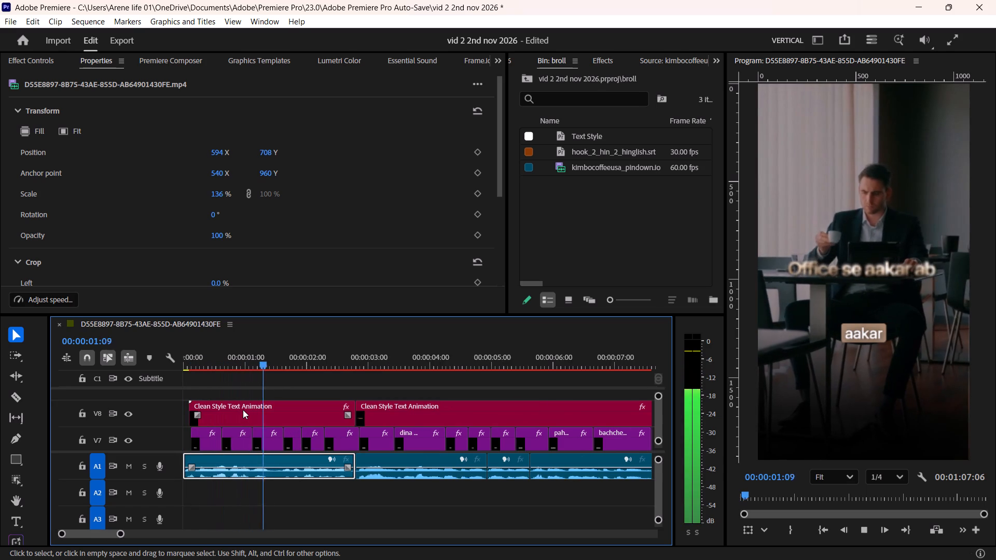
pyautogui.press('space')
pyautogui.keyDown('alt'); pyautogui.scroll(4, 259, 409); pyautogui.keyUp('alt')
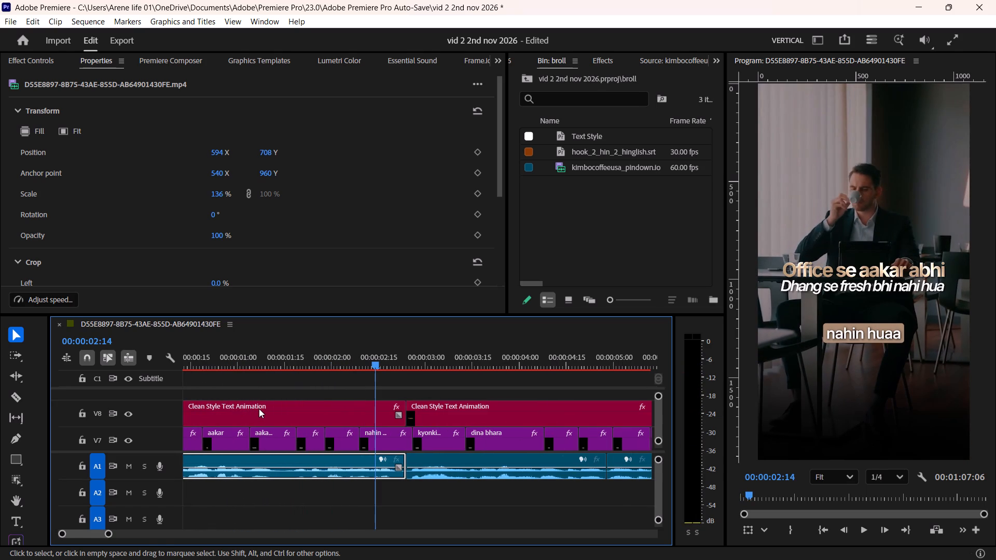
pyautogui.hotkey('ctrl', 's')
pyautogui.hotkey('ctrl', 's')
# Move the second Clean Style Text Animation clip on V8 later, to start at about 00:00:03:03.
pyautogui.press('space')
pyautogui.press('space')
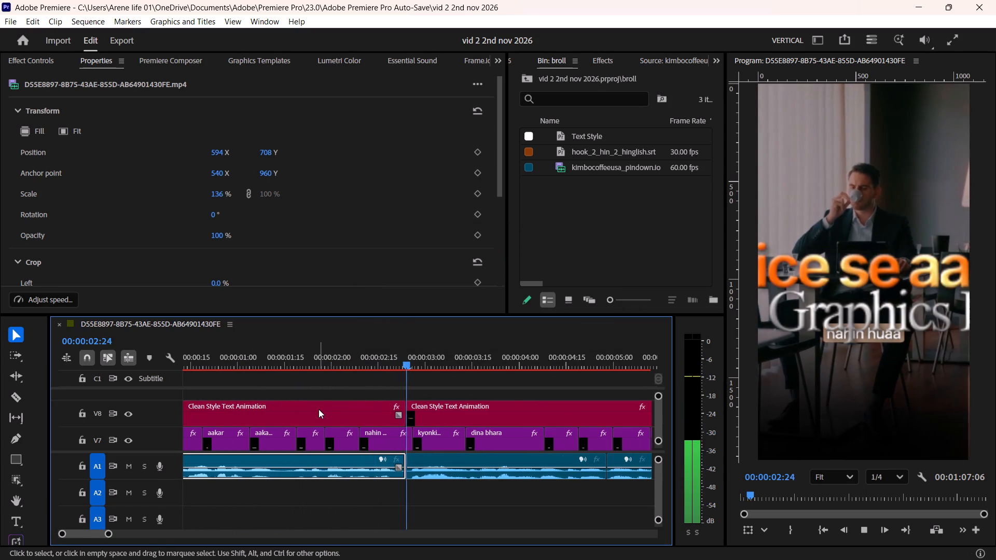
pyautogui.click(335, 412)
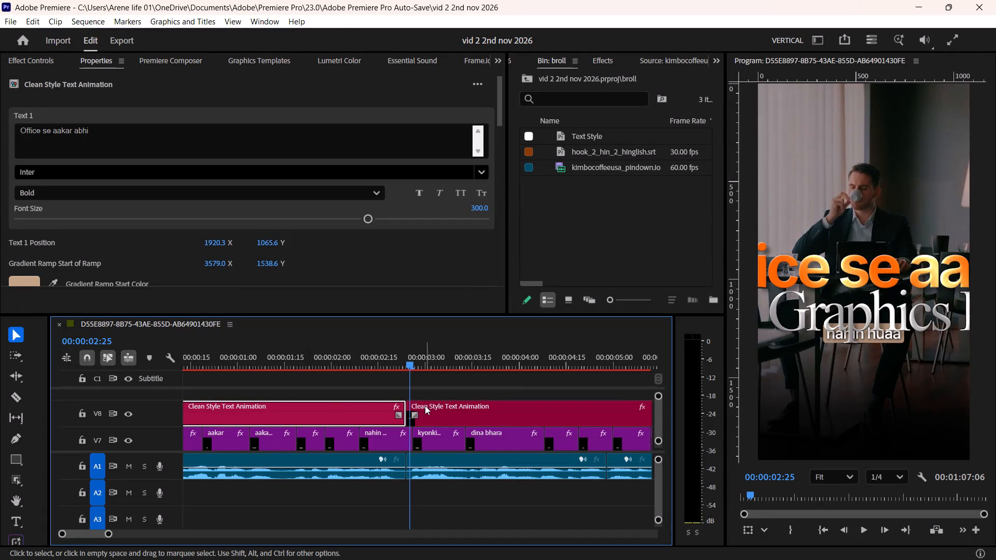
pyautogui.moveTo(437, 405); pyautogui.dragTo(466, 407)
pyautogui.keyDown('alt'); pyautogui.scroll(6, 408, 411); pyautogui.keyUp('alt')
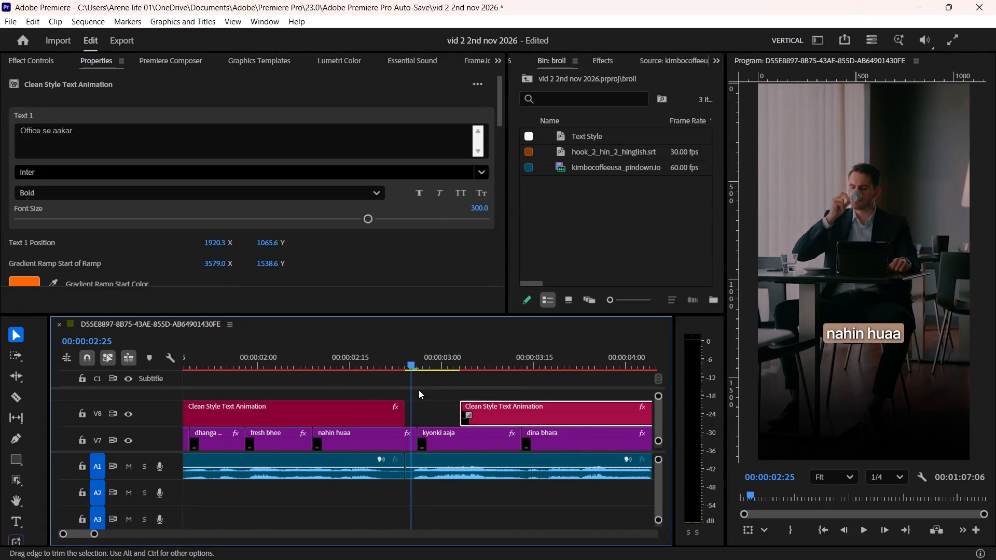
# Move the first Clean Style Text Animation clip from V8 down to V7, overwriting the subtitles beneath it up to 00:00:02:24.
pyautogui.keyDown('shift'); pyautogui.moveTo(417, 362); pyautogui.dragTo(411, 366); pyautogui.keyUp('shift')
pyautogui.keyDown('shift'); pyautogui.moveTo(414, 357); pyautogui.dragTo(405, 369); pyautogui.keyUp('shift')
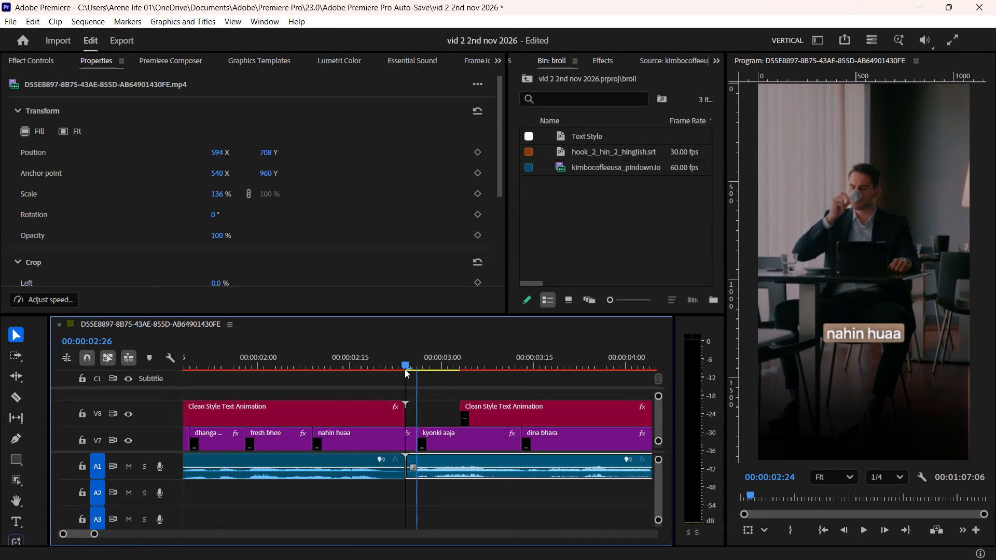
pyautogui.keyDown('shift'); pyautogui.moveTo(405, 369); pyautogui.dragTo(404, 370); pyautogui.keyUp('shift')
pyautogui.keyDown('alt'); pyautogui.scroll(-11, 371, 415); pyautogui.keyUp('alt')
pyautogui.scroll(6, 368, 415)
pyautogui.moveTo(276, 416); pyautogui.dragTo(271, 438)
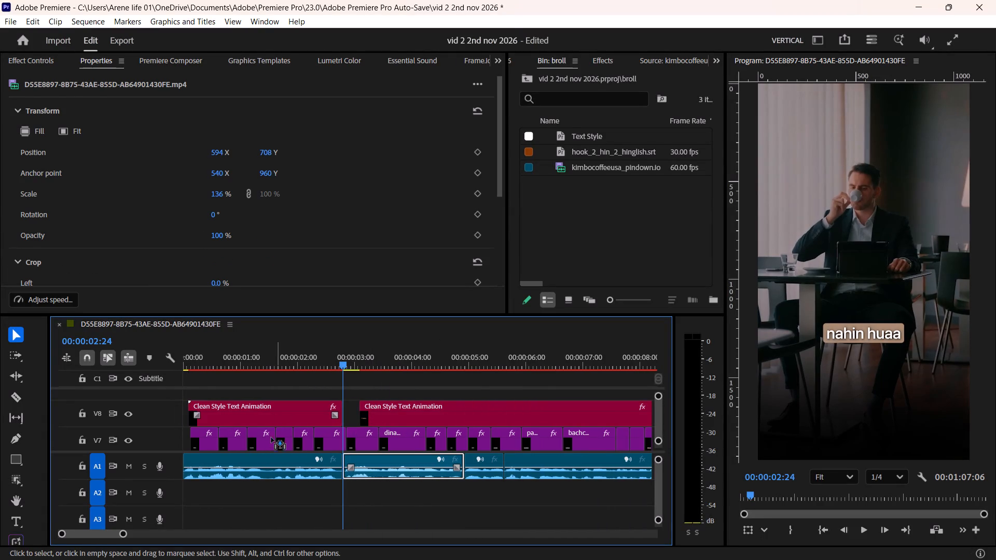
pyautogui.moveTo(271, 438); pyautogui.dragTo(270, 440)
pyautogui.keyDown('alt'); pyautogui.scroll(19, 267, 440); pyautogui.keyUp('alt')
pyautogui.keyDown('ctrl'); pyautogui.scroll(-5, 267, 439); pyautogui.keyUp('ctrl')
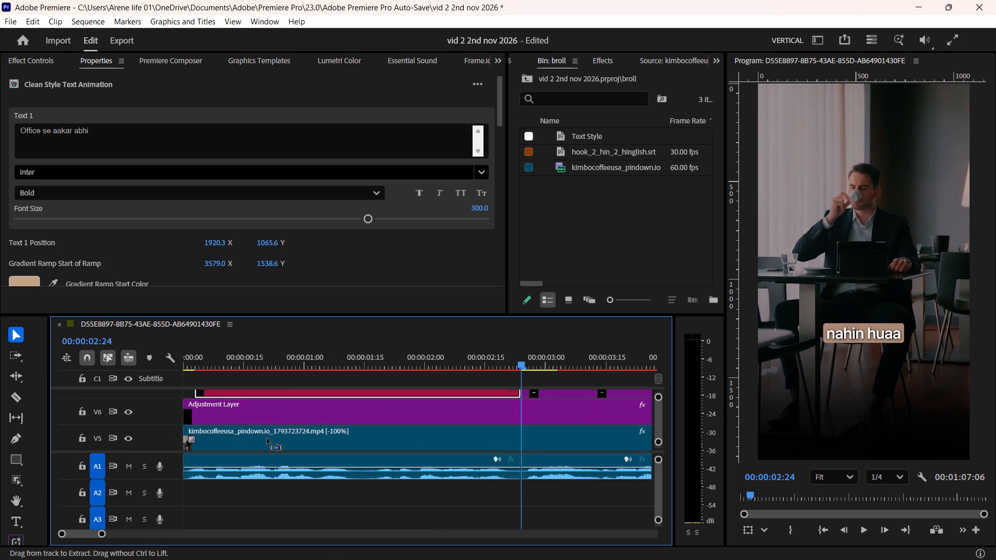
pyautogui.scroll(4, 267, 439)
# Move the first title clip on V7 earlier so it starts at 00:00:00:00.
pyautogui.moveTo(202, 358); pyautogui.dragTo(168, 379)
pyautogui.keyDown('ctrl'); pyautogui.scroll(3, 230, 410); pyautogui.keyUp('ctrl')
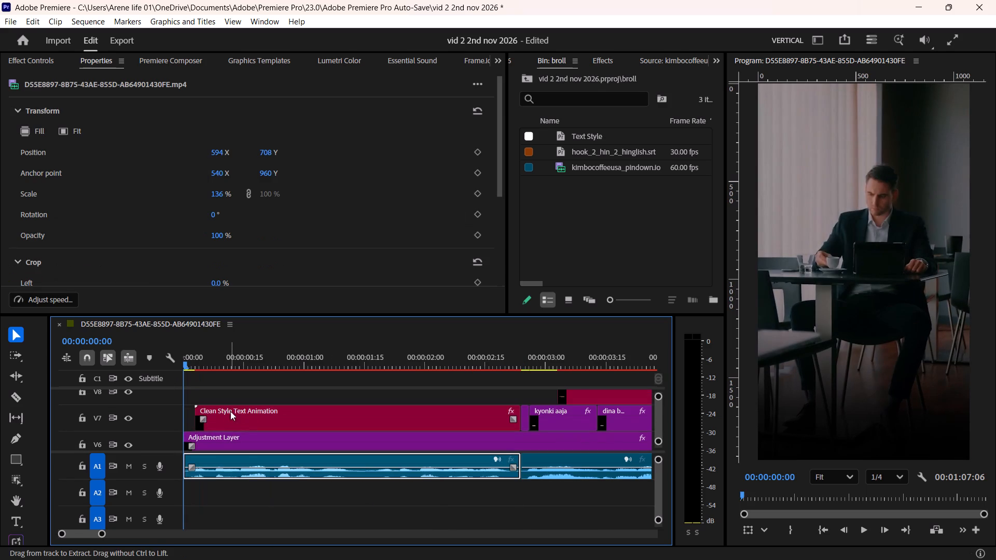
pyautogui.moveTo(259, 418); pyautogui.dragTo(244, 421)
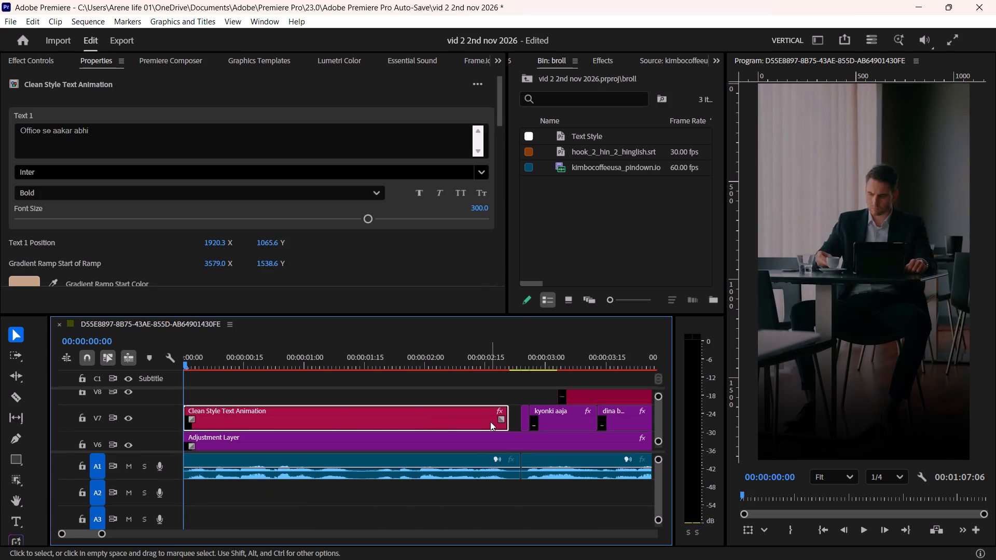
# Rate-stretch the first title clip to 96.43% so its end meets the end of the first A1 clip.
pyautogui.press('r')
pyautogui.moveTo(503, 411); pyautogui.dragTo(513, 411)
# Play back the stretched title from the start of the sequence to check its timing, and save the project.
pyautogui.press('space')
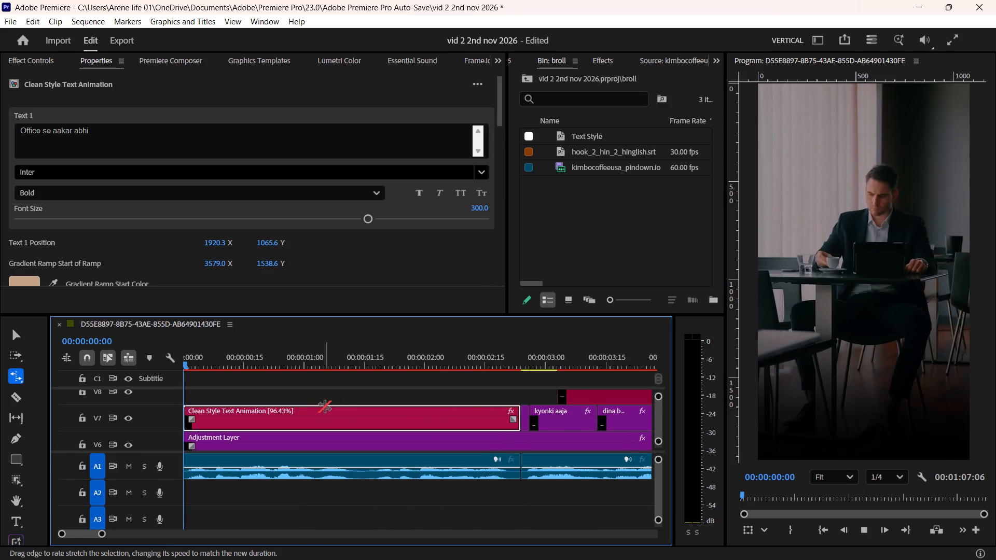
pyautogui.keyDown('alt'); pyautogui.scroll(-9, 325, 407); pyautogui.keyUp('alt')
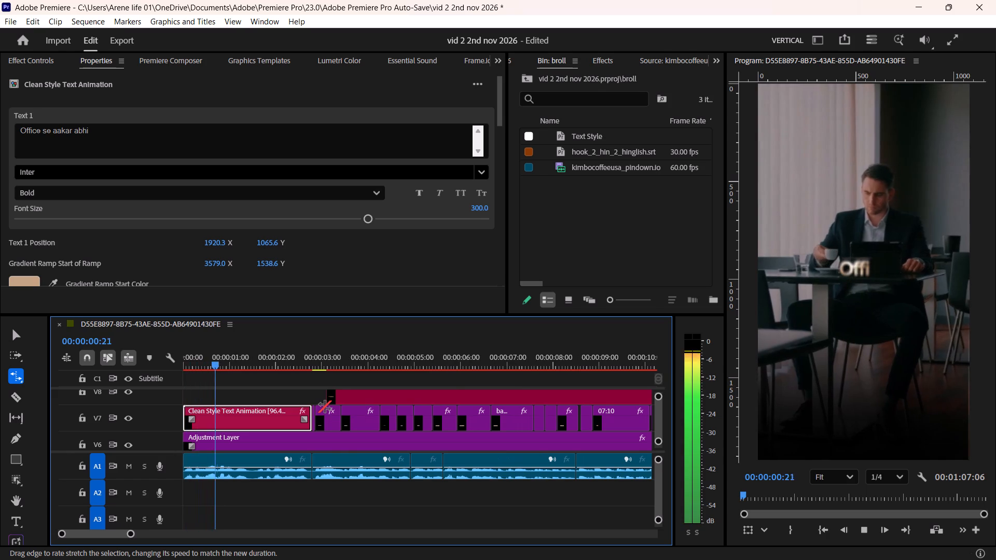
pyautogui.press('space')
pyautogui.keyDown('alt'); pyautogui.scroll(20, 271, 407); pyautogui.keyUp('alt')
pyautogui.keyDown('alt'); pyautogui.scroll(4, 271, 407); pyautogui.keyUp('alt')
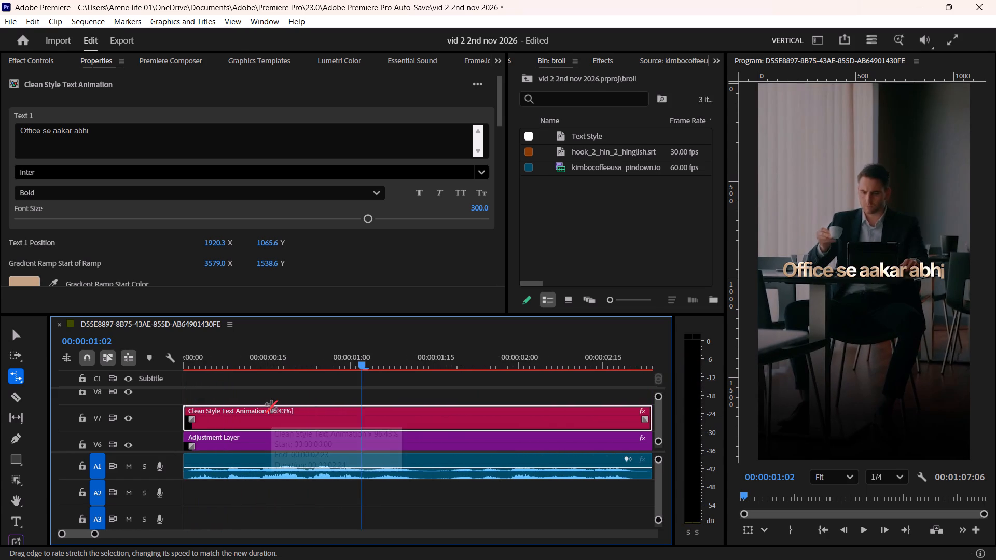
pyautogui.hotkey('ctrl', 's')
pyautogui.hotkey('ctrl', 's')
pyautogui.keyDown('ctrl'); pyautogui.scroll(6, 271, 407); pyautogui.keyUp('ctrl')
pyautogui.hotkey('ctrl', 's')
pyautogui.keyDown('ctrl'); pyautogui.scroll(3, 271, 407); pyautogui.keyUp('ctrl')
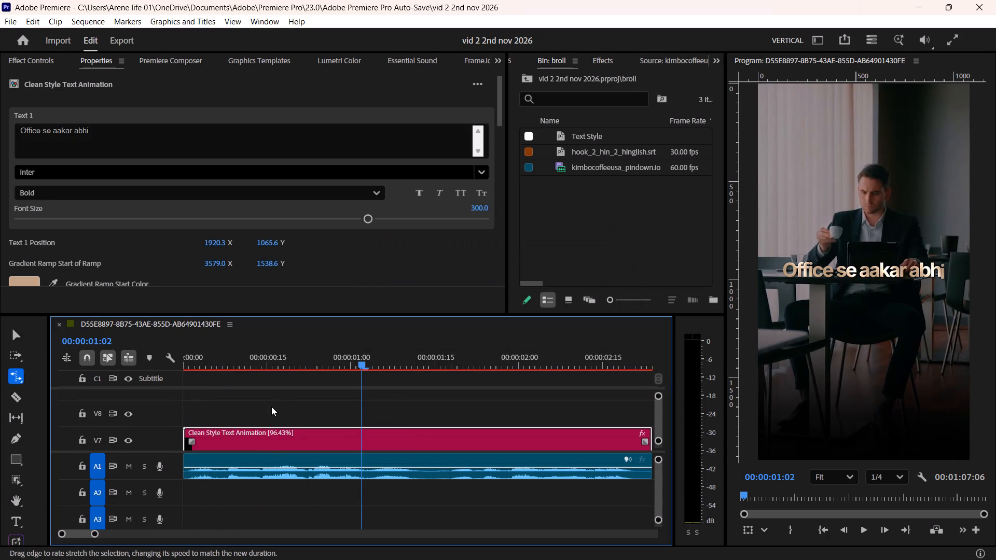
# Trim the start of the V7 title clip to about 00:00:00:06, just before its text begins to appear.
pyautogui.press('v')
pyautogui.scroll(3, 271, 407)
pyautogui.moveTo(238, 365); pyautogui.dragTo(200, 372)
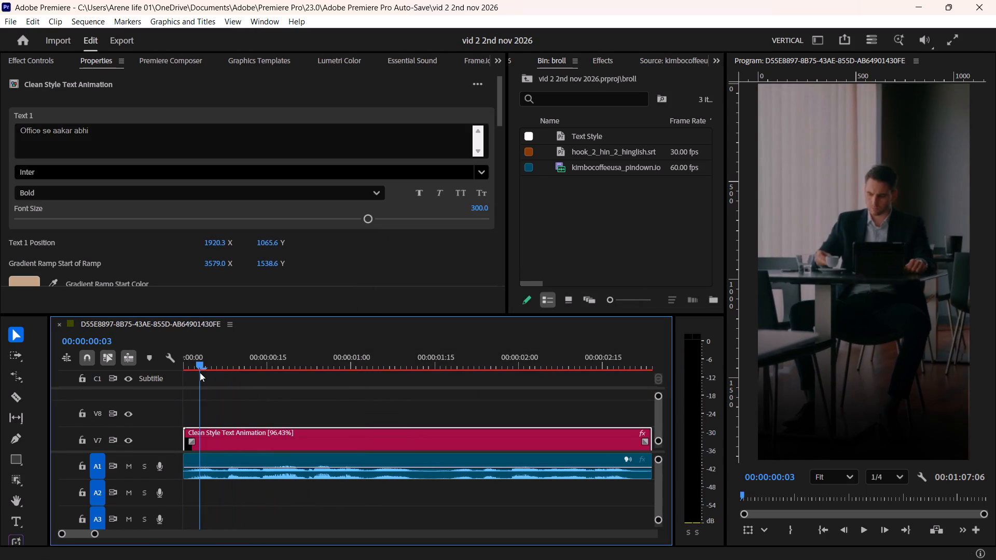
pyautogui.moveTo(200, 372); pyautogui.dragTo(212, 372)
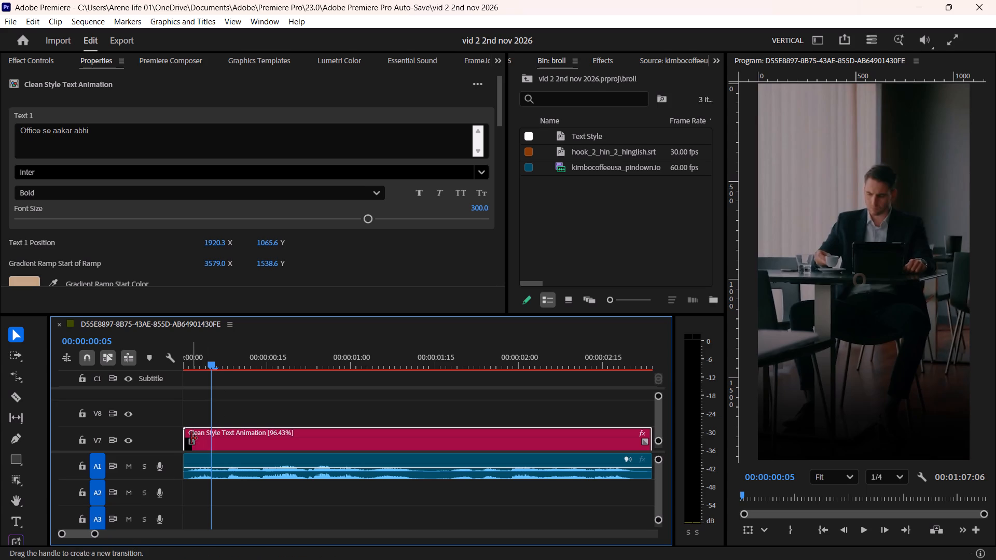
pyautogui.moveTo(186, 430); pyautogui.dragTo(221, 432)
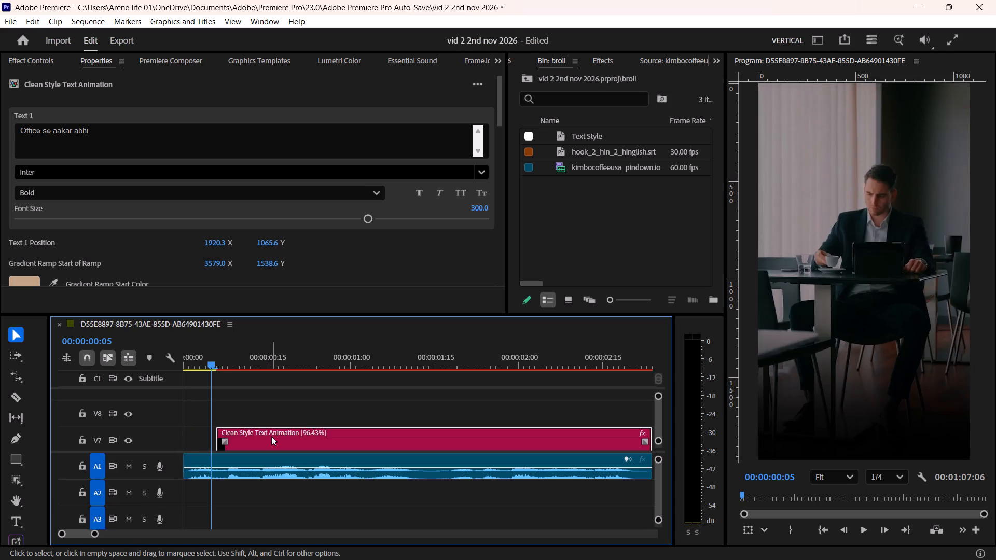
# Move the trimmed first title clip on V7 back so it starts at 00:00:00:00.
pyautogui.moveTo(271, 436); pyautogui.dragTo(231, 436)
# Rate-stretch the first title clip to 89.54% so its end meets the next V7 subtitle, and play it back from the sequence start.
pyautogui.keyDown('alt'); pyautogui.scroll(-9, 275, 435); pyautogui.keyUp('alt')
pyautogui.click(287, 441)
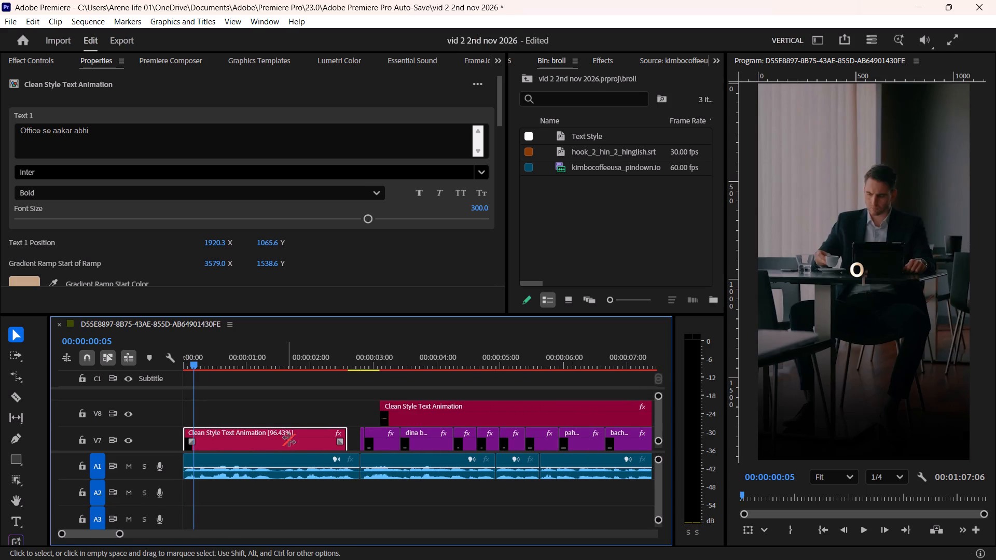
pyautogui.press('r')
pyautogui.moveTo(344, 430); pyautogui.dragTo(352, 430)
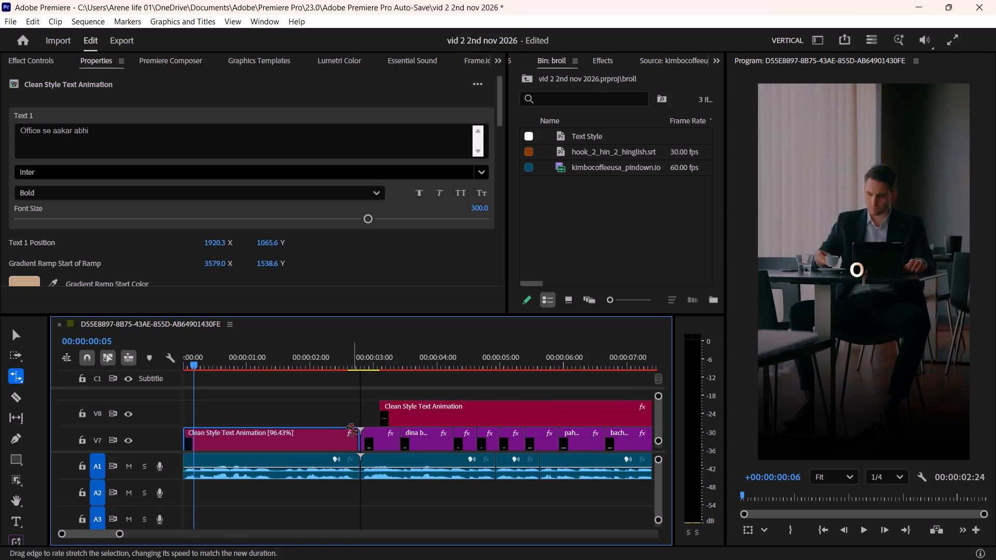
pyautogui.moveTo(195, 356); pyautogui.dragTo(179, 369)
pyautogui.press('space')
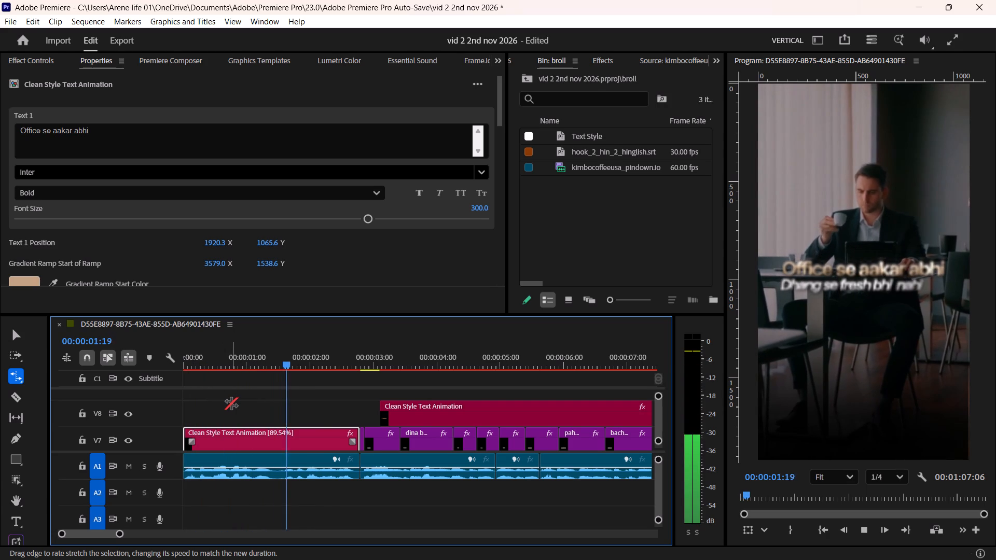
pyautogui.press('space')
pyautogui.press('space')
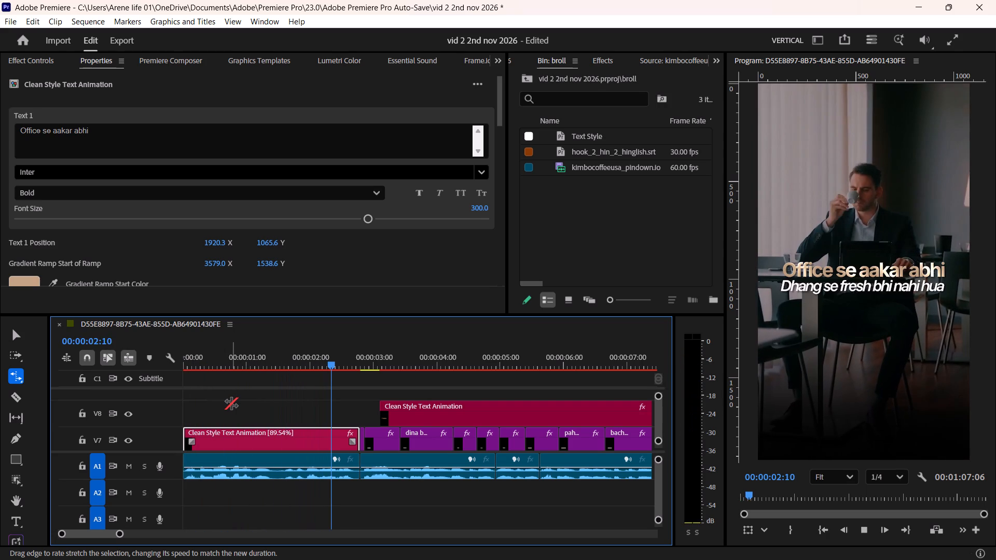
pyautogui.press('space')
# Set the first title clip's Motion Scale to 38.
pyautogui.press('v')
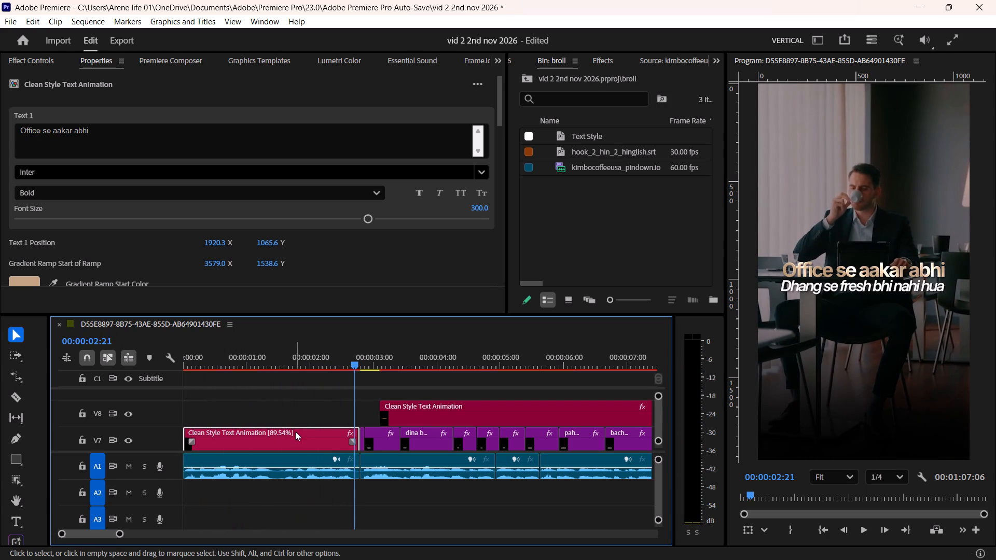
pyautogui.click(296, 433)
pyautogui.scroll(1, 72, 62)
pyautogui.click(158, 172)
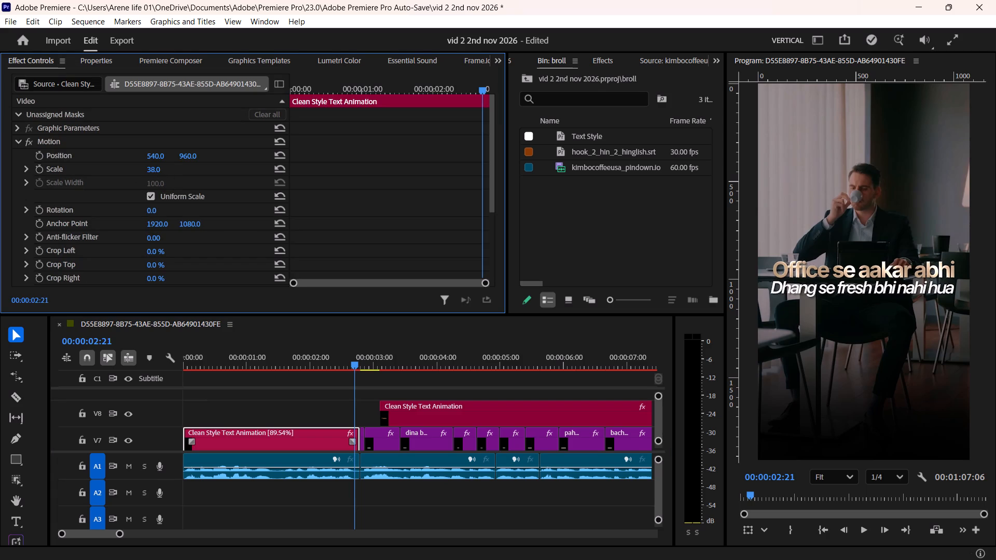
# Delete the unedited Clean Style Text Animation clip from V8.
pyautogui.press('space')
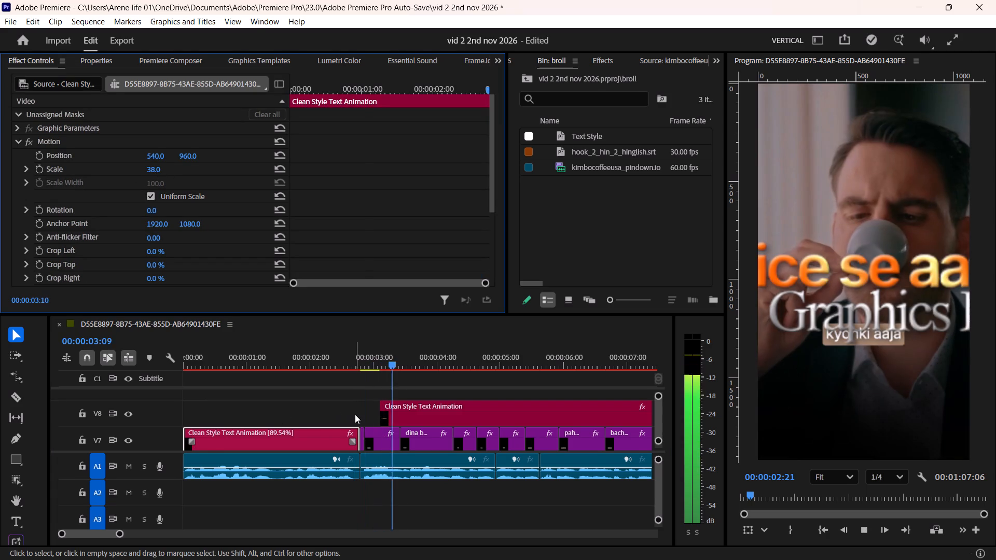
pyautogui.press('space')
pyautogui.keyDown('alt'); pyautogui.scroll(5, 357, 415); pyautogui.keyUp('alt')
pyautogui.scroll(-2, 357, 415)
pyautogui.click(393, 410)
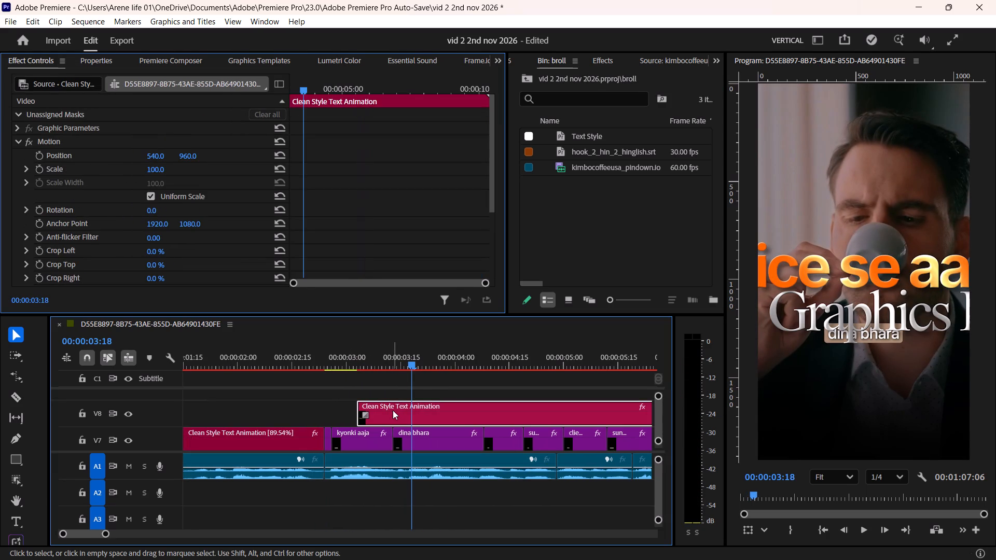
pyautogui.press('Delete')
# Delete the short leftover subtitle after the first title and extend the start of the "kyonki aaja" subtitle back to the title's end.
pyautogui.keyDown('alt'); pyautogui.scroll(12, 329, 411); pyautogui.keyUp('alt')
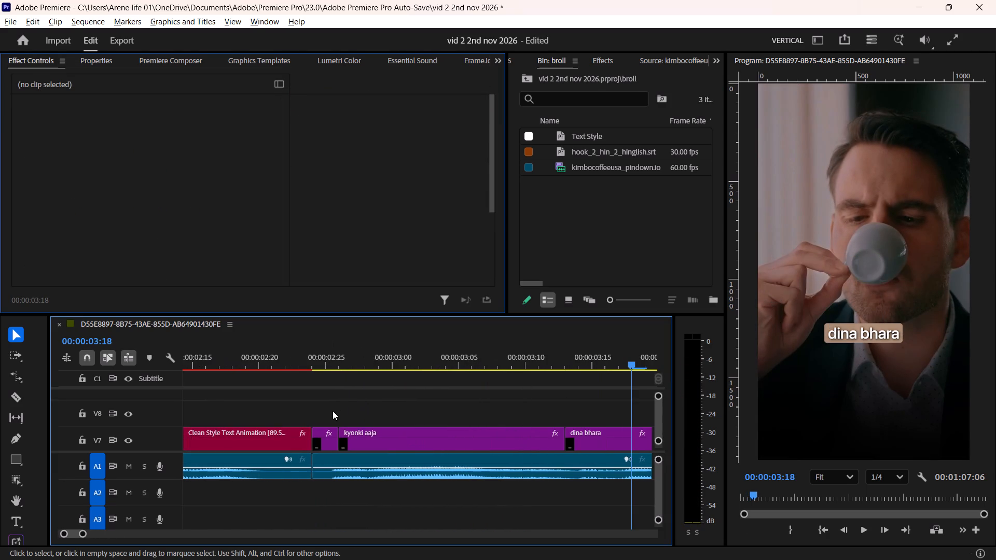
pyautogui.click(323, 441)
pyautogui.press('Delete')
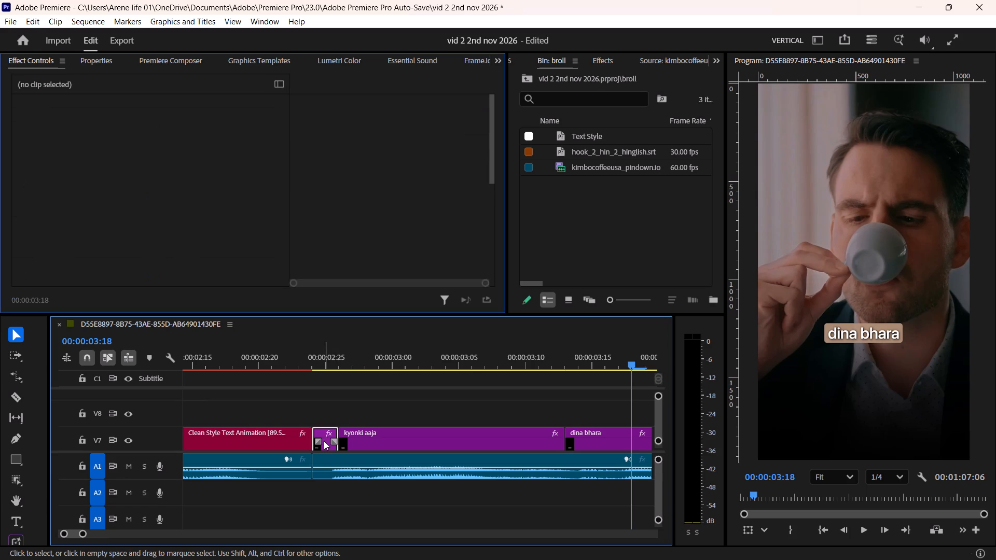
pyautogui.moveTo(341, 428); pyautogui.dragTo(310, 438)
# Correct the "kyonki aaja" subtitle text to "kyuki aaj".
pyautogui.click(386, 359)
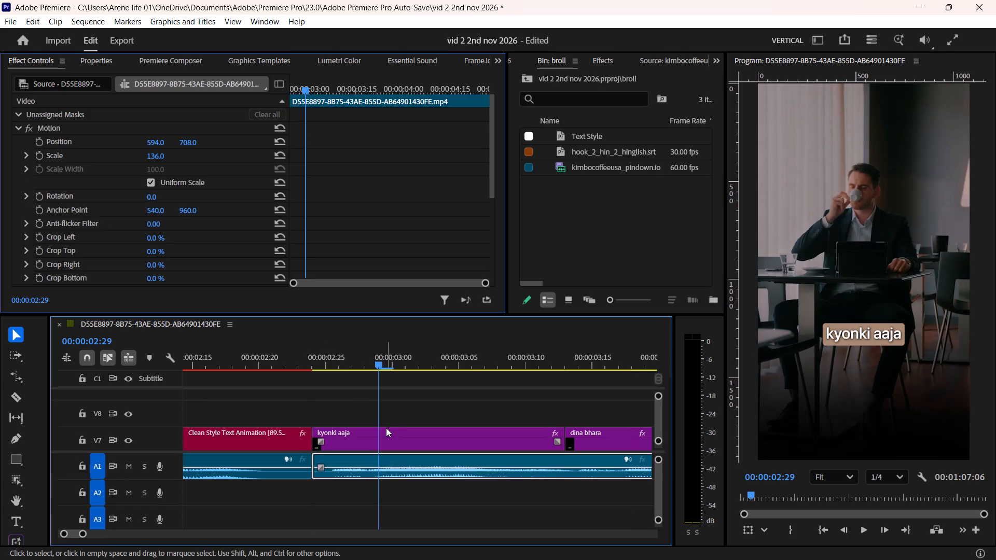
pyautogui.click(379, 440)
pyautogui.doubleClick(847, 335)
pyautogui.click(855, 335)
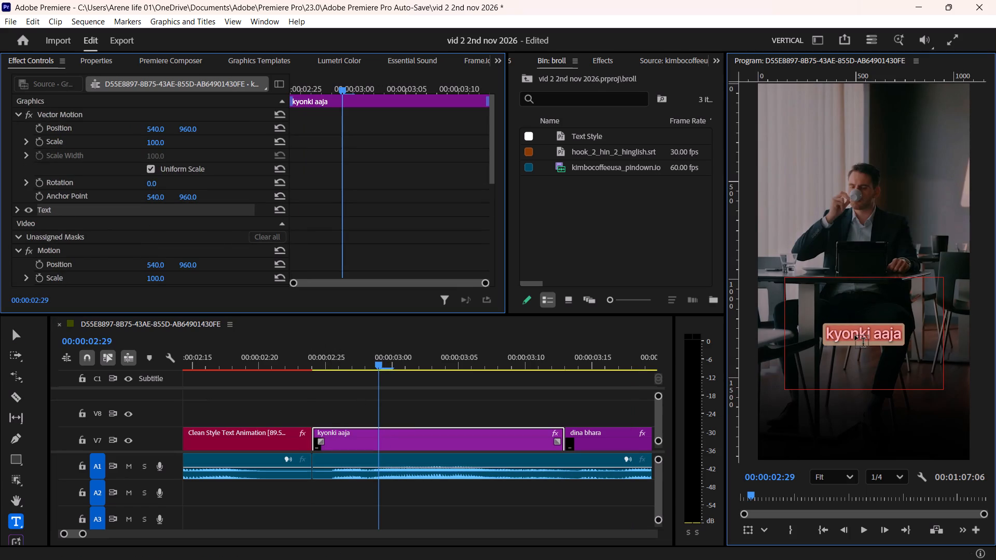
pyautogui.press('BackSpace')
pyautogui.press('BackSpace')
pyautogui.press('u')
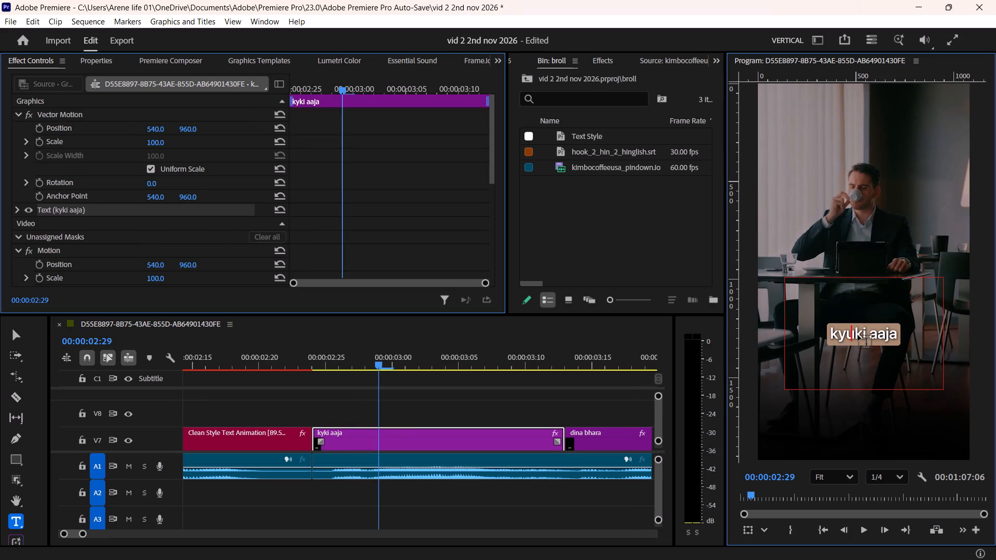
pyautogui.press('Right')
pyautogui.press('Right')
pyautogui.press('Right')
pyautogui.press('Right')
pyautogui.press('Right')
pyautogui.press('Right')
pyautogui.press('Right')
pyautogui.press('Right')
pyautogui.press('Right')
pyautogui.press('Right')
pyautogui.press('Right')
pyautogui.press('Right')
pyautogui.press('Right')
pyautogui.press('Right')
pyautogui.press('Right')
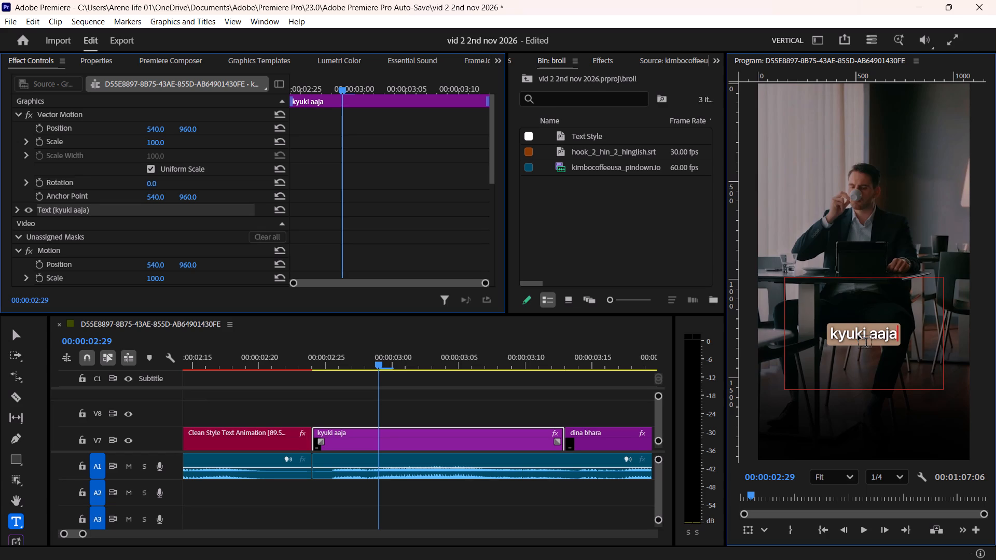
pyautogui.press('BackSpace')
# Save the project and play back the passage from the end of the first title into the following subtitles.
pyautogui.click(278, 354)
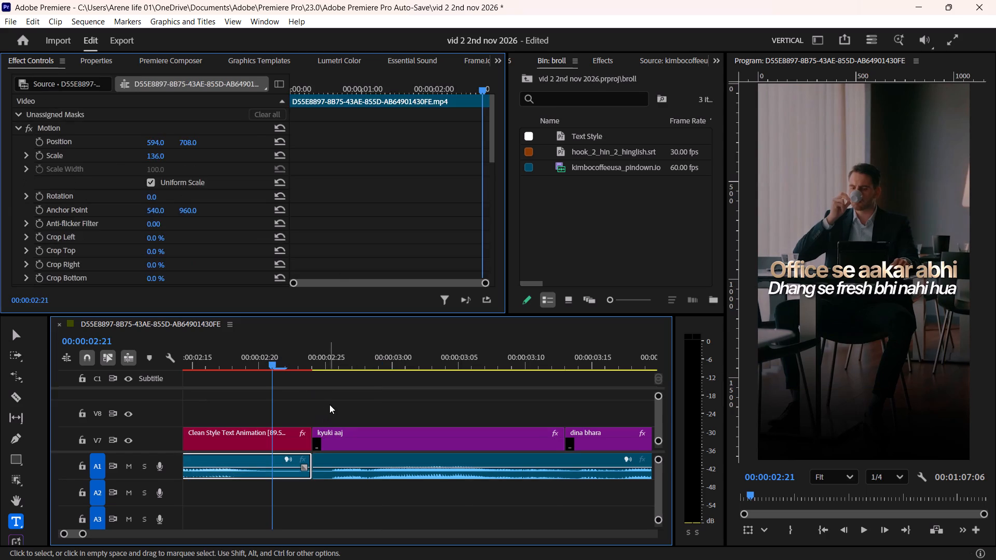
pyautogui.click(329, 404)
pyautogui.hotkey('ctrl', 's')
pyautogui.press('space')
pyautogui.keyDown('alt'); pyautogui.scroll(-4, 336, 407); pyautogui.keyUp('alt')
pyautogui.press('space')
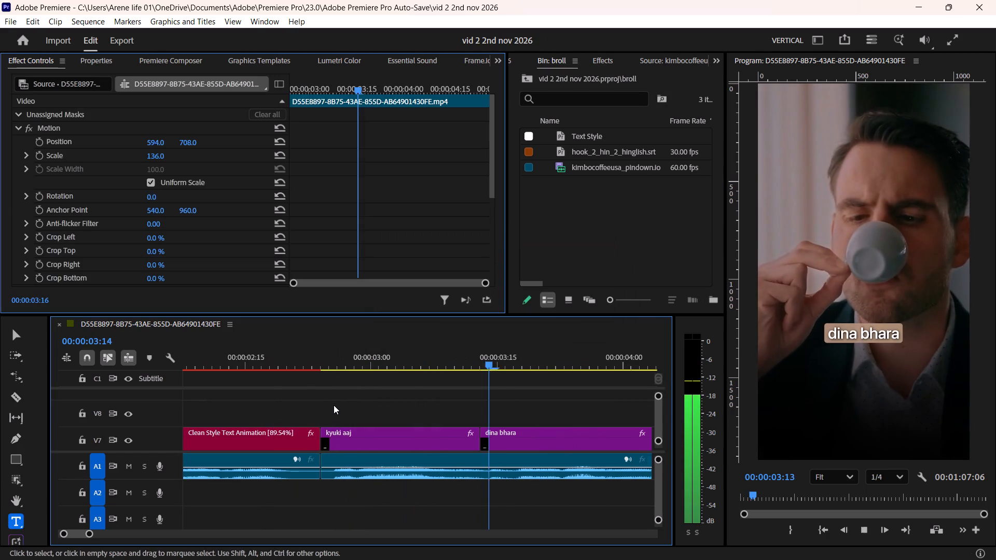
pyautogui.moveTo(320, 360); pyautogui.dragTo(290, 370)
pyautogui.press('space')
pyautogui.press('space')
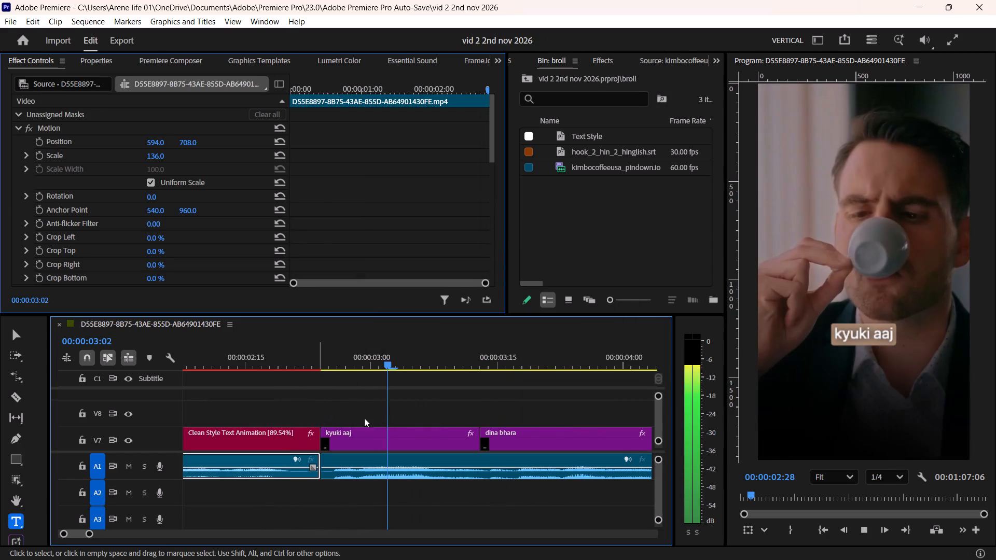
# Lower the first title by setting its Motion Position Y to 1181, and play on into the next subtitle to compare.
pyautogui.keyDown('alt'); pyautogui.scroll(-4, 398, 426); pyautogui.keyUp('alt')
pyautogui.click(314, 365)
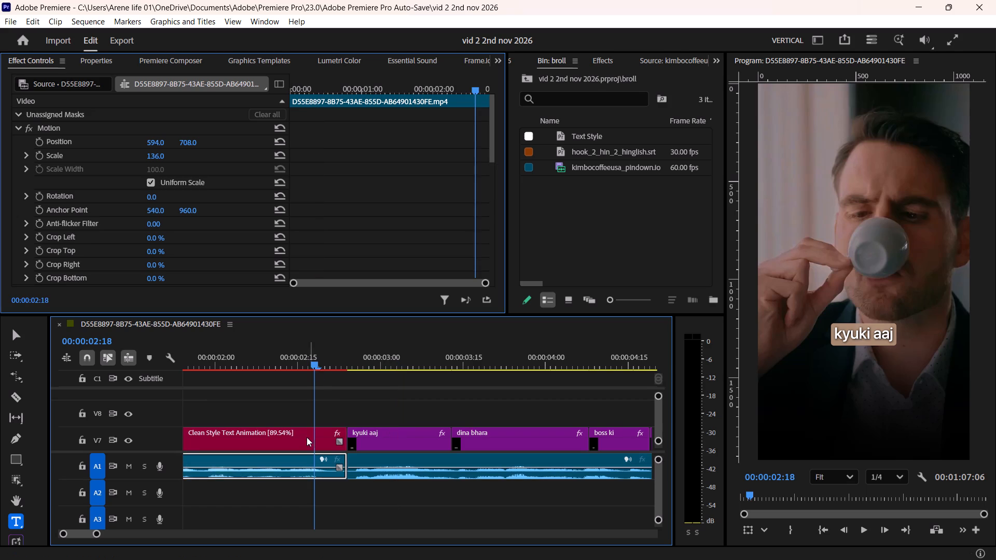
pyautogui.click(304, 439)
pyautogui.moveTo(193, 156); pyautogui.dragTo(260, 8)
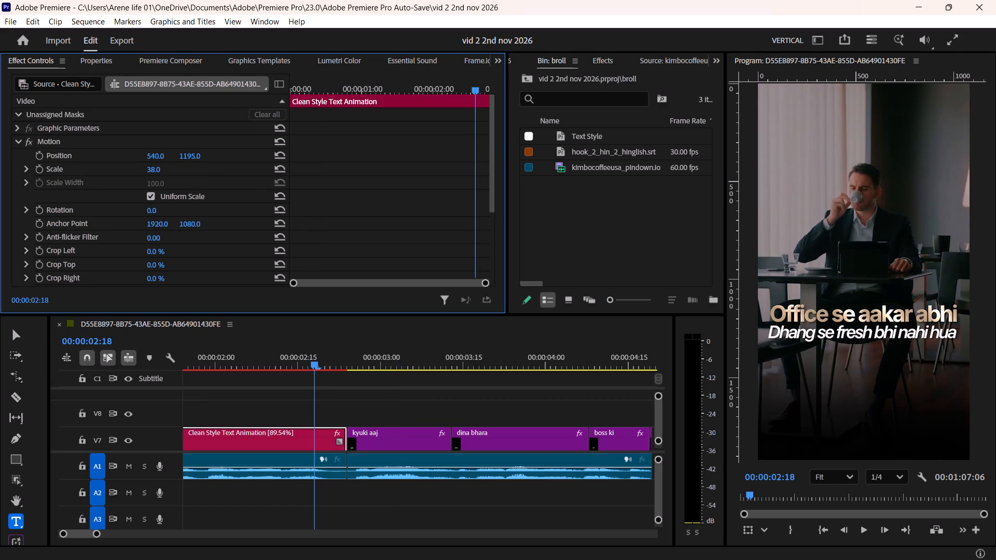
pyautogui.moveTo(260, 8); pyautogui.dragTo(259, 18)
pyautogui.press('space')
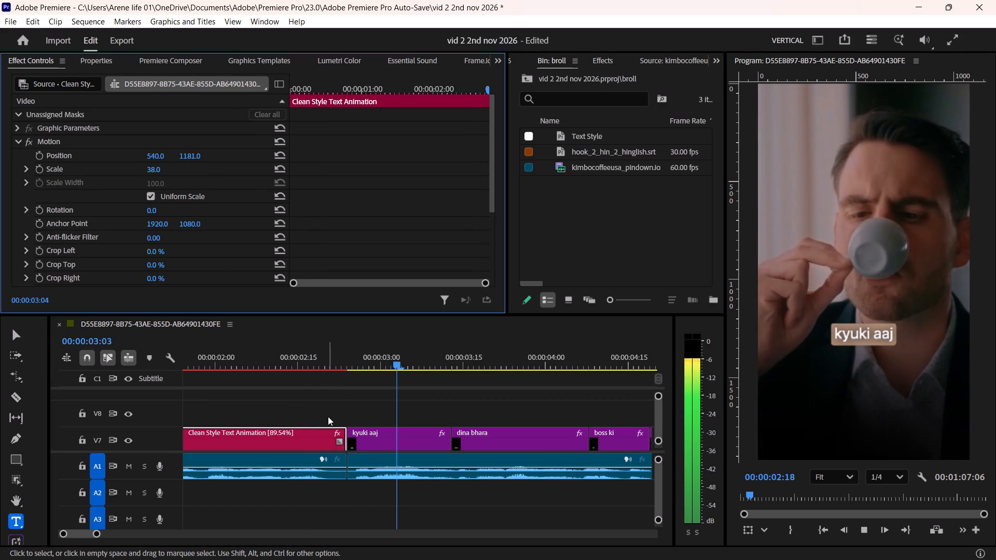
pyautogui.press('space')
# Correct the "dina bhara" subtitle text to "din bhar" and play on into the "boss ki" subtitle.
pyautogui.click(492, 369)
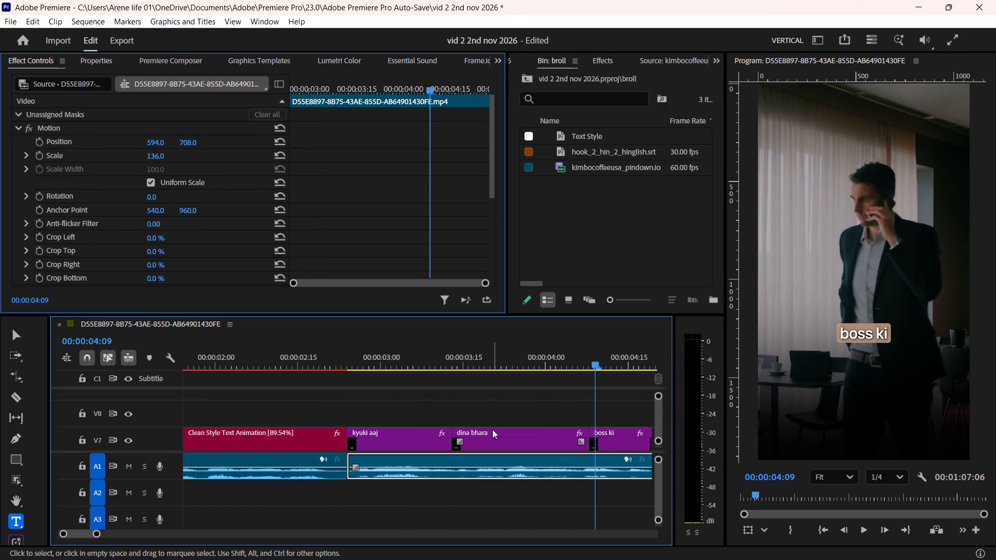
pyautogui.click(492, 431)
pyautogui.click(544, 355)
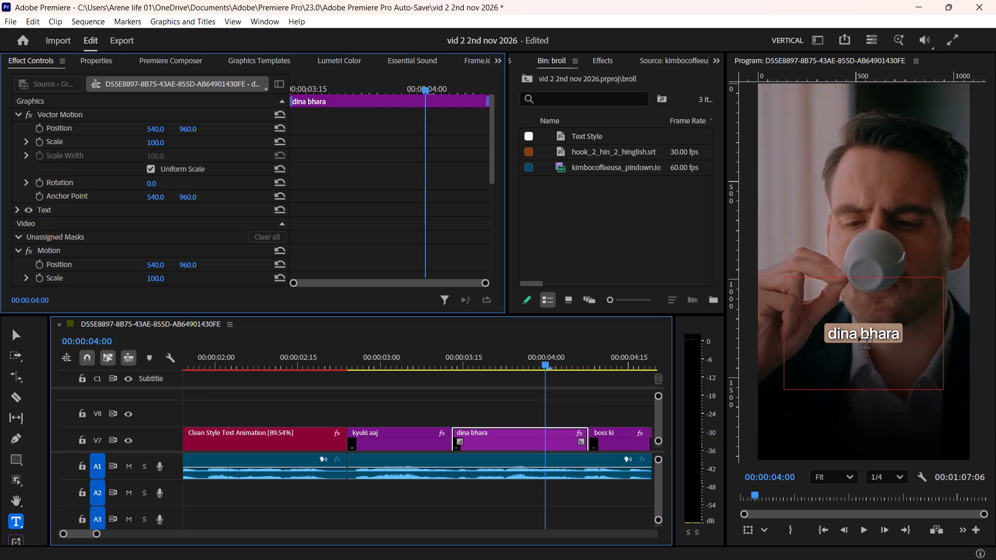
pyautogui.click(859, 337)
pyautogui.press('BackSpace')
pyautogui.click(882, 334)
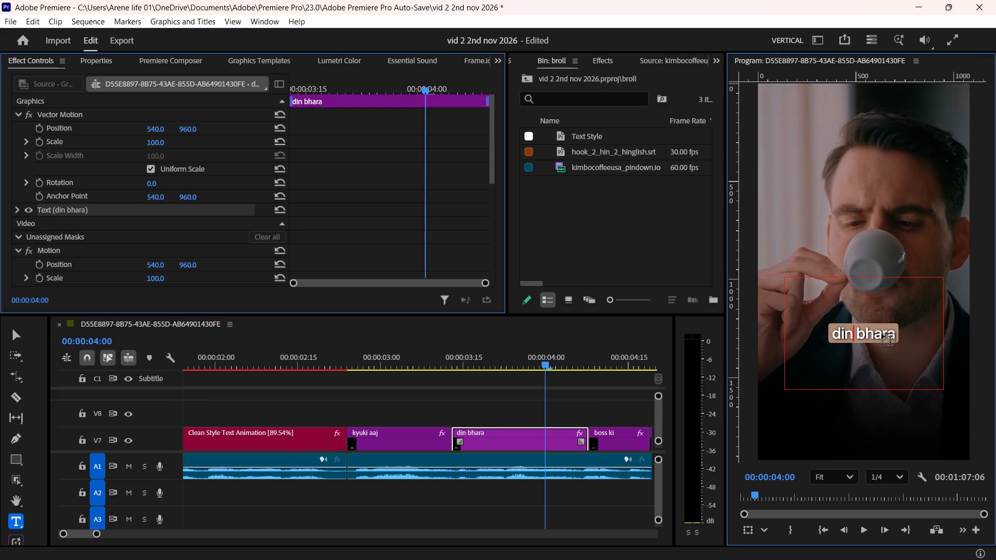
pyautogui.click(894, 335)
pyautogui.press('BackSpace')
pyautogui.click(551, 400)
pyautogui.press('space')
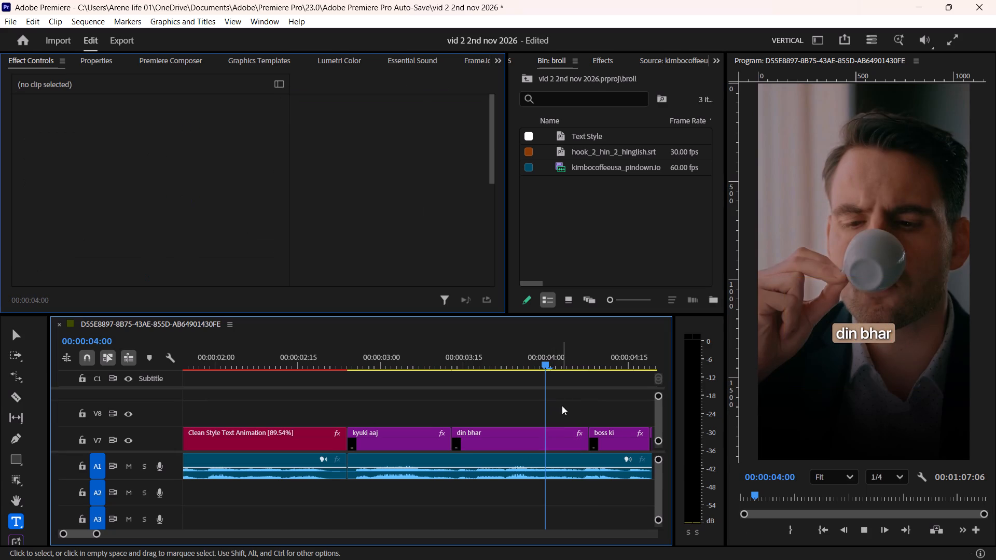
pyautogui.scroll(-3, 561, 408)
pyautogui.press('space')
# Duplicate the first title clip onto V8 so it starts with the "boss ki" subtitle, and save the project.
pyautogui.keyDown('alt'); pyautogui.scroll(-9, 548, 411); pyautogui.keyUp('alt')
pyautogui.keyDown('alt'); pyautogui.scroll(-4, 502, 417); pyautogui.keyUp('alt')
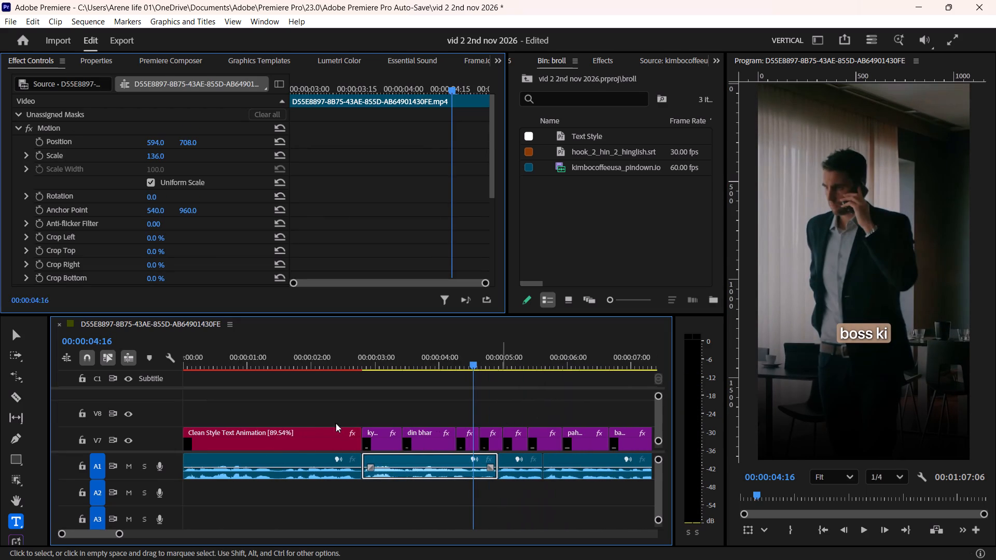
pyautogui.keyDown('alt'); pyautogui.moveTo(311, 438); pyautogui.dragTo(586, 412); pyautogui.keyUp('alt')
pyautogui.click(541, 419)
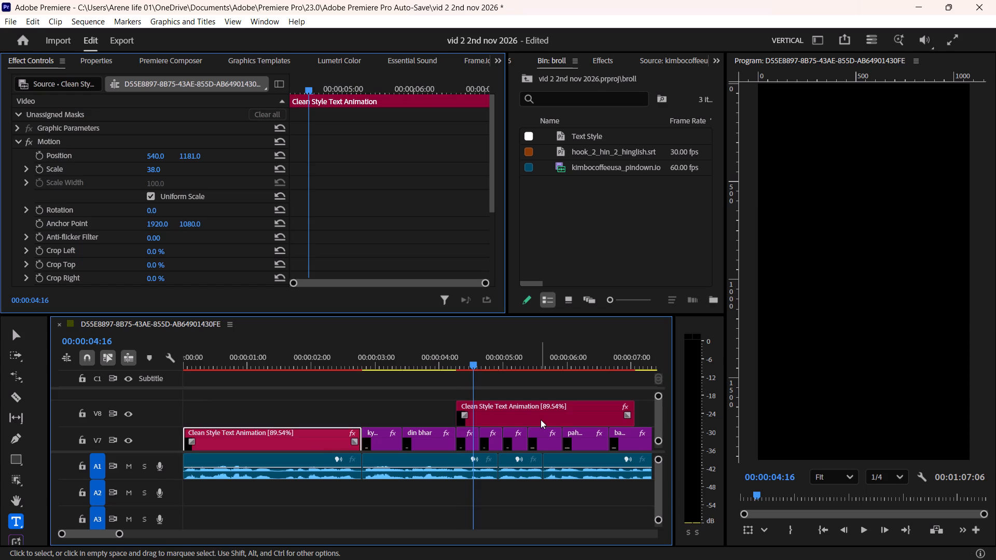
pyautogui.hotkey('ctrl', 's')
pyautogui.hotkey('ctrl', 's')
# Change the V8 title's Text 1 to "Boss ki" and its Text 2 to "Suni".
pyautogui.keyDown('alt'); pyautogui.scroll(6, 528, 419); pyautogui.keyUp('alt')
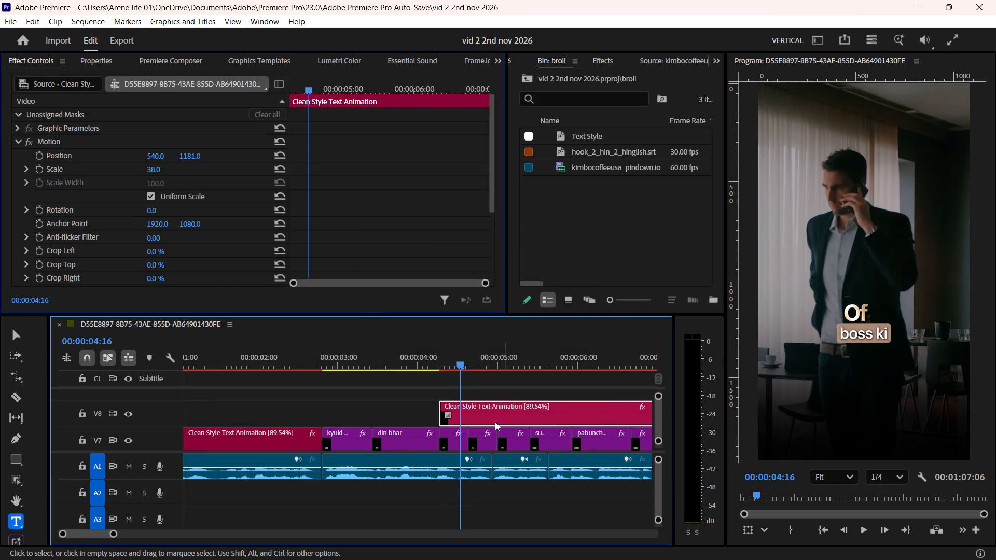
pyautogui.click(92, 61)
pyautogui.moveTo(101, 129); pyautogui.dragTo(52, 139)
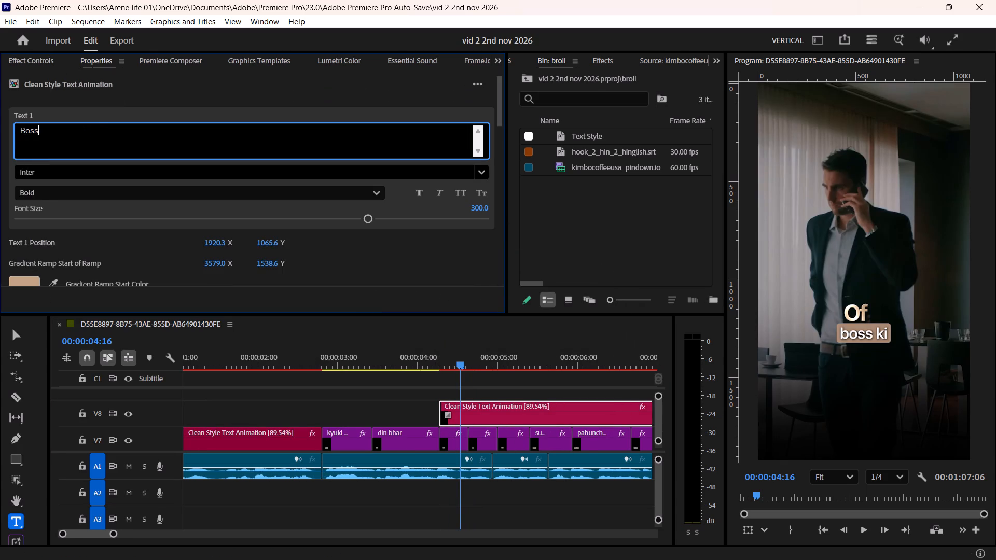
pyautogui.click(173, 89)
pyautogui.scroll(-5, 163, 92)
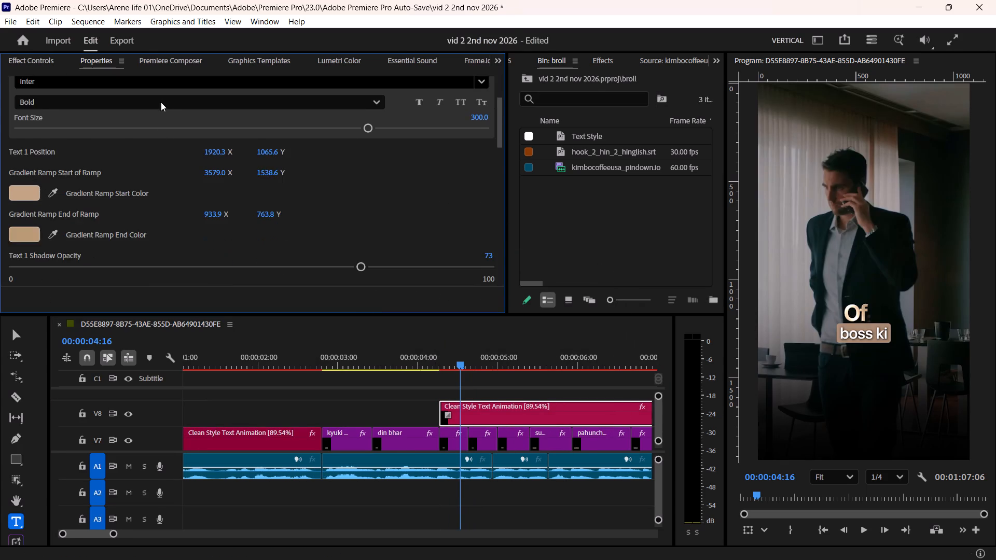
pyautogui.scroll(-8, 161, 102)
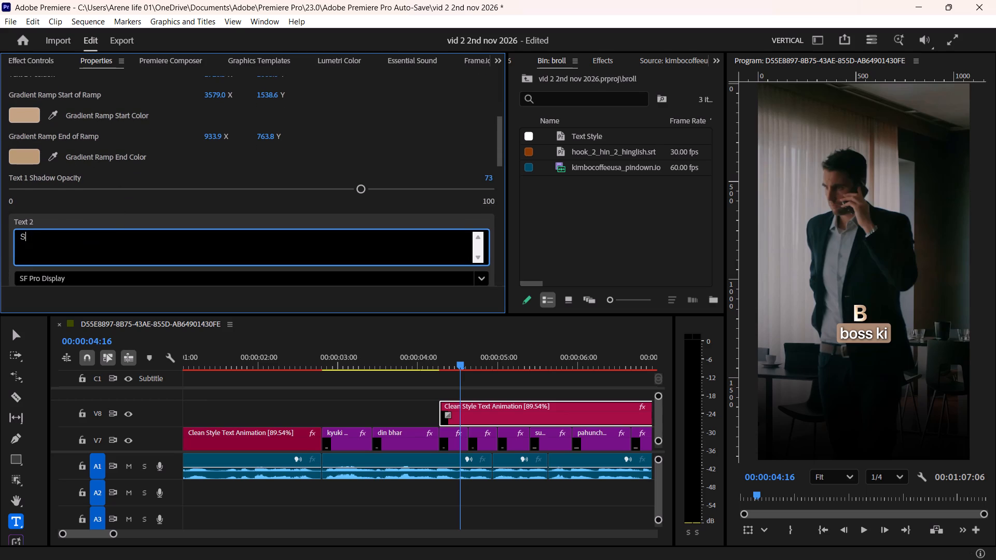
pyautogui.click(74, 202)
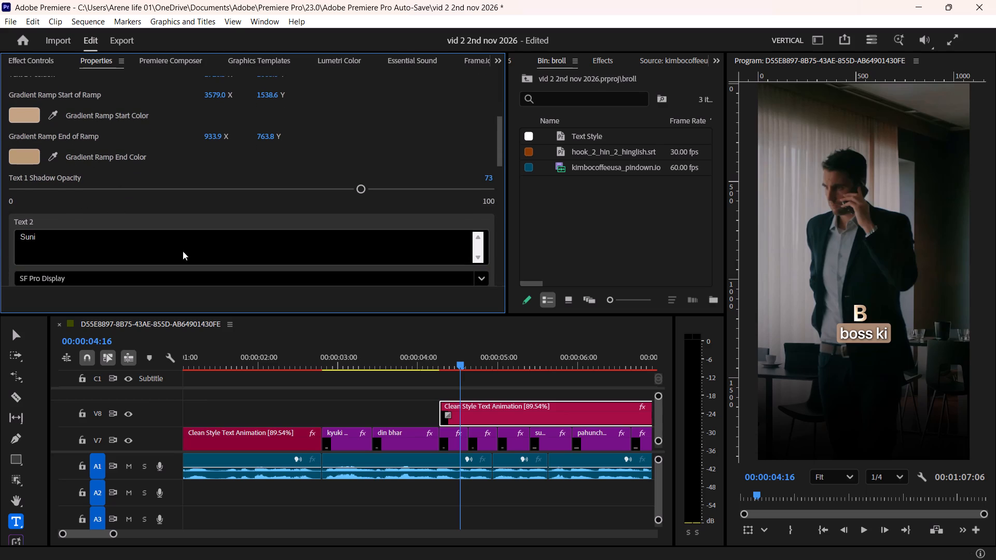
# Play through the "Boss ki" title on V8 and rate-stretch it shorter so it ends at about 00:00:05:07.
pyautogui.click(427, 367)
pyautogui.click(457, 395)
pyautogui.press('space')
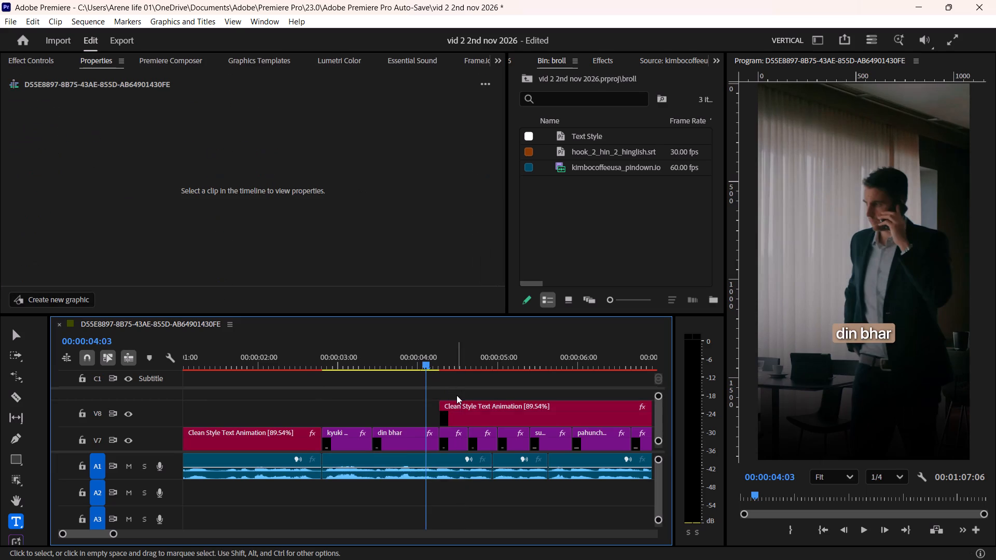
pyautogui.scroll(-5, 455, 395)
pyautogui.press('space')
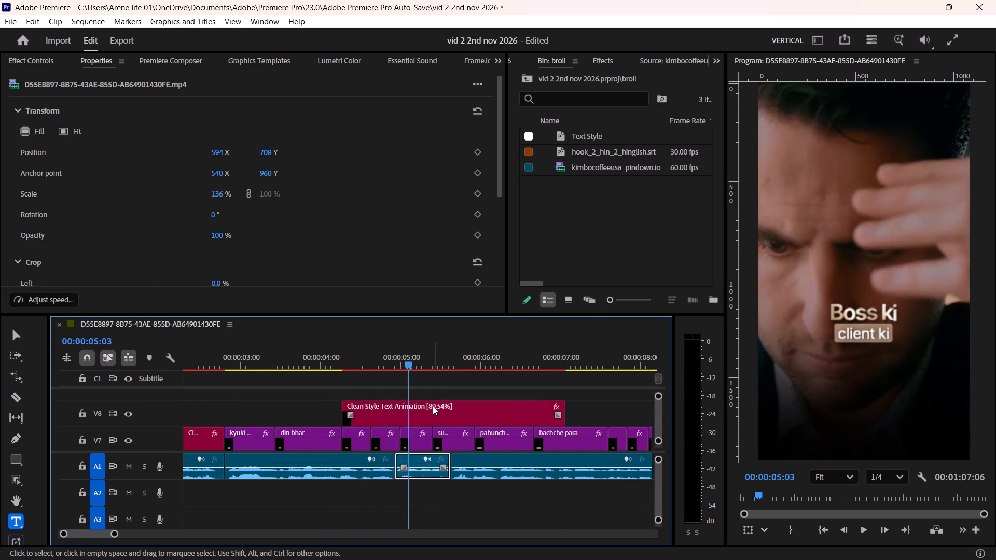
pyautogui.click(432, 408)
pyautogui.press('r')
pyautogui.moveTo(564, 407); pyautogui.dragTo(445, 423)
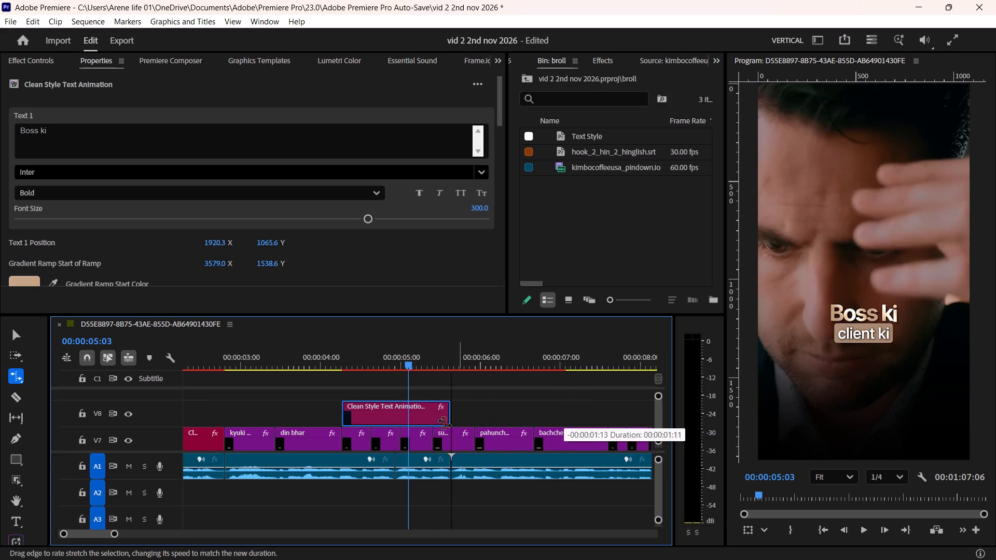
pyautogui.moveTo(445, 423); pyautogui.dragTo(418, 429)
# Play the V8 "Boss ki" title from about 00:00:04:05 and enlarge its Text 2 font size to 284.4.
pyautogui.click(334, 366)
pyautogui.press('space')
pyautogui.keyDown('alt'); pyautogui.scroll(2, 366, 409); pyautogui.keyUp('alt')
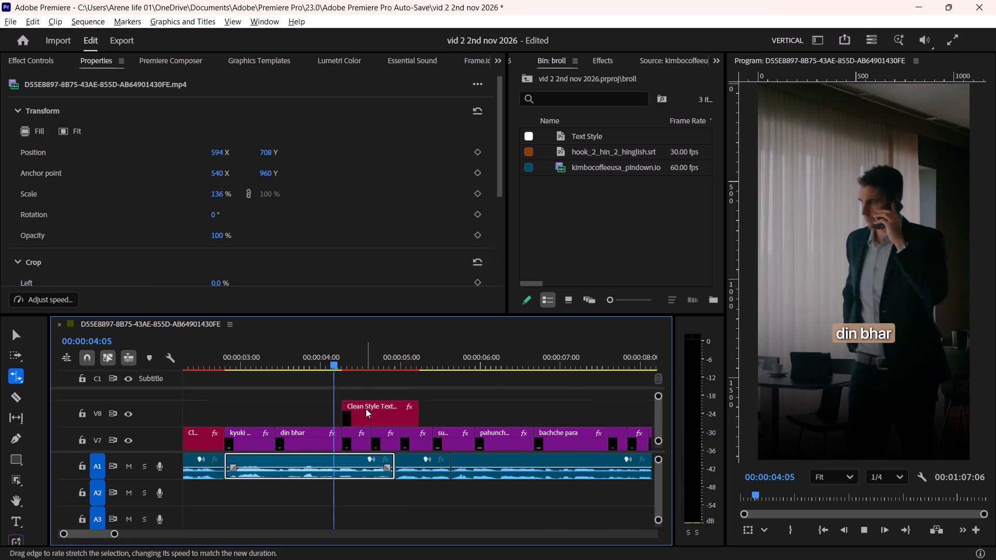
pyautogui.keyDown('alt'); pyautogui.scroll(2, 366, 409); pyautogui.keyUp('alt')
pyautogui.press('space')
pyautogui.keyDown('alt'); pyautogui.scroll(5, 366, 409); pyautogui.keyUp('alt')
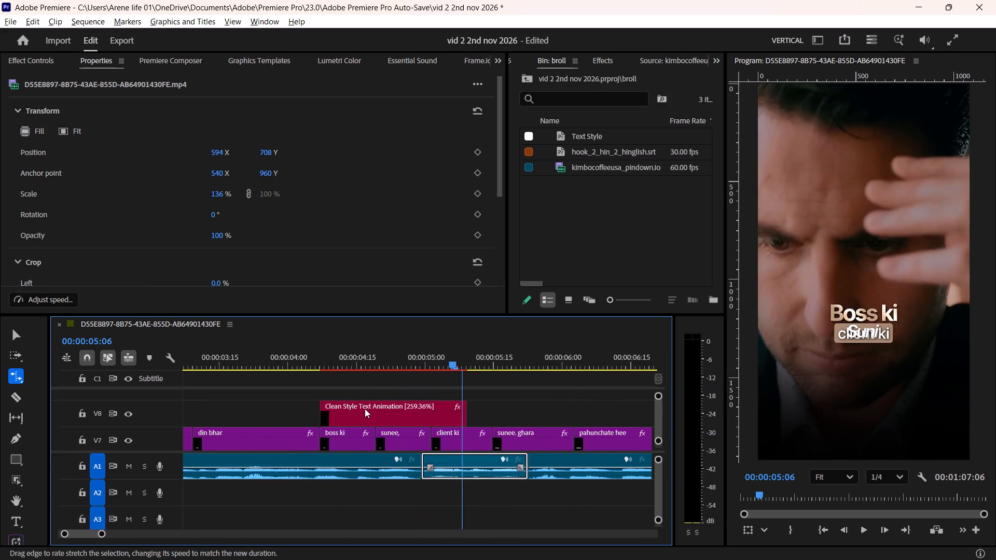
pyautogui.press('v')
pyautogui.click(409, 410)
pyautogui.scroll(-12, 394, 251)
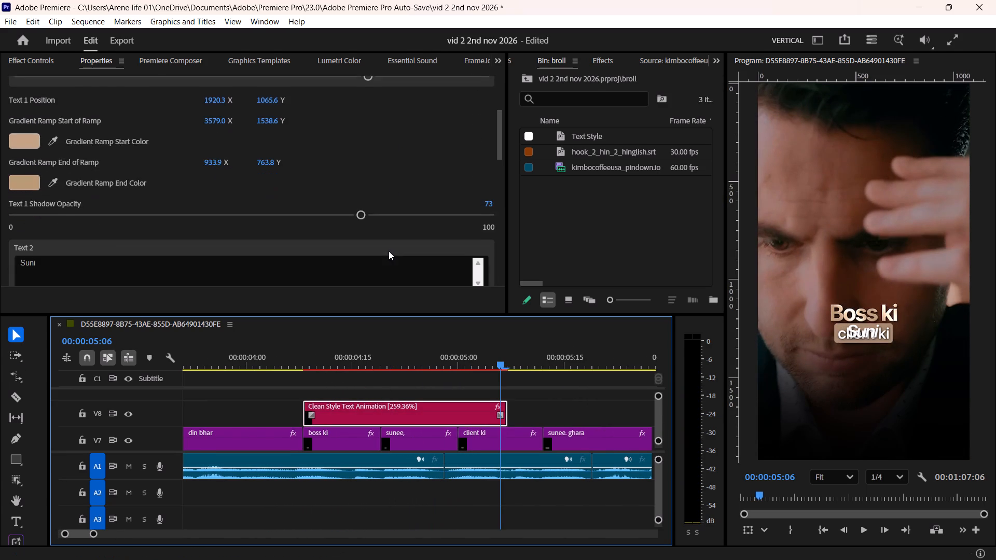
pyautogui.scroll(-4, 389, 251)
pyautogui.scroll(-4, 342, 232)
pyautogui.moveTo(291, 235); pyautogui.dragTo(319, 235)
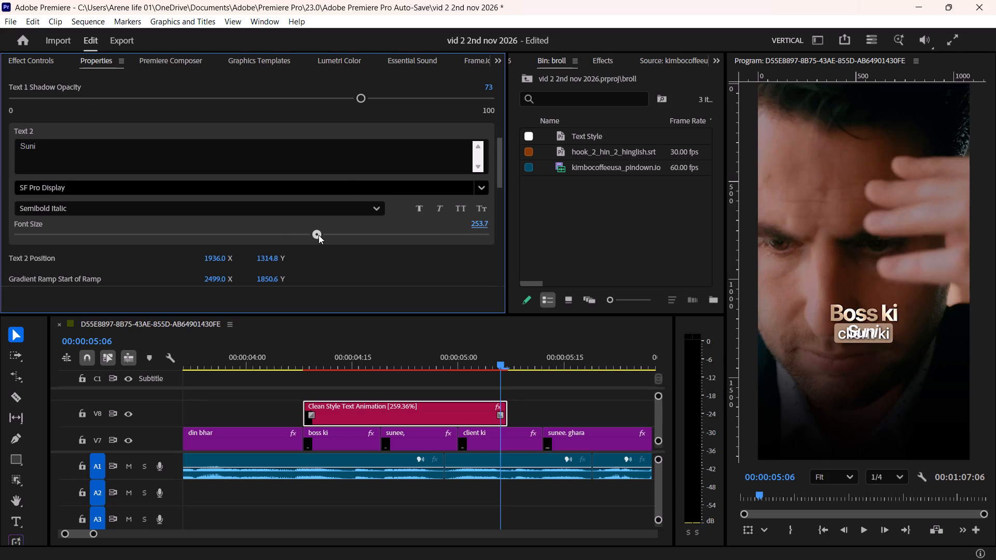
pyautogui.moveTo(319, 235); pyautogui.dragTo(350, 229)
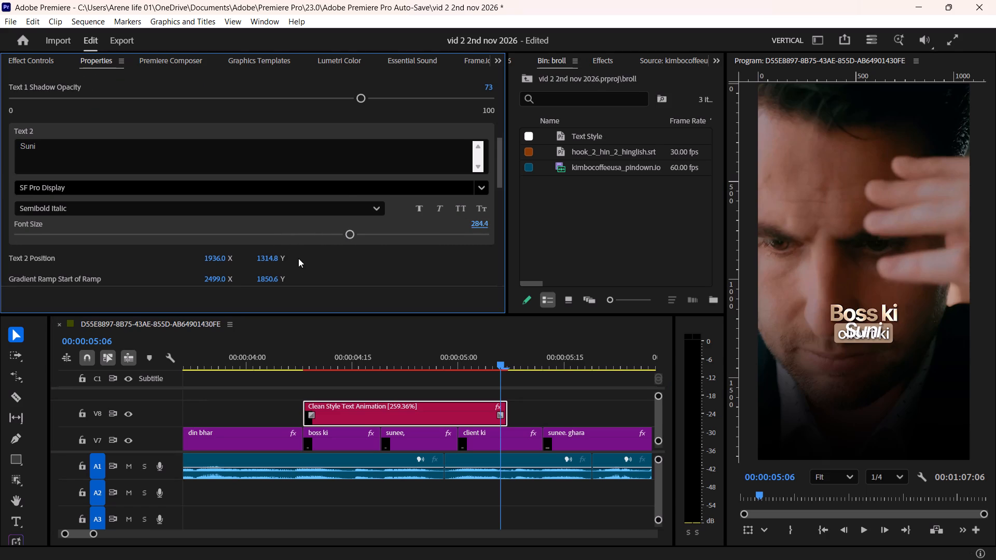
# Reduce the V8 title's Text 1 font size to 277.8.
pyautogui.scroll(-3, 299, 258)
pyautogui.scroll(17, 325, 251)
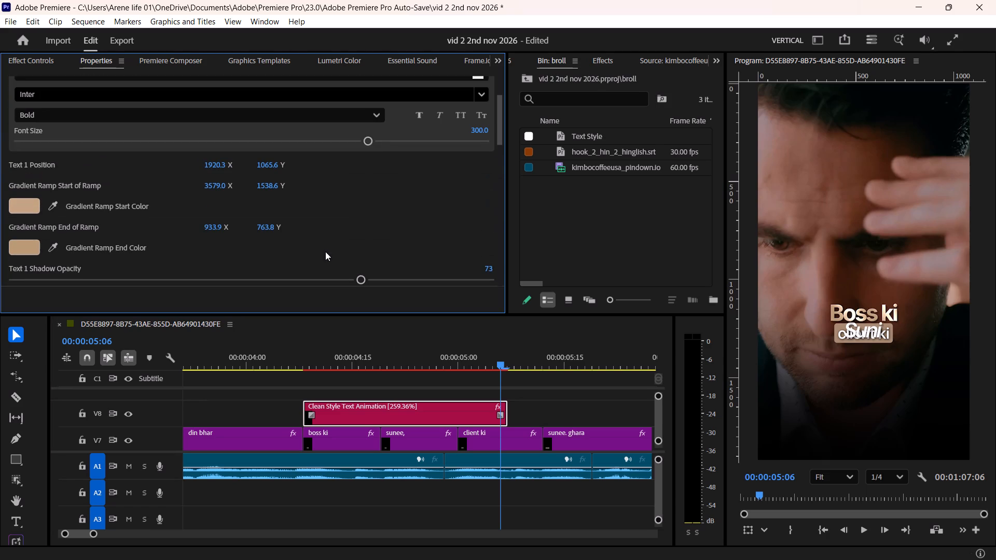
pyautogui.moveTo(369, 140); pyautogui.dragTo(344, 145)
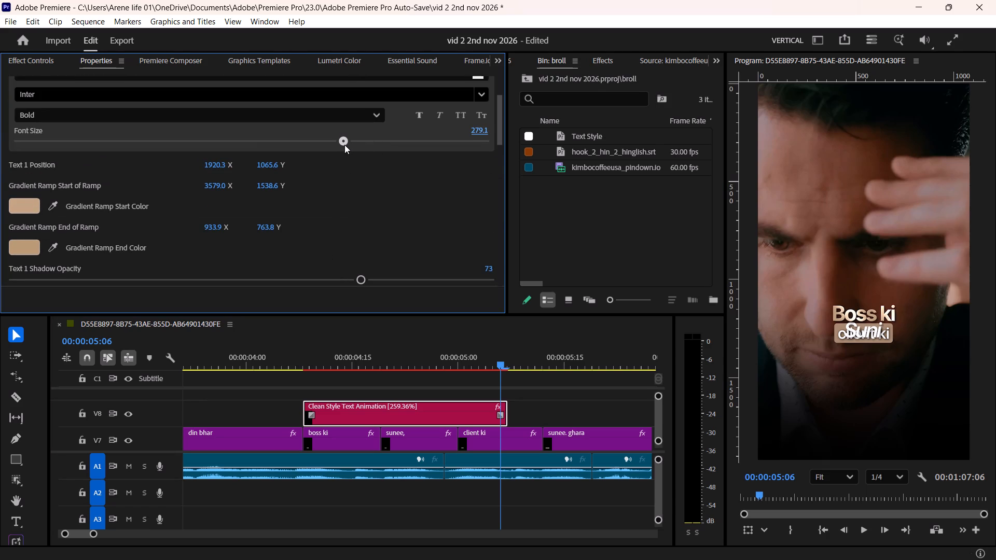
pyautogui.moveTo(344, 145); pyautogui.dragTo(343, 146)
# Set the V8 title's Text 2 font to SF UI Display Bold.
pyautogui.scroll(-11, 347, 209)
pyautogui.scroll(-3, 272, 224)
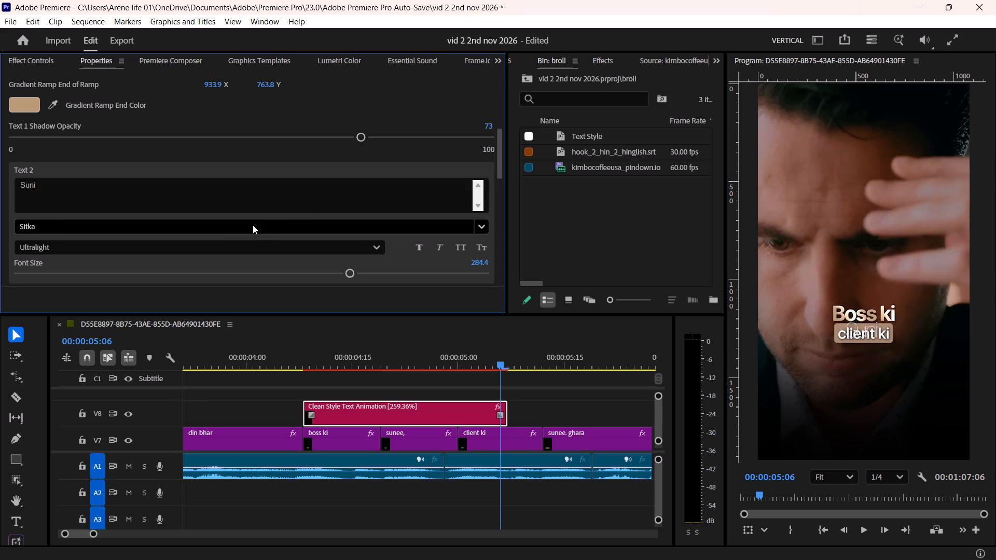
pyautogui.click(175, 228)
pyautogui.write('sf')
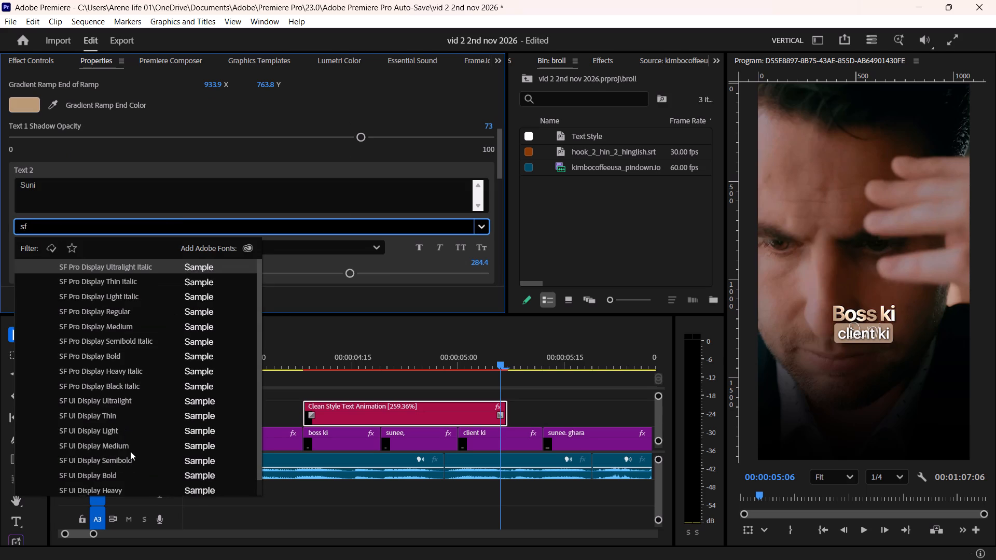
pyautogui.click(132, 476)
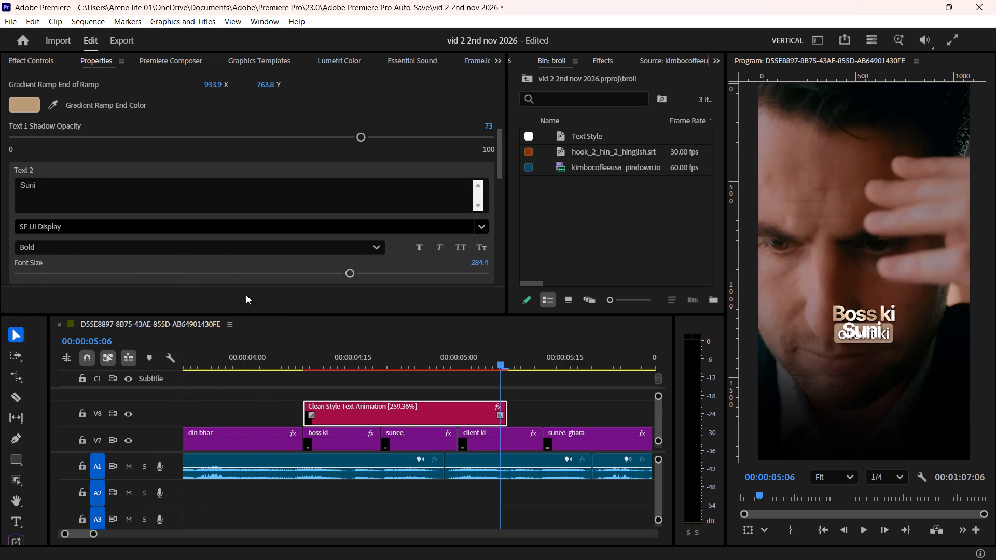
# Change the V8 title's Text 2 to "Ki Suni".
pyautogui.moveTo(109, 188); pyautogui.dragTo(0, 207)
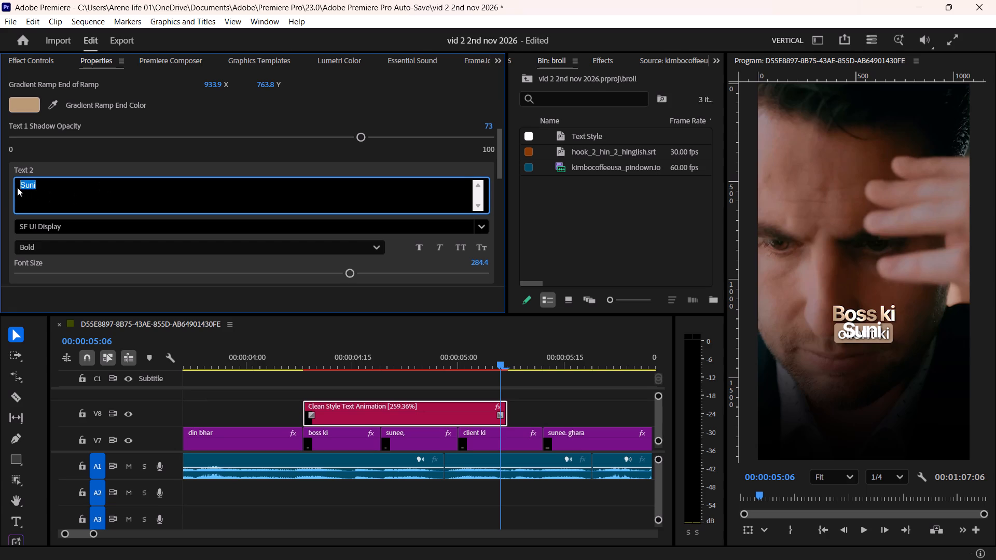
pyautogui.click(22, 184)
pyautogui.write('ki')
pyautogui.press('space')
pyautogui.press('BackSpace')
pyautogui.press('BackSpace')
pyautogui.press('BackSpace')
pyautogui.press('BackSpace')
pyautogui.click(109, 147)
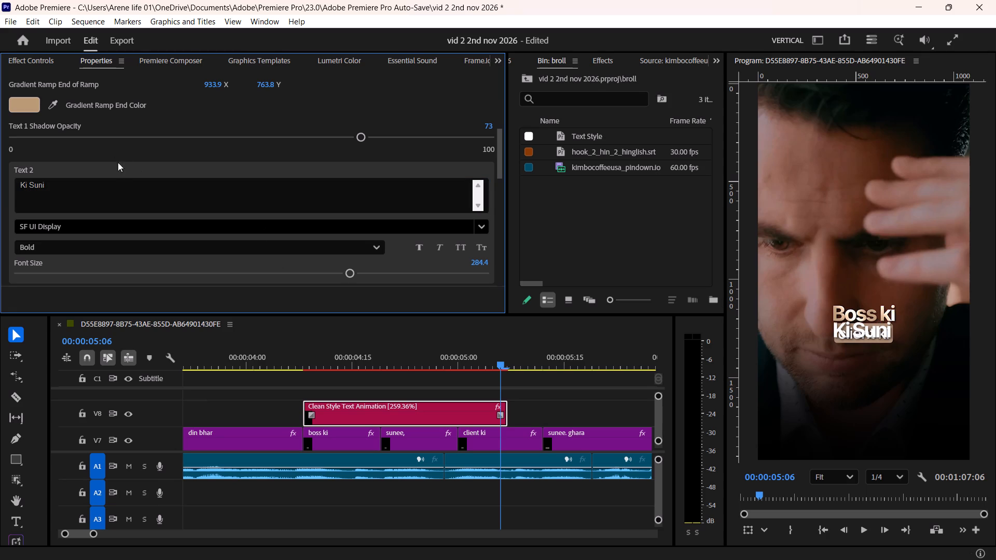
# Remove "ki" from the V8 title's Text 1 so it reads "Boss".
pyautogui.scroll(14, 135, 155)
pyautogui.click(130, 105)
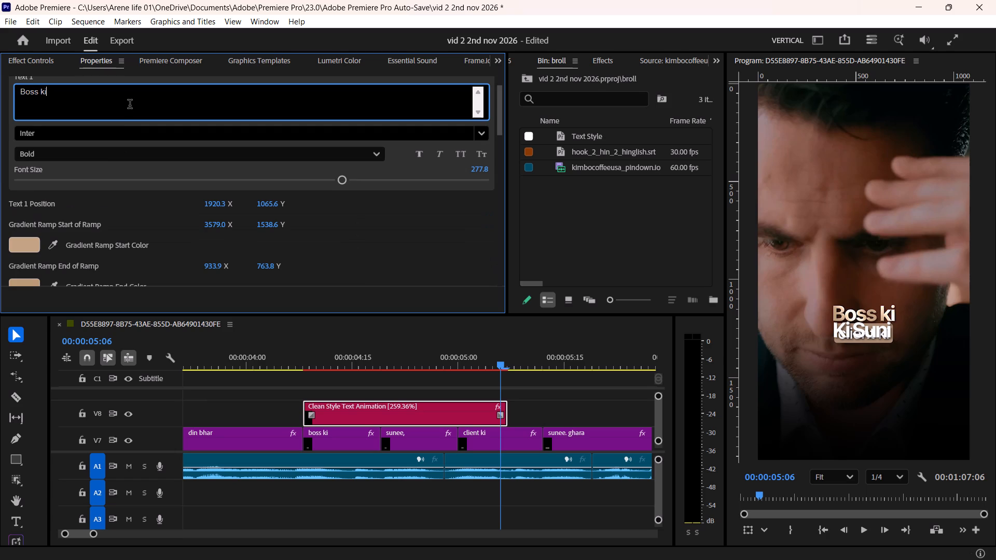
pyautogui.press('BackSpace')
pyautogui.press('BackSpace')
pyautogui.press('BackSpace')
pyautogui.click(396, 219)
# Enlarge the V8 title by raising its Motion scale to about 49.
pyautogui.scroll(-5, 391, 220)
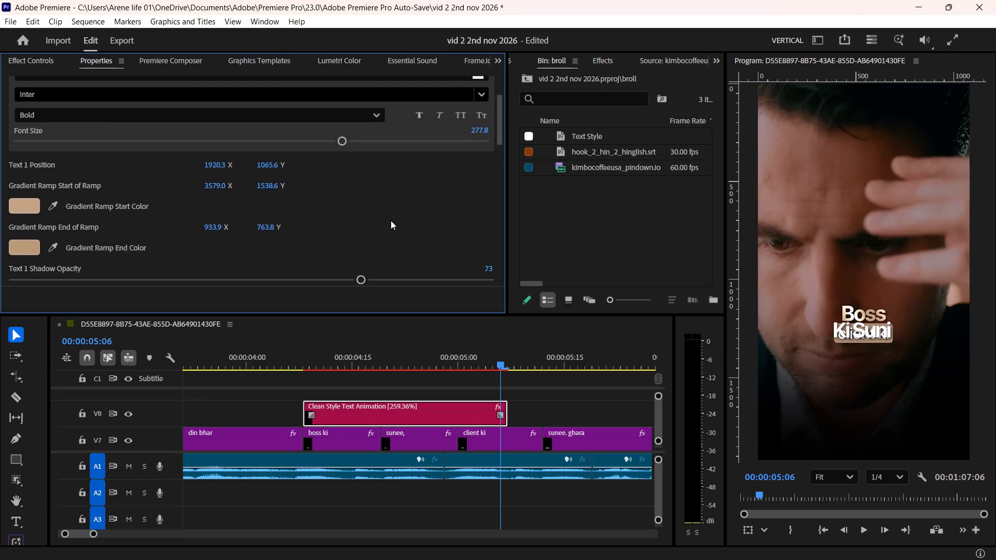
pyautogui.scroll(-2, 391, 220)
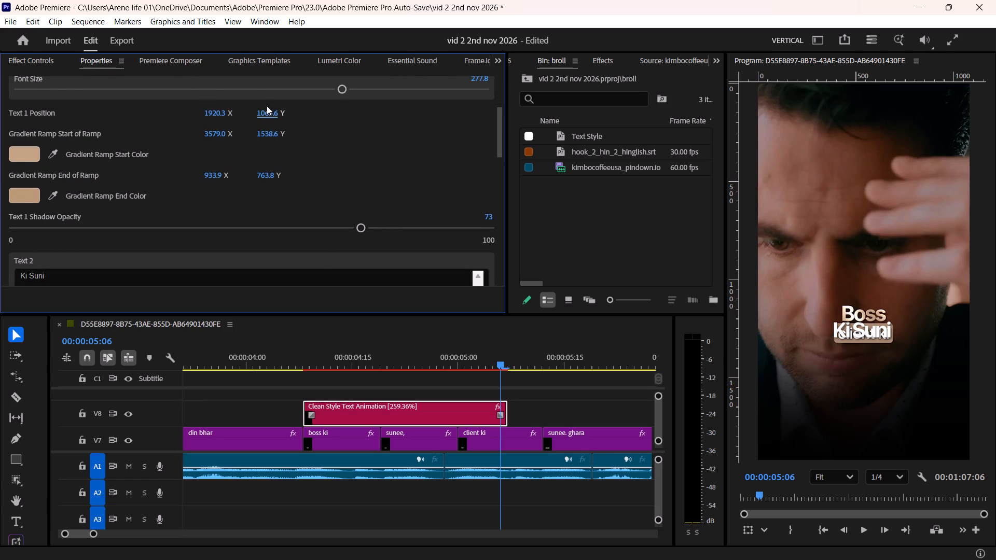
pyautogui.click(39, 63)
pyautogui.click(154, 170)
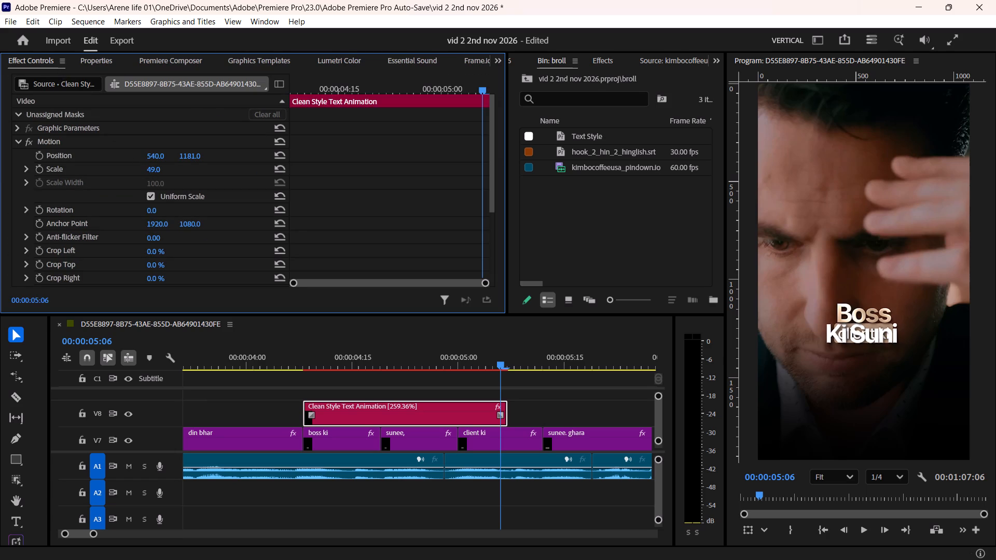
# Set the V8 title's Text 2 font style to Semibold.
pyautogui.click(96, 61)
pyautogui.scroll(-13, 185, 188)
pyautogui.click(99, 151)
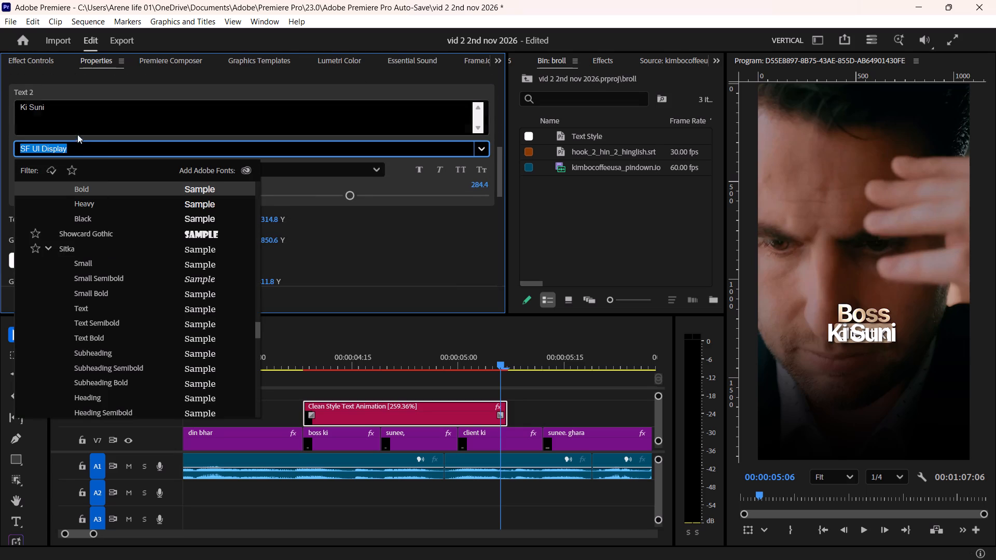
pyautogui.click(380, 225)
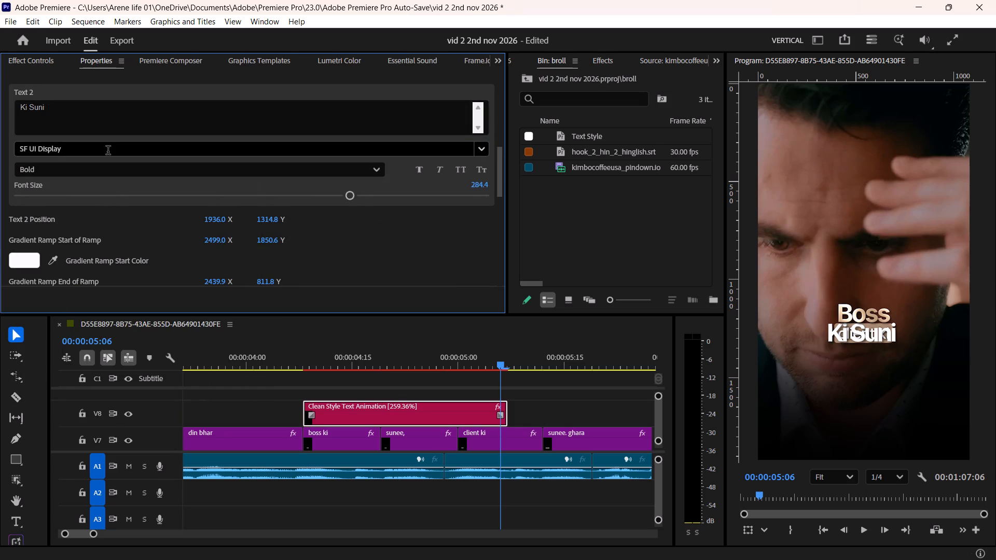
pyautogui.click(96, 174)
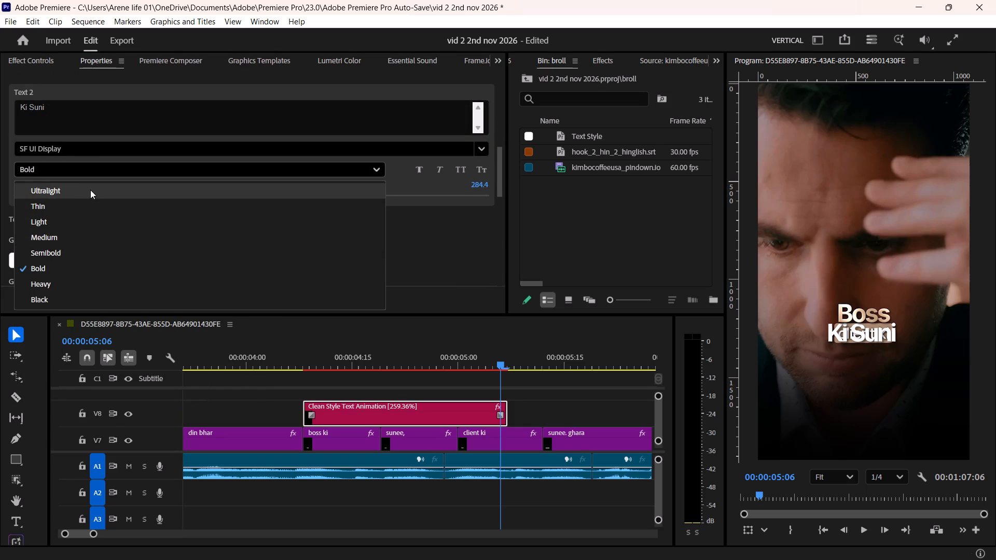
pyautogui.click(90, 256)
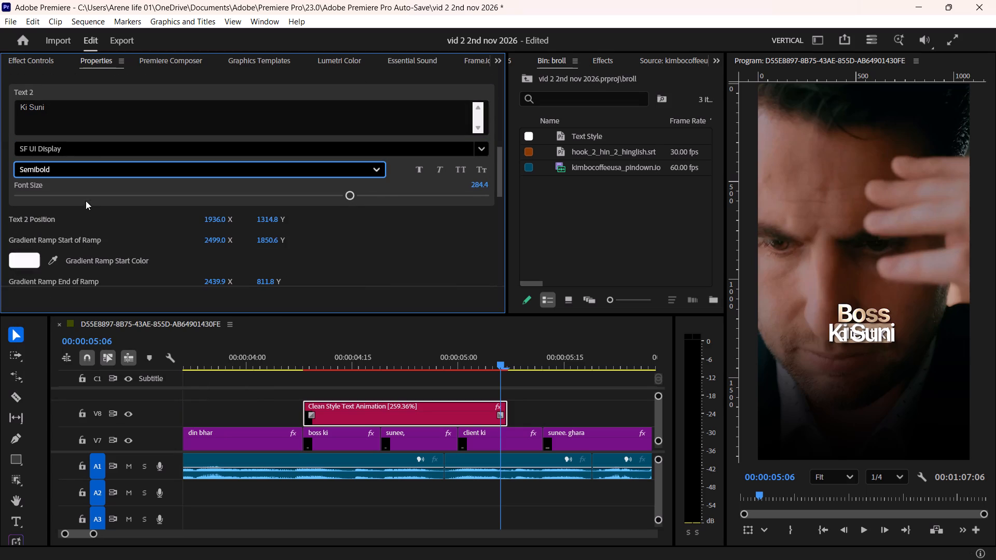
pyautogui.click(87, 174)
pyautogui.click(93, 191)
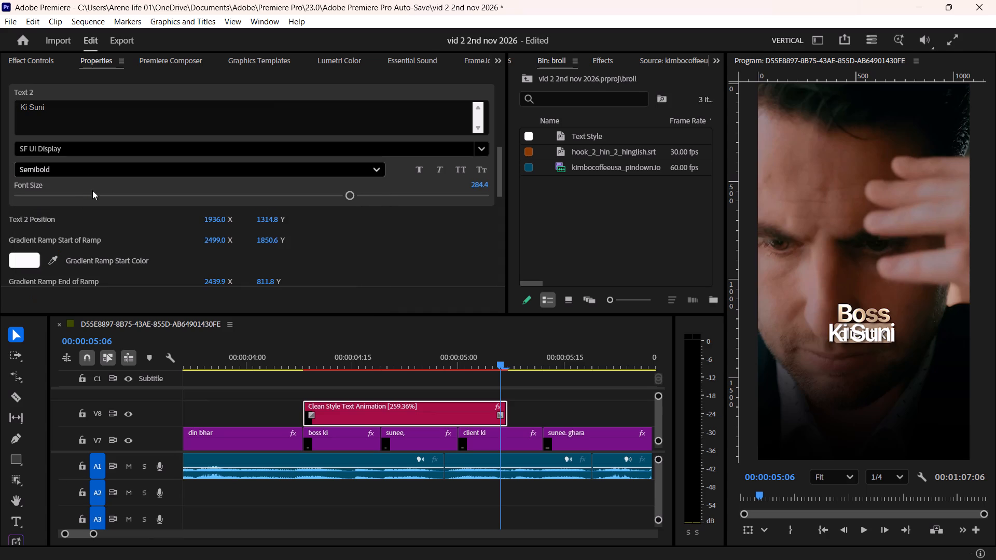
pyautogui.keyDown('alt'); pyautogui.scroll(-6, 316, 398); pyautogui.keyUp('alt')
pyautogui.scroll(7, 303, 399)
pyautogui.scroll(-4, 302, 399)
# Save the project, then match the V8 title's Text 2 font to the first title's SF Pro Display Semibold Italic.
pyautogui.click(238, 439)
pyautogui.hotkey('ctrl', 's')
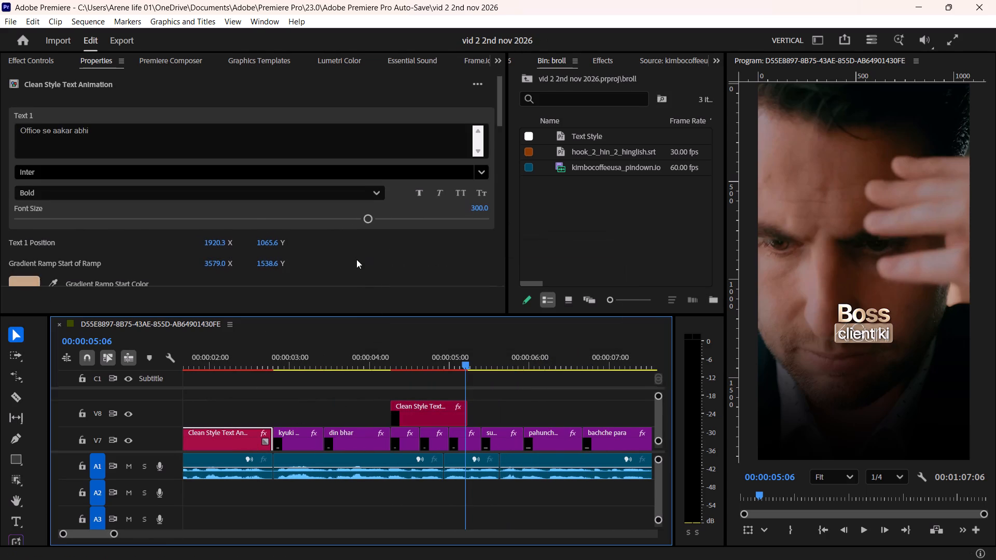
pyautogui.scroll(-20, 356, 259)
pyautogui.scroll(-1, 356, 259)
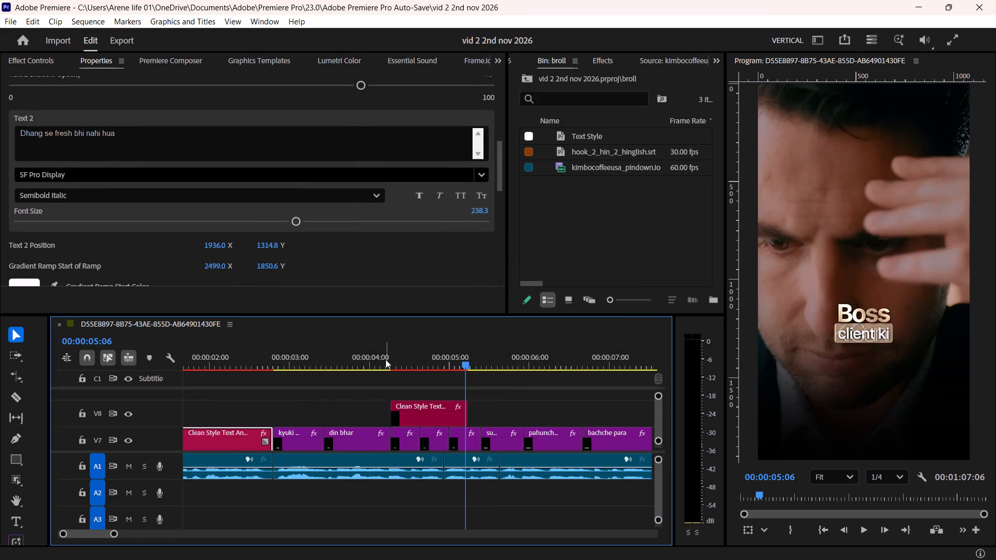
pyautogui.click(424, 415)
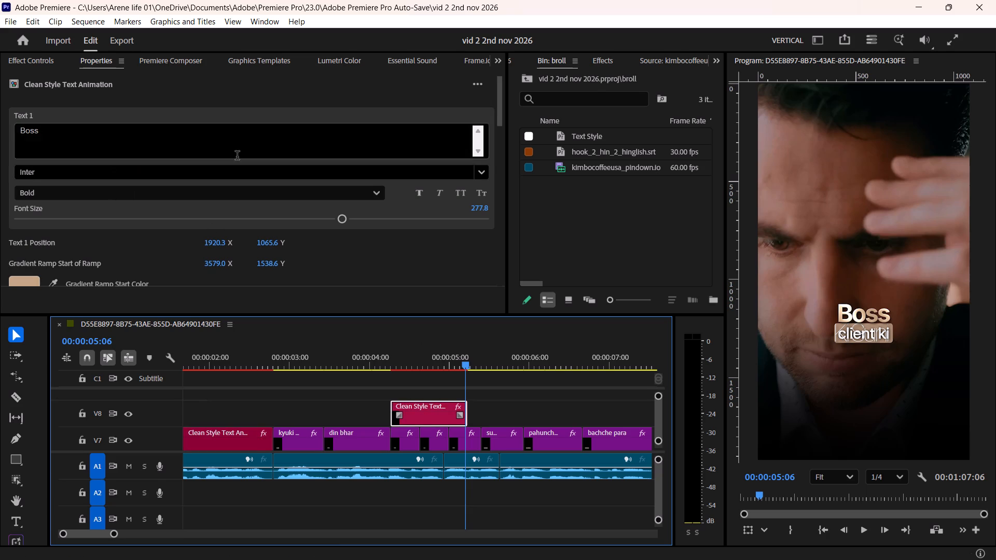
pyautogui.scroll(-12, 449, 278)
pyautogui.scroll(-6, 168, 219)
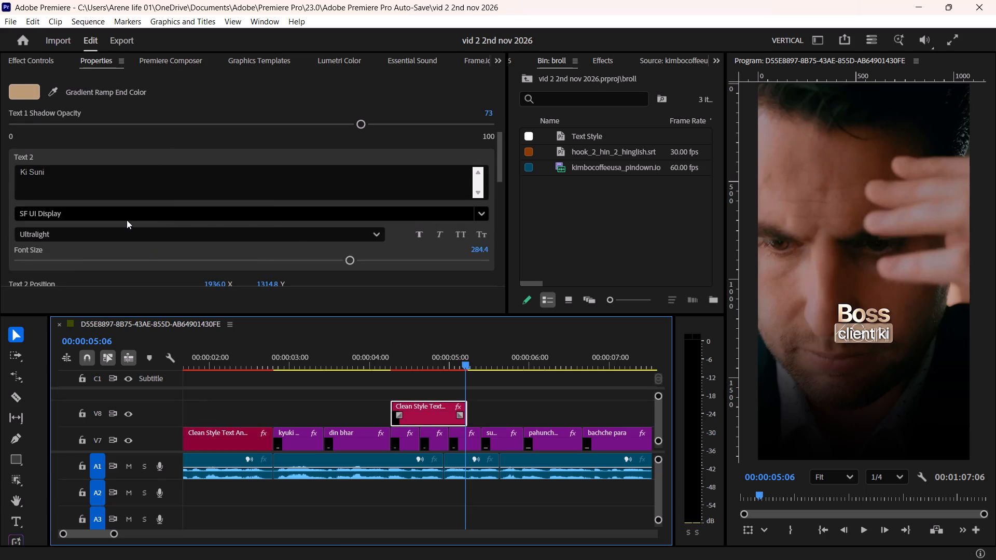
pyautogui.click(125, 219)
pyautogui.press('a')
pyautogui.press('BackSpace')
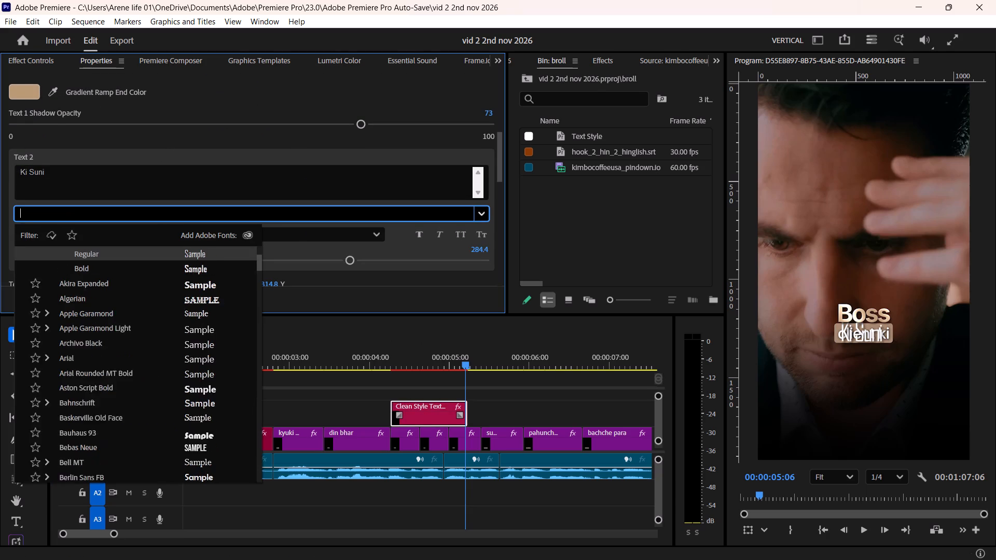
pyautogui.press('BackSpace')
pyautogui.write('sf')
pyautogui.press('space')
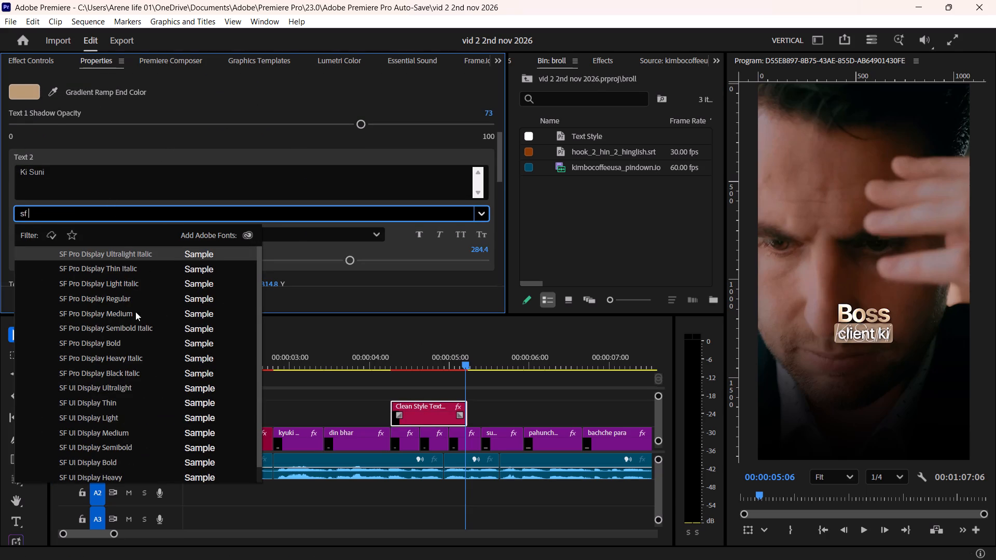
pyautogui.click(131, 323)
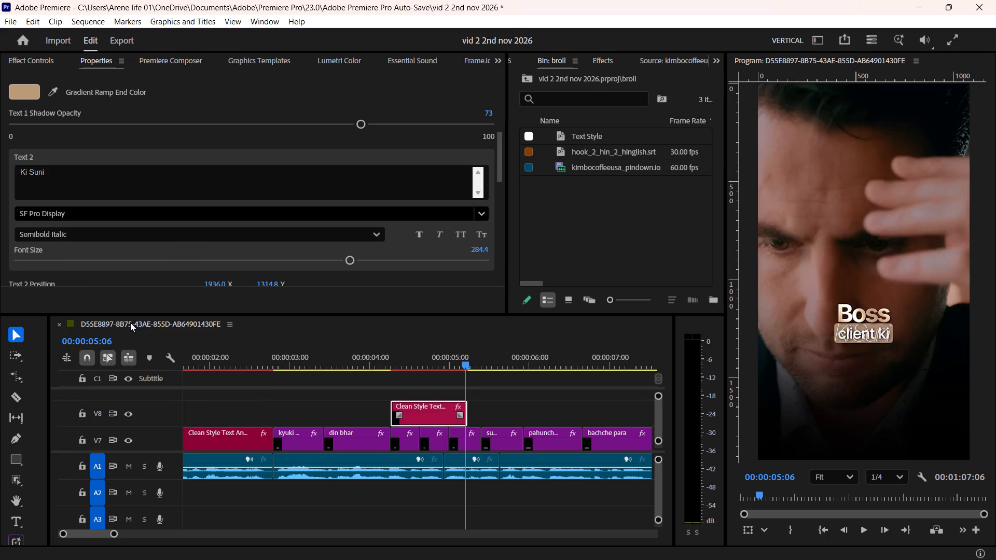
# Trim the end of the V8 "Boss Ki Suni" title back to the audio cut at about 00:00:04:28.
pyautogui.keyDown('alt'); pyautogui.scroll(5, 444, 428); pyautogui.keyUp('alt')
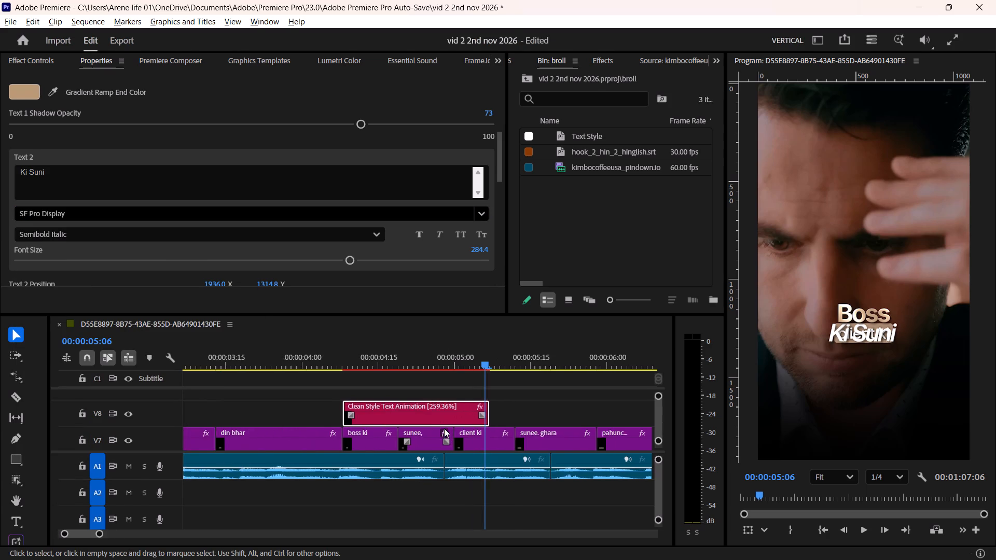
pyautogui.keyDown('alt'); pyautogui.scroll(6, 444, 428); pyautogui.keyUp('alt')
pyautogui.click(440, 410)
pyautogui.moveTo(520, 408); pyautogui.dragTo(518, 408)
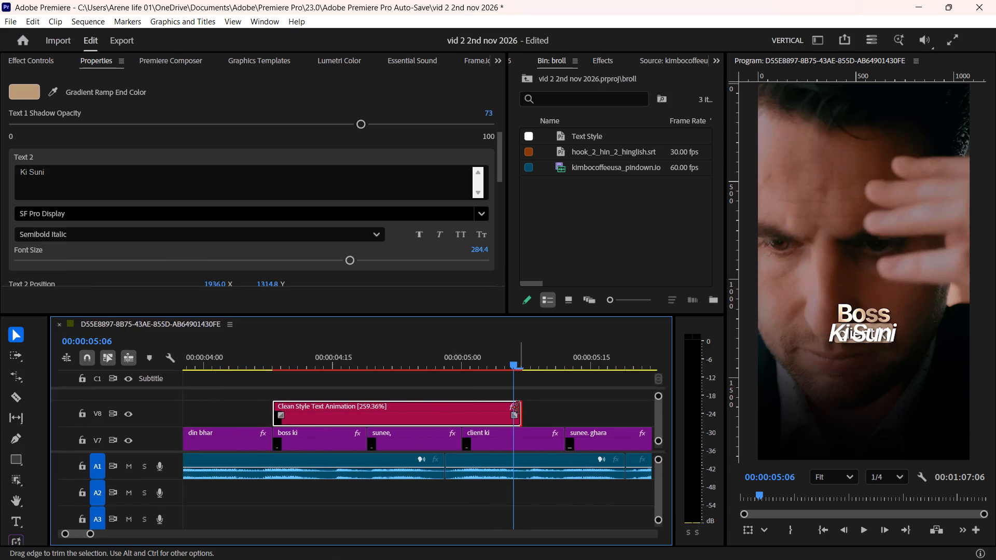
pyautogui.moveTo(518, 408); pyautogui.dragTo(446, 423)
# Move the trimmed title down to V7 over the "boss ki" and "sunee," subtitles and play through it from about 00:00:04:05.
pyautogui.moveTo(393, 412); pyautogui.dragTo(393, 435)
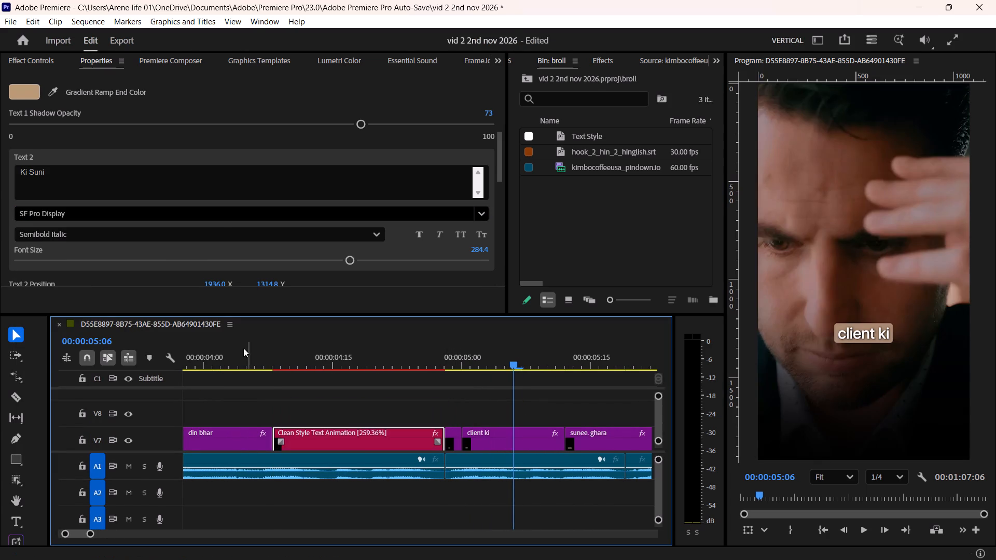
pyautogui.click(249, 361)
pyautogui.press('space')
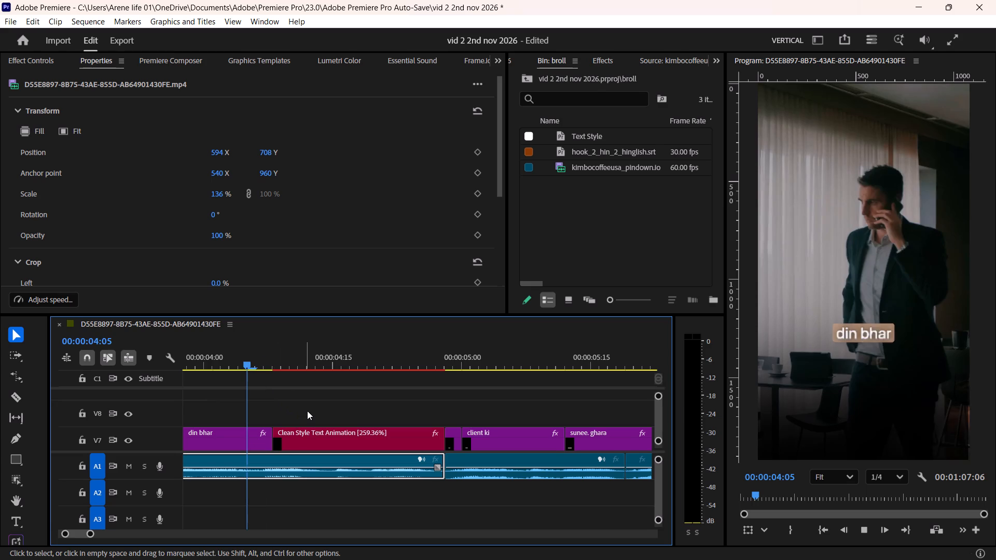
pyautogui.press('space')
pyautogui.click(396, 356)
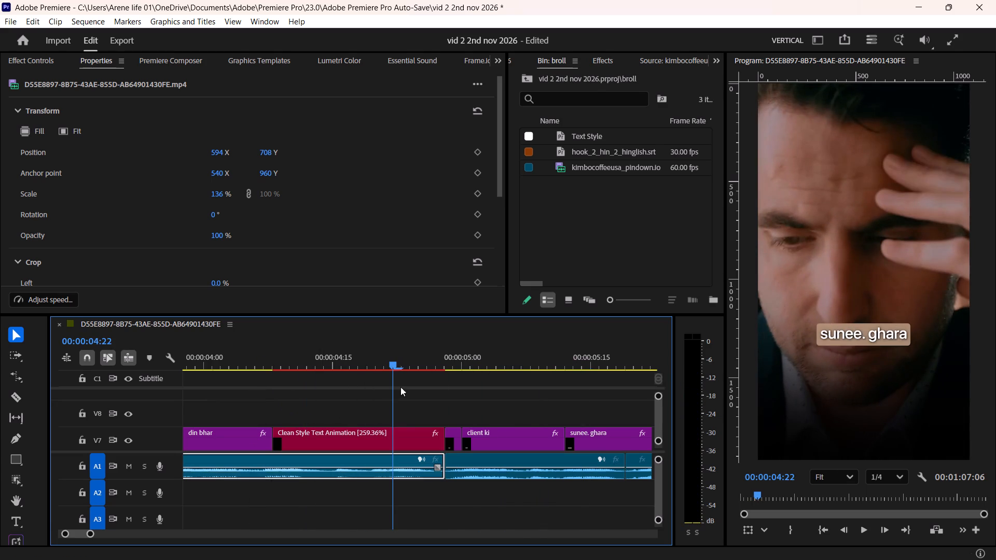
# Rate-stretch the V7 "Boss Ki Suni" title to end at 00:00:04:22, extend its end back to the audio cut, and play through it.
pyautogui.click(399, 432)
pyautogui.hotkey('ctrl', 's')
pyautogui.press('r')
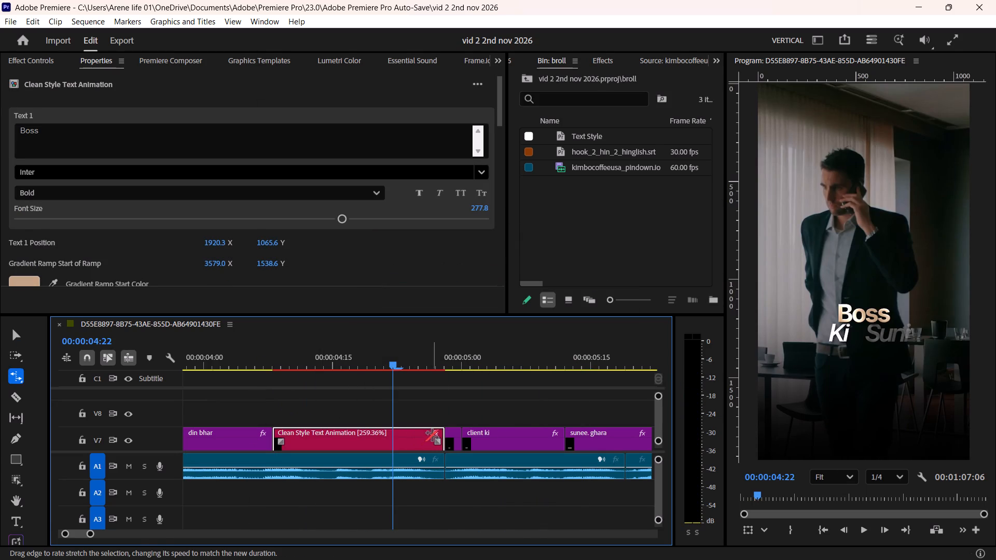
pyautogui.moveTo(439, 430); pyautogui.dragTo(384, 433)
pyautogui.press('v')
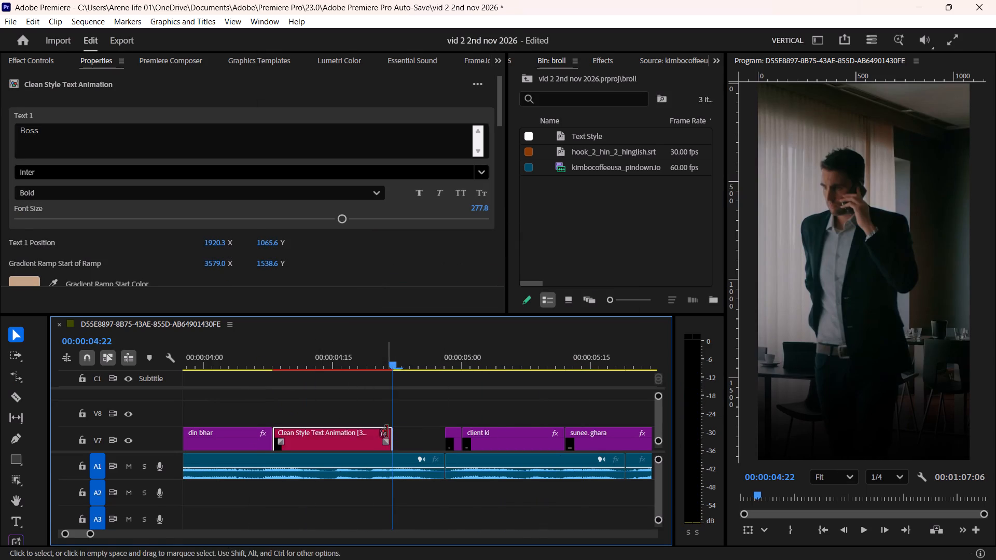
pyautogui.moveTo(391, 431); pyautogui.dragTo(449, 429)
pyautogui.click(255, 362)
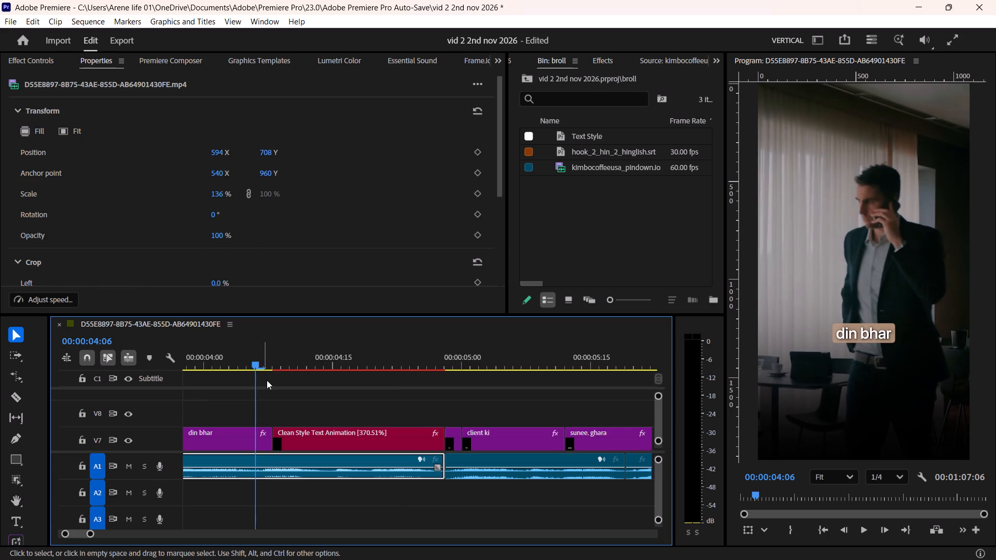
pyautogui.press('space')
pyautogui.press('space')
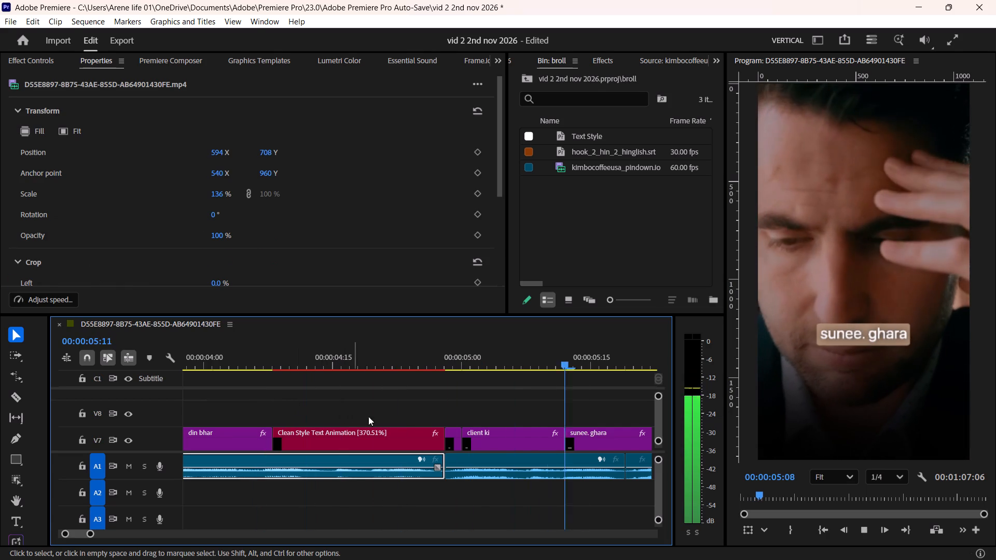
# Duplicate the "Boss Ki Suni" title onto V8 from the audio cut at about 00:00:04:28, extending its end to the following audio cut.
pyautogui.keyDown('alt'); pyautogui.scroll(-5, 406, 422); pyautogui.keyUp('alt')
pyautogui.scroll(-4, 399, 426)
pyautogui.keyDown('alt'); pyautogui.moveTo(312, 436); pyautogui.dragTo(402, 413); pyautogui.keyUp('alt')
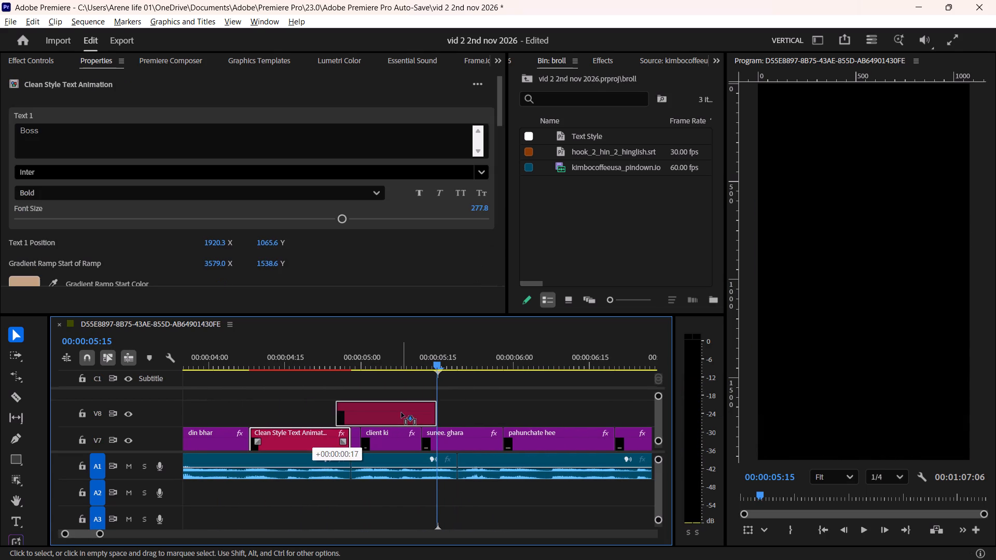
pyautogui.keyDown('alt'); pyautogui.moveTo(402, 413); pyautogui.dragTo(417, 413); pyautogui.keyUp('alt')
pyautogui.keyDown('alt'); pyautogui.click(417, 413); pyautogui.keyUp('alt')
pyautogui.moveTo(417, 415); pyautogui.dragTo(410, 418)
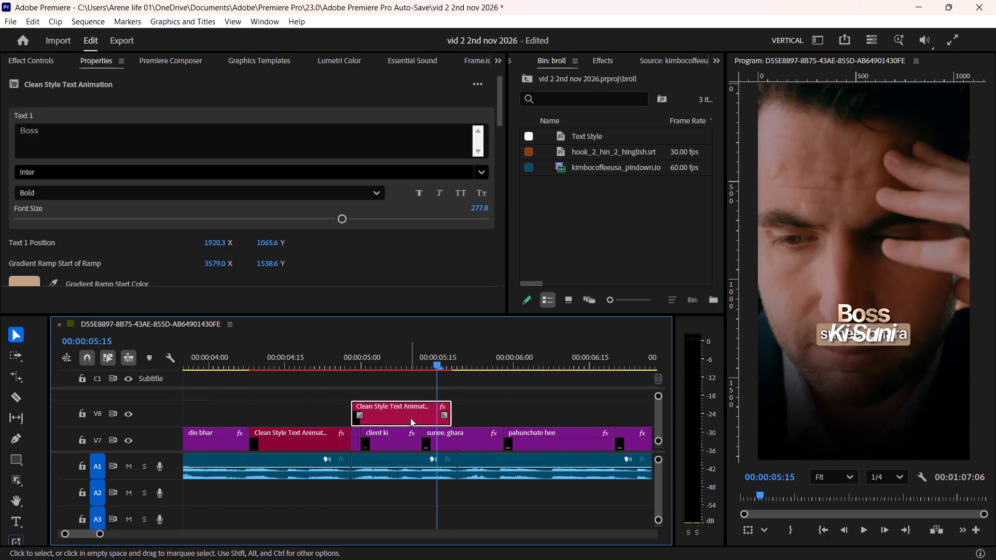
pyautogui.click(410, 418)
pyautogui.moveTo(451, 410); pyautogui.dragTo(456, 409)
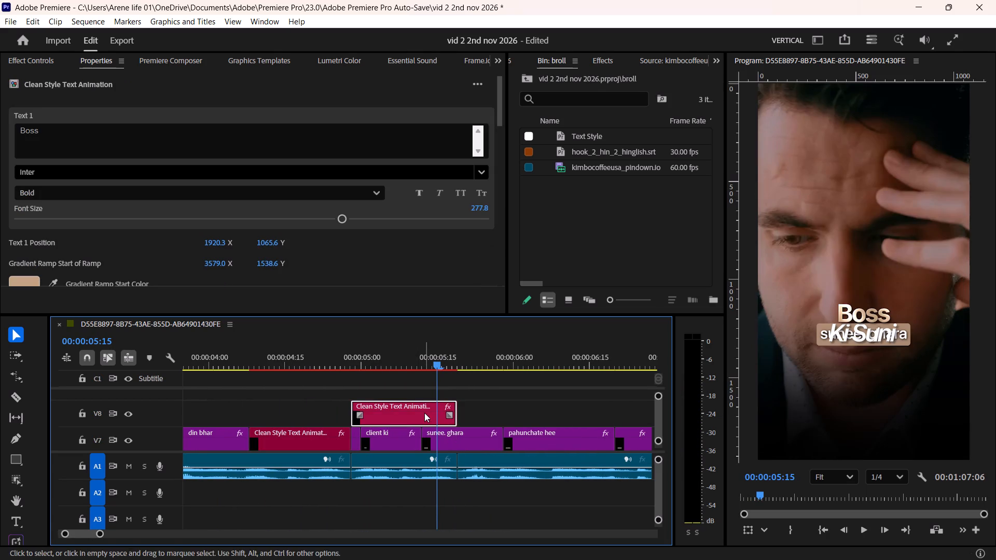
# Set the duplicated V8 title's Text 1 to "Client".
pyautogui.click(424, 413)
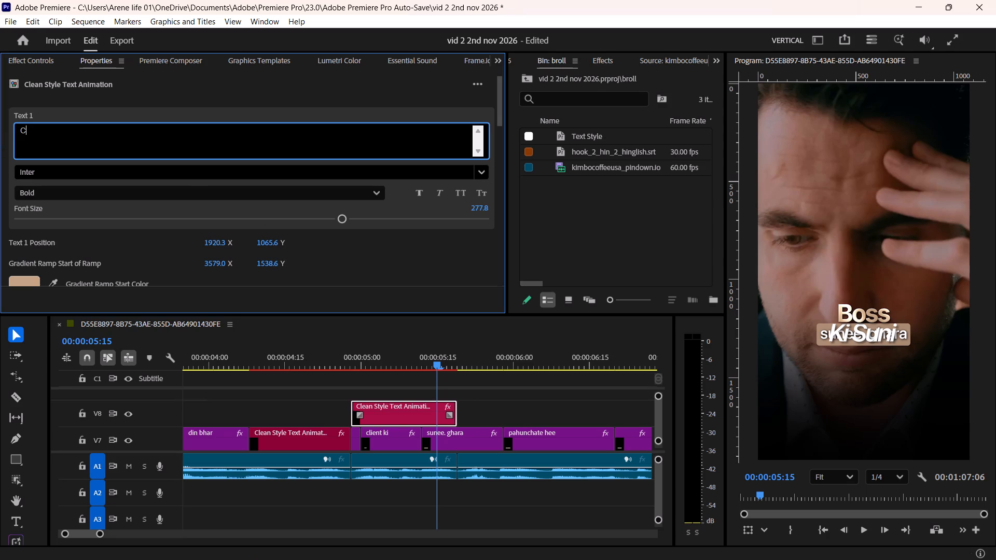
pyautogui.click(159, 99)
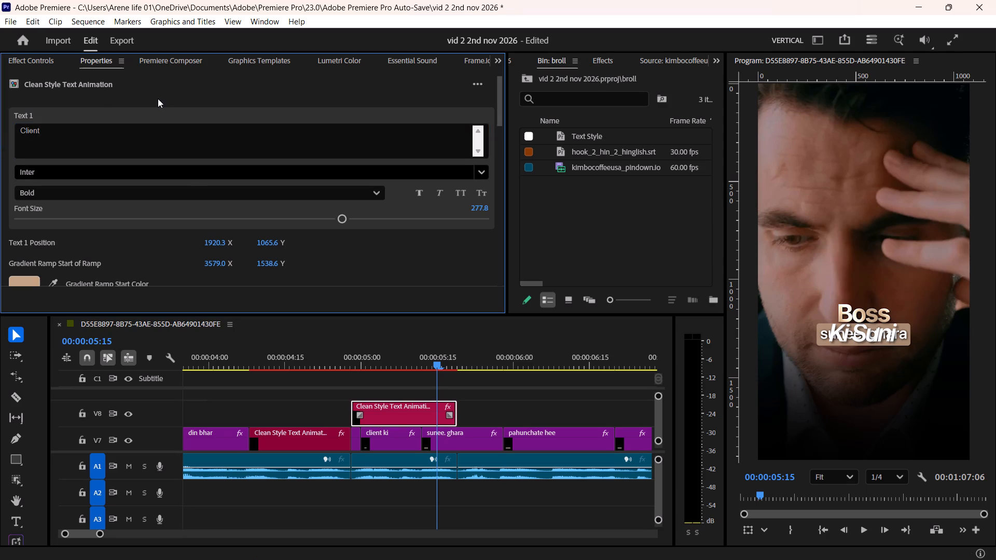
pyautogui.scroll(-3, 155, 100)
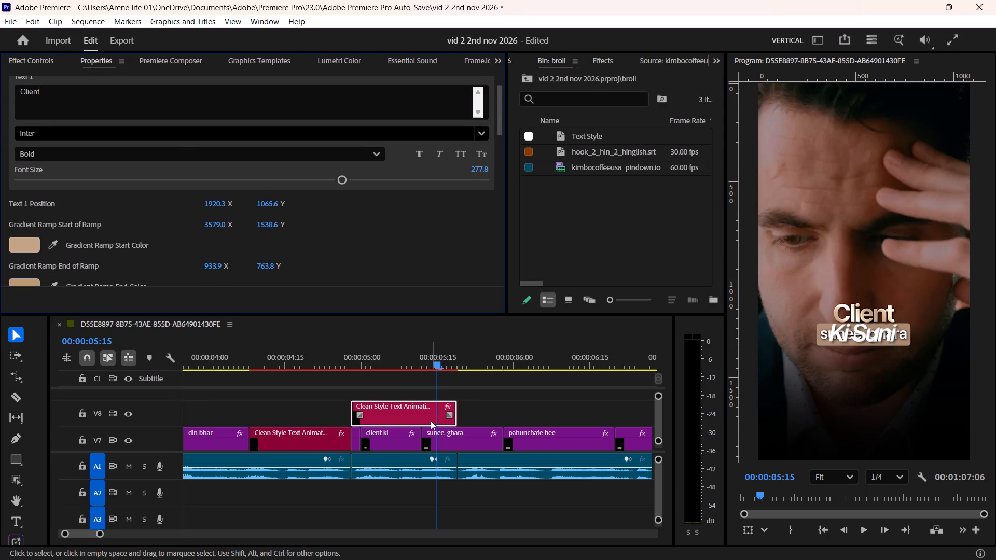
# Move the "Client" title down to V7 over the "client ki" subtitle, play on from it, and save the project.
pyautogui.moveTo(430, 419); pyautogui.dragTo(426, 444)
pyautogui.press('space')
pyautogui.scroll(-2, 464, 413)
pyautogui.press('space')
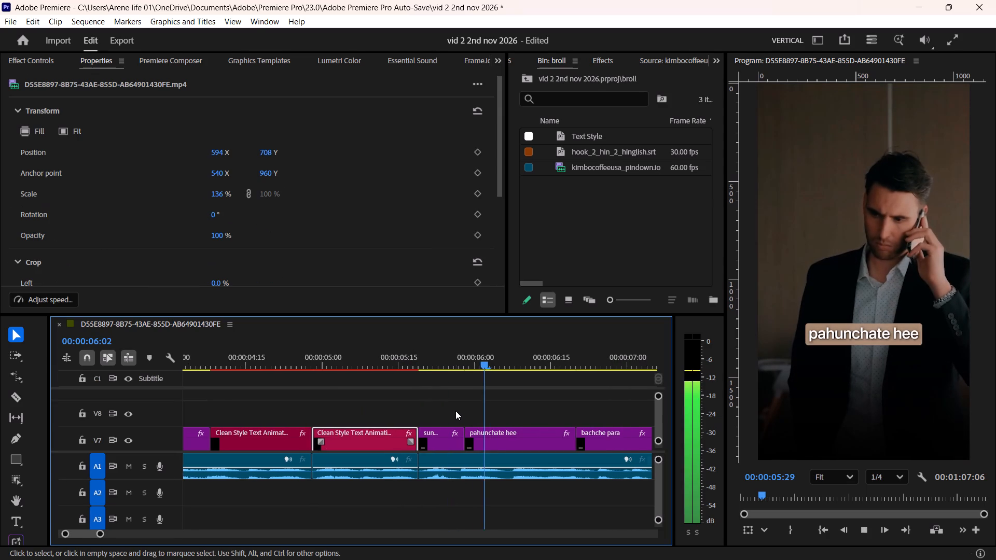
pyautogui.keyDown('alt'); pyautogui.scroll(4, 454, 410); pyautogui.keyUp('alt')
pyautogui.hotkey('ctrl', 's')
pyautogui.hotkey('ctrl', 's')
pyautogui.keyDown('alt'); pyautogui.scroll(-5, 451, 409); pyautogui.keyUp('alt')
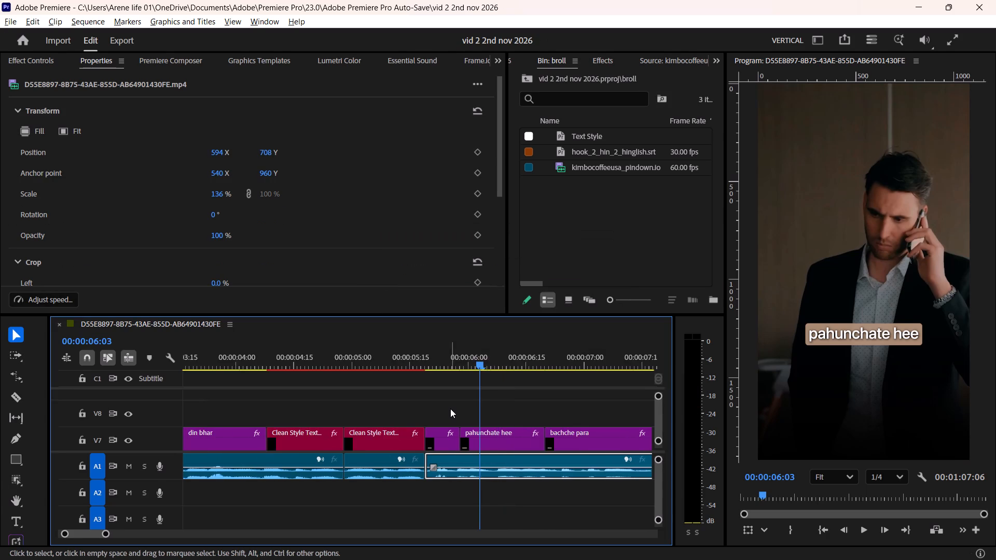
pyautogui.keyDown('alt'); pyautogui.scroll(-4, 450, 409); pyautogui.keyUp('alt')
pyautogui.press('space')
pyautogui.scroll(-5, 450, 409)
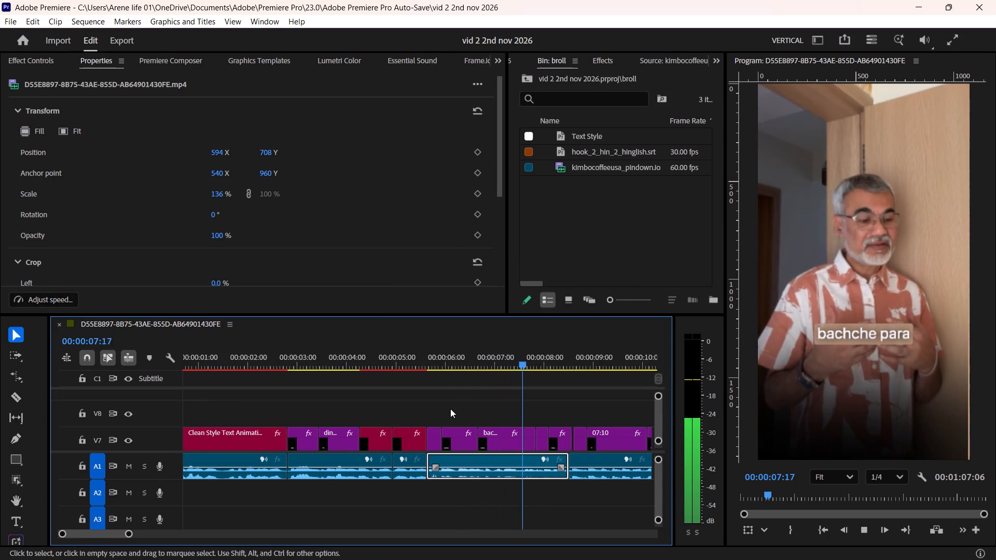
pyautogui.press('space')
pyautogui.moveTo(452, 361); pyautogui.dragTo(447, 368)
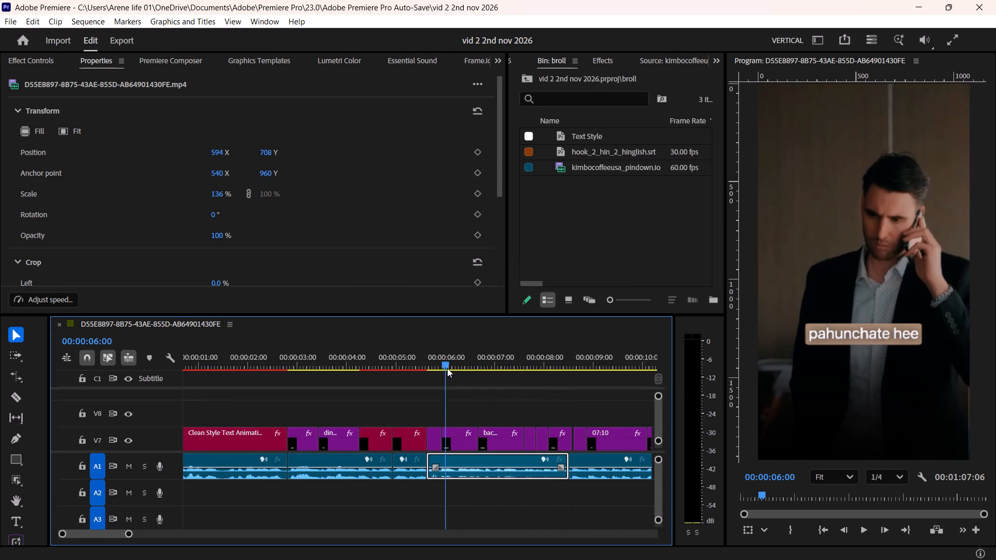
pyautogui.moveTo(447, 368); pyautogui.dragTo(435, 384)
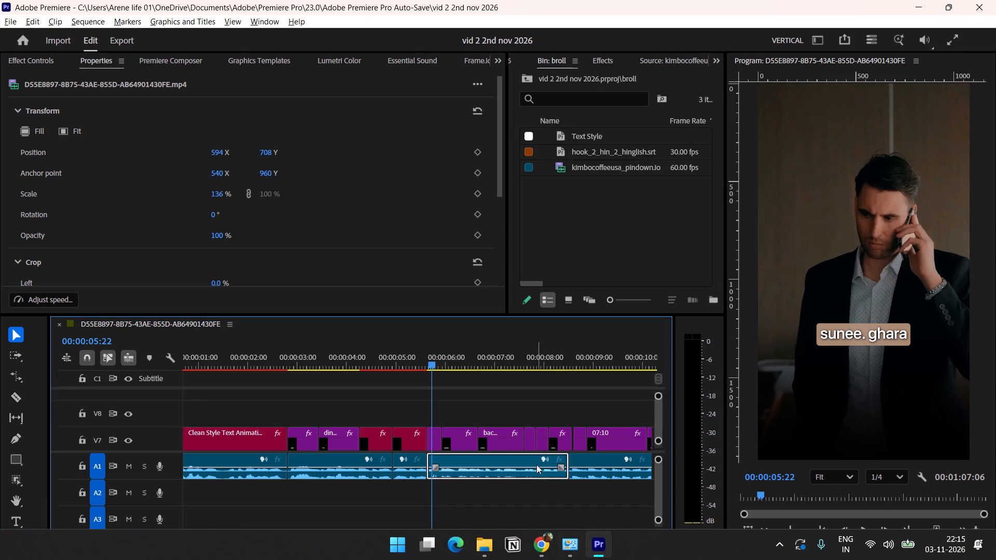
pyautogui.press('space')
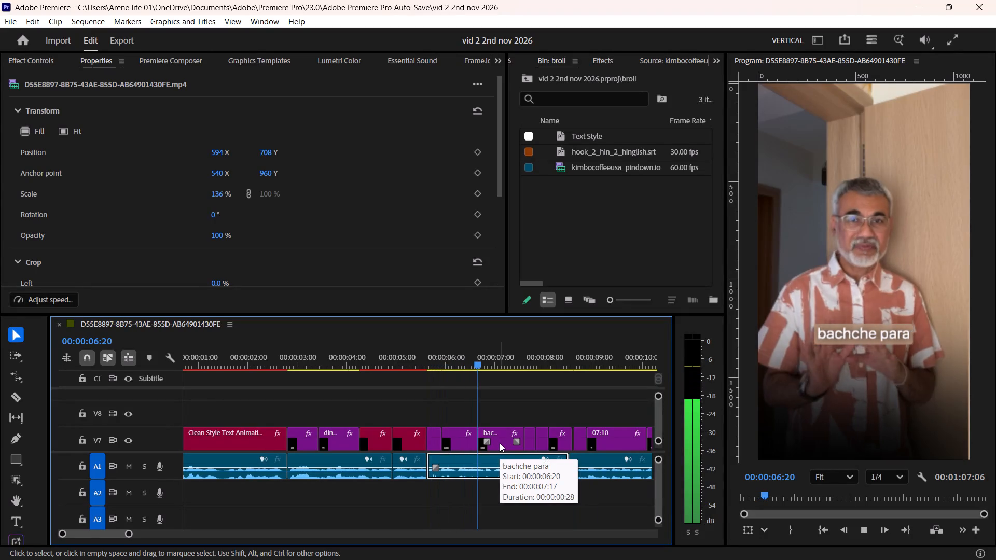
pyautogui.press('space')
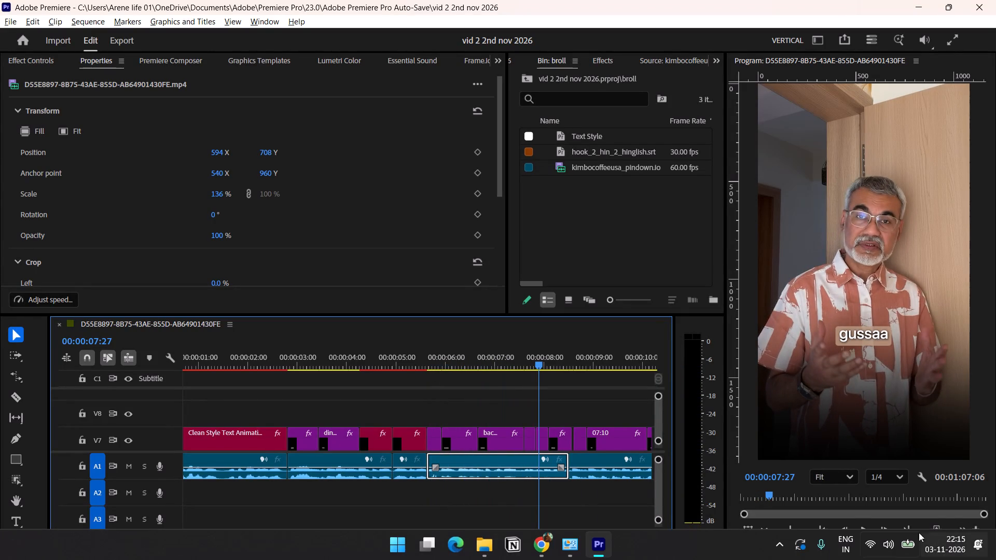
pyautogui.click(892, 547)
pyautogui.click(892, 547)
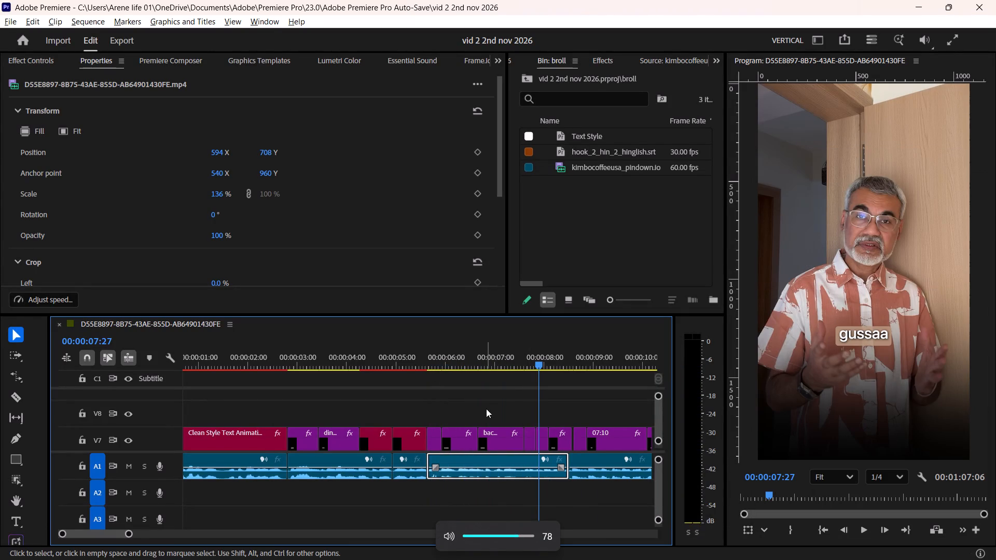
pyautogui.press('space')
pyautogui.scroll(-4, 486, 409)
pyautogui.press('space')
pyautogui.keyDown('alt'); pyautogui.scroll(5, 481, 408); pyautogui.keyUp('alt')
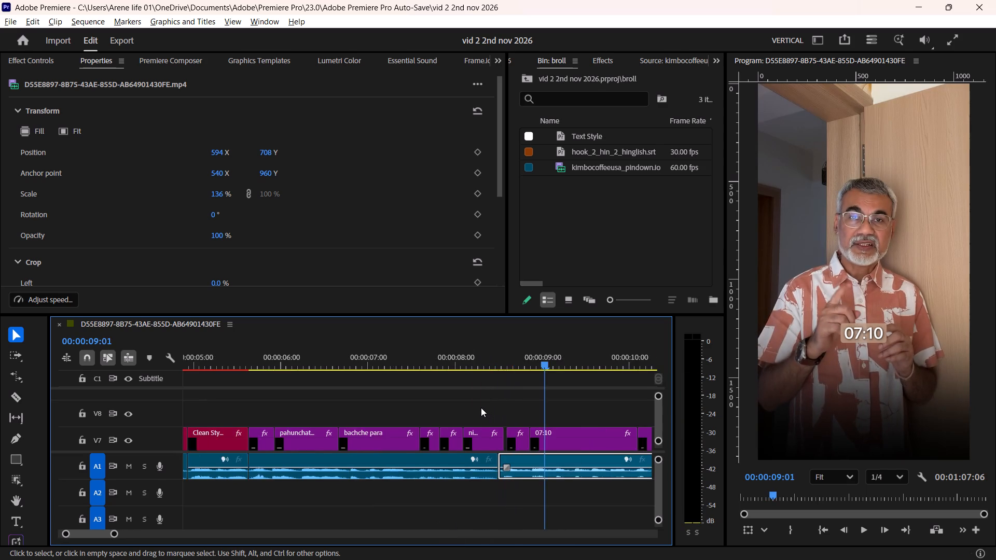
pyautogui.keyDown('alt'); pyautogui.scroll(3, 481, 408); pyautogui.keyUp('alt')
pyautogui.keyDown('alt'); pyautogui.scroll(-5, 481, 408); pyautogui.keyUp('alt')
pyautogui.keyDown('alt'); pyautogui.scroll(5, 480, 408); pyautogui.keyUp('alt')
pyautogui.scroll(-5, 480, 408)
# Save the project.
pyautogui.hotkey('ctrl', 's')
pyautogui.hotkey('ctrl', 's')
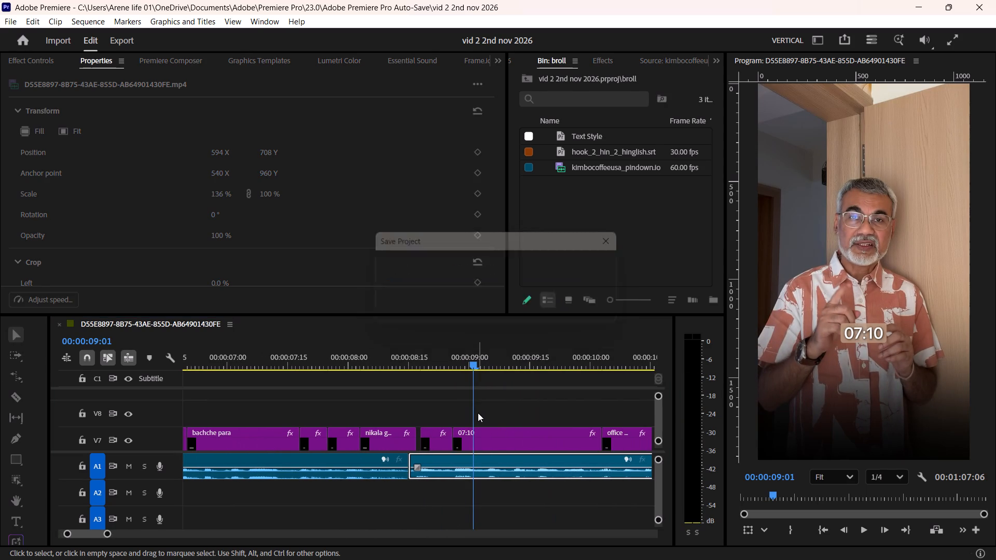
# Play the sequence on from 00:00:09:01 to about 00:00:11:16 to check the following subtitles against the speech.
pyautogui.press('space')
pyautogui.keyDown('alt'); pyautogui.scroll(-5, 478, 413); pyautogui.keyUp('alt')
pyautogui.scroll(-4, 477, 413)
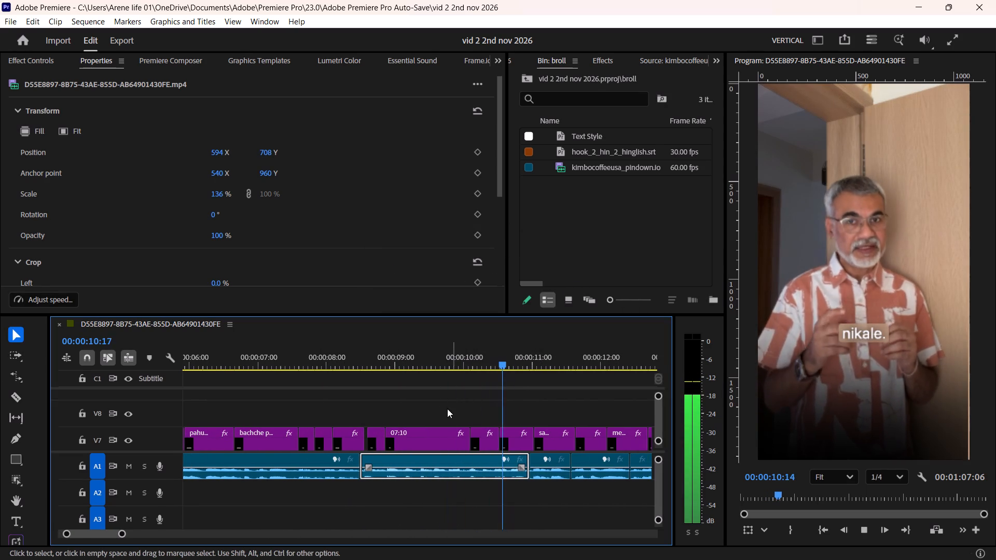
pyautogui.press('space')
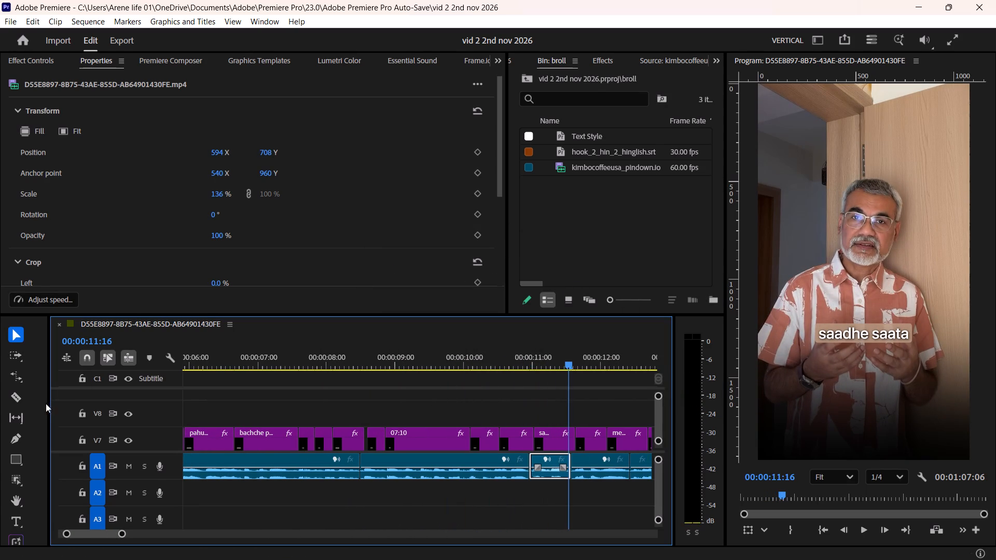
# Widen the tool strip to two columns and save the project.
pyautogui.moveTo(48, 403); pyautogui.dragTo(54, 405)
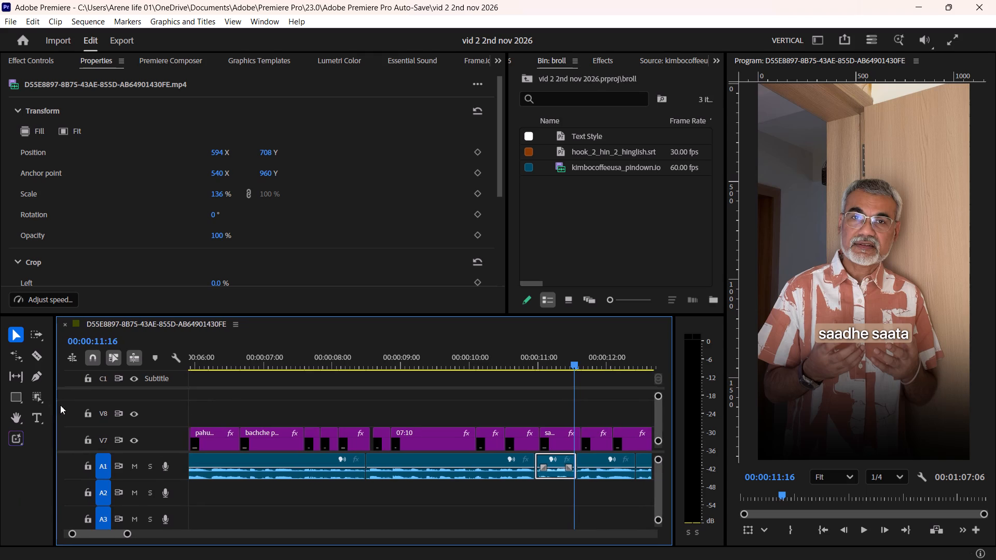
pyautogui.keyDown('alt'); pyautogui.scroll(-5, 492, 395); pyautogui.keyUp('alt')
pyautogui.hotkey('ctrl', 's')
pyautogui.hotkey('ctrl', 's')
pyautogui.keyDown('alt'); pyautogui.scroll(5, 426, 393); pyautogui.keyUp('alt')
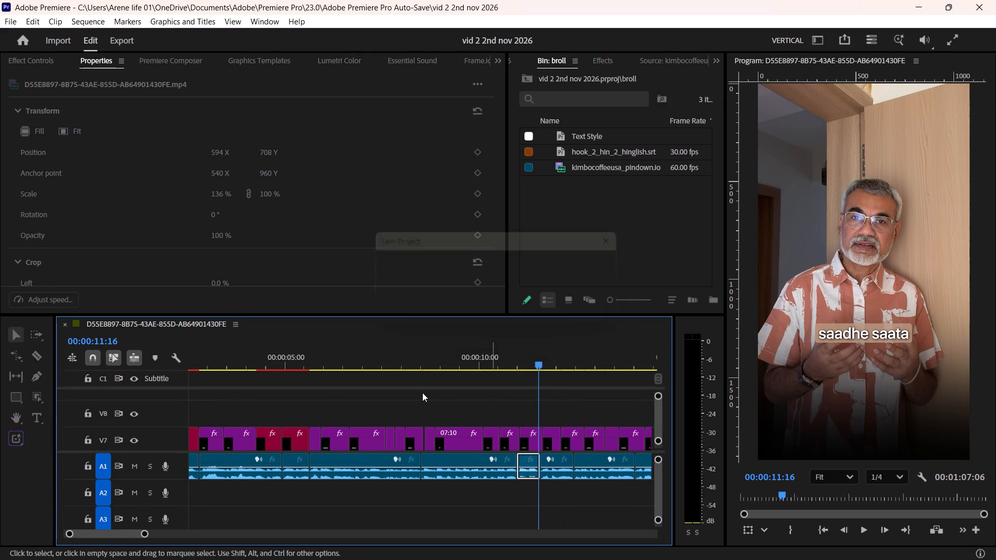
# Replay the section from about 00:00:05:24 to 00:00:08:17 to check the subtitle wording against the speech.
pyautogui.keyDown('alt'); pyautogui.scroll(4, 422, 393); pyautogui.keyUp('alt')
pyautogui.moveTo(356, 356); pyautogui.dragTo(349, 366)
pyautogui.keyDown('alt'); pyautogui.scroll(10, 359, 406); pyautogui.keyUp('alt')
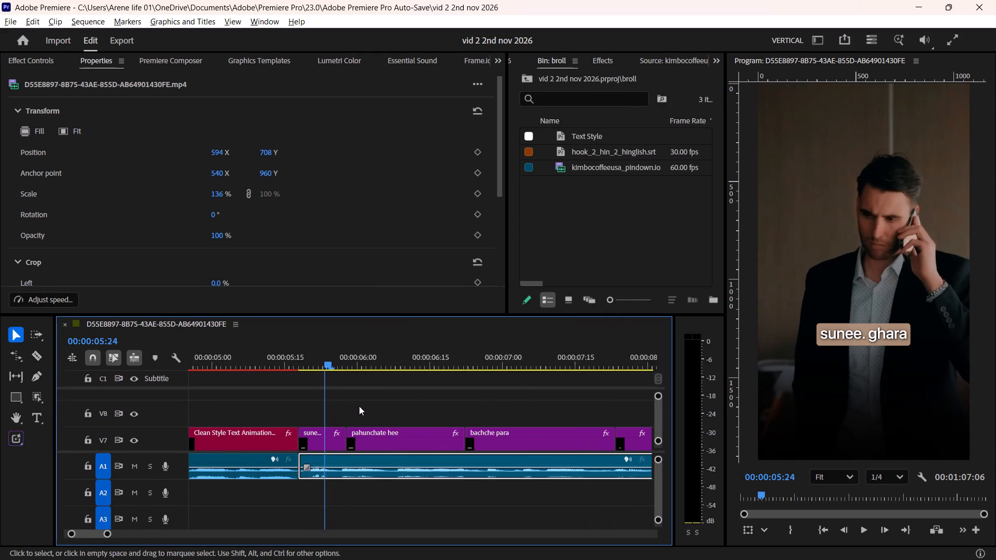
pyautogui.press('space')
pyautogui.press('space')
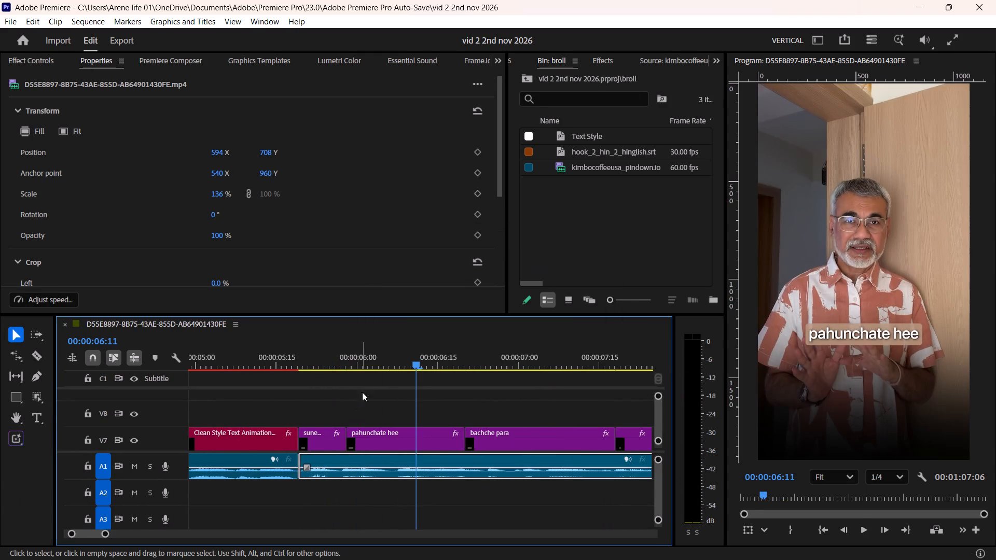
pyautogui.moveTo(374, 360); pyautogui.dragTo(330, 381)
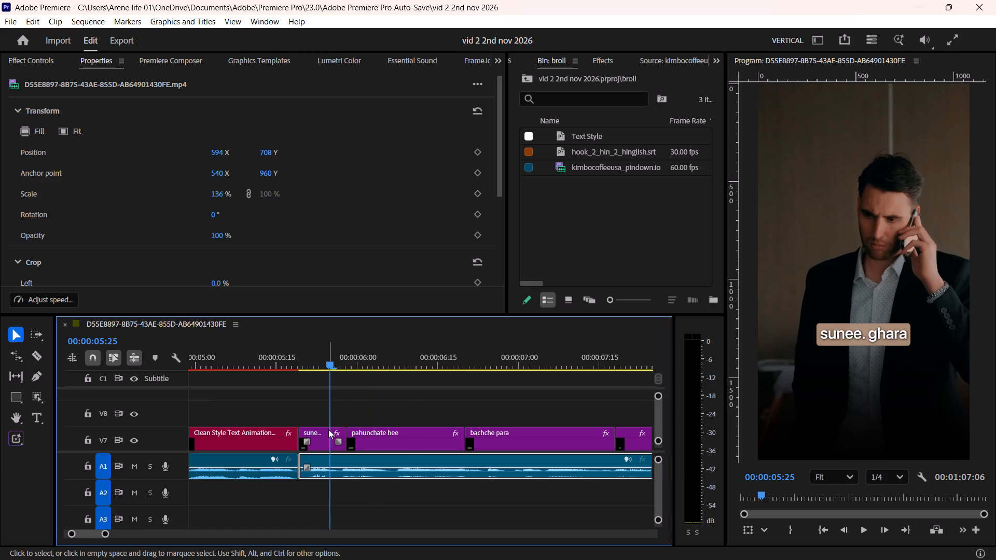
pyautogui.press('space')
pyautogui.scroll(-9, 338, 425)
pyautogui.keyDown('alt'); pyautogui.scroll(-2, 338, 425); pyautogui.keyUp('alt')
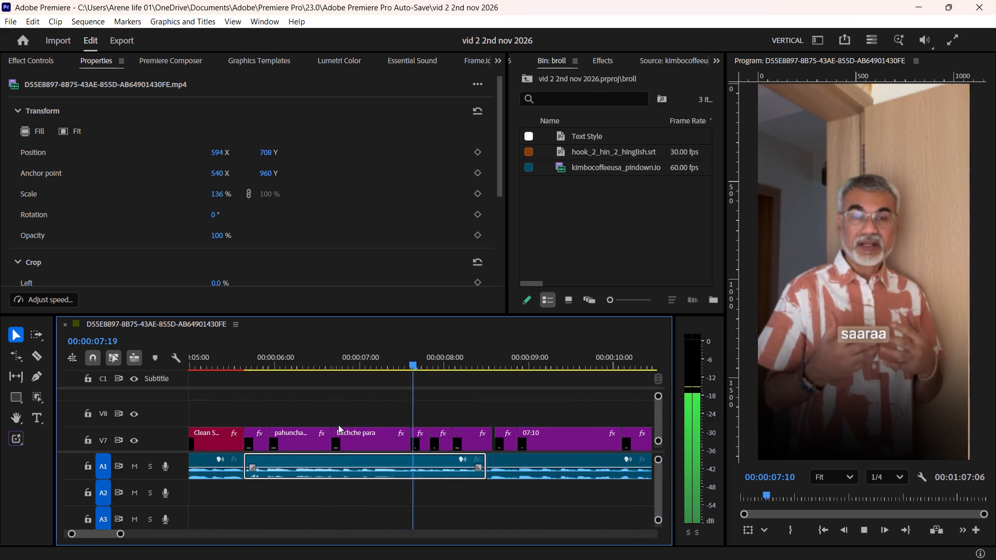
pyautogui.press('space')
pyautogui.keyDown('alt'); pyautogui.scroll(4, 438, 428); pyautogui.keyUp('alt')
pyautogui.scroll(5, 444, 418)
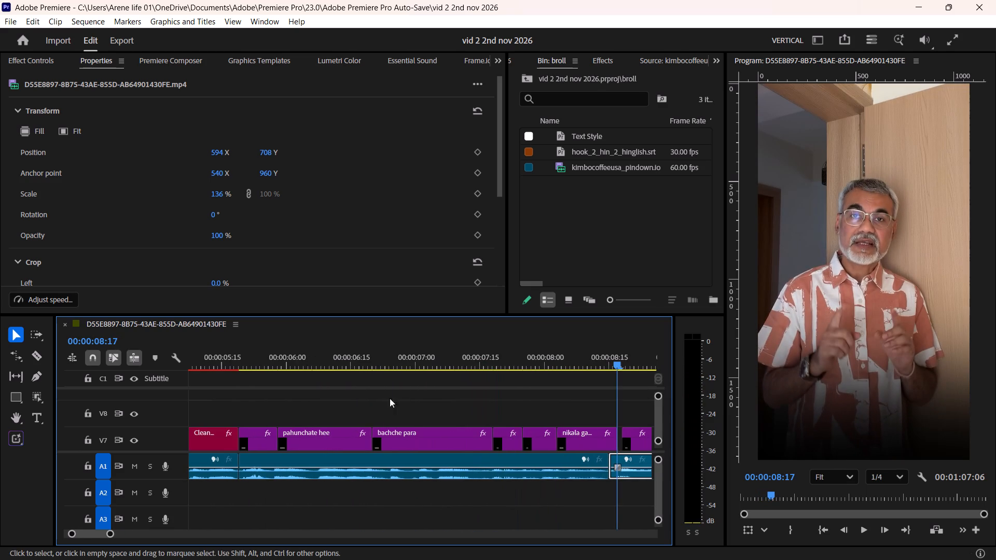
# Replay the coffee and phone b-roll section from about 00:00:02:14 to 00:00:05:28, checking titles and subtitles.
pyautogui.moveTo(279, 348); pyautogui.dragTo(255, 372)
pyautogui.scroll(14, 255, 372)
pyautogui.keyDown('alt'); pyautogui.scroll(-5, 255, 372); pyautogui.keyUp('alt')
pyautogui.scroll(2, 255, 372)
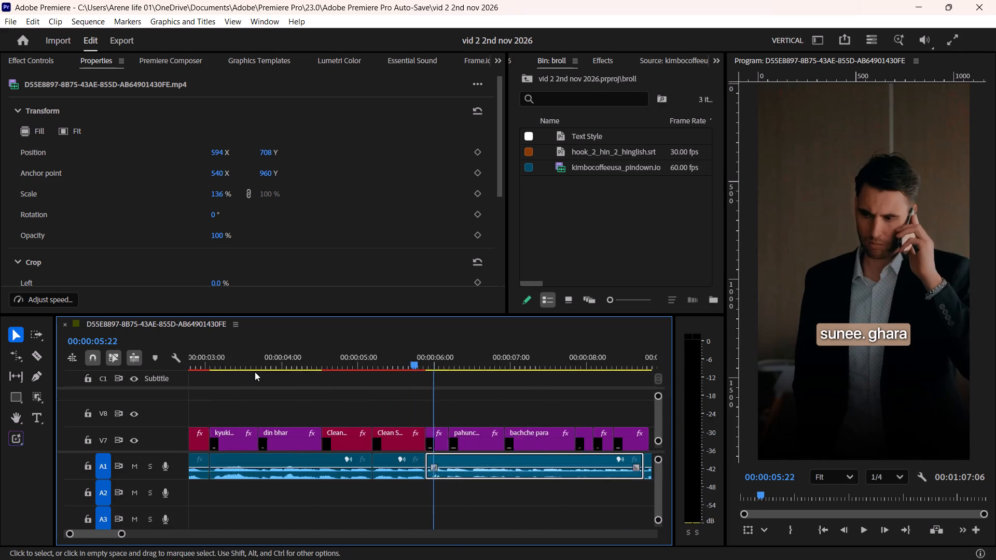
pyautogui.scroll(4, 255, 372)
pyautogui.click(281, 360)
pyautogui.press('space')
pyautogui.keyDown('alt'); pyautogui.scroll(-4, 330, 394); pyautogui.keyUp('alt')
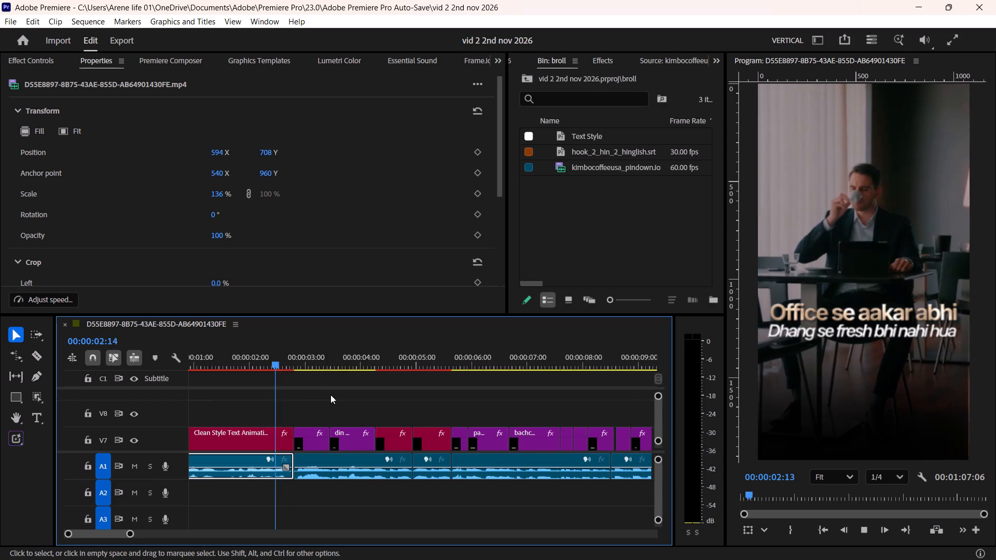
pyautogui.keyDown('alt'); pyautogui.scroll(4, 330, 395); pyautogui.keyUp('alt')
pyautogui.press('space')
pyautogui.press('space')
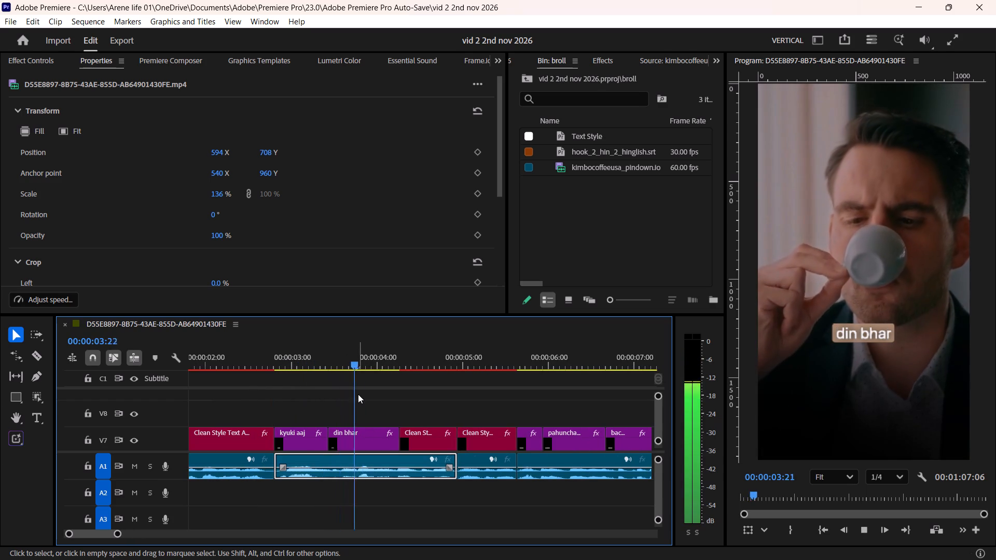
pyautogui.scroll(-2, 388, 400)
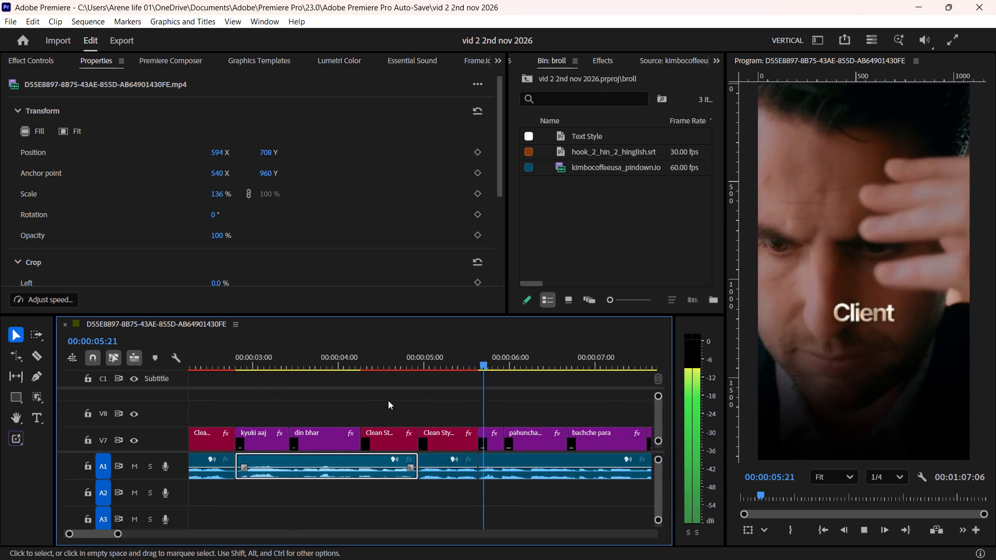
pyautogui.press('space')
pyautogui.scroll(-5, 419, 402)
pyautogui.keyDown('alt'); pyautogui.scroll(5, 419, 408); pyautogui.keyUp('alt')
# Shorten the "sunee. ghara" subtitle at 00:00:05:23 to read "ghar".
pyautogui.click(379, 442)
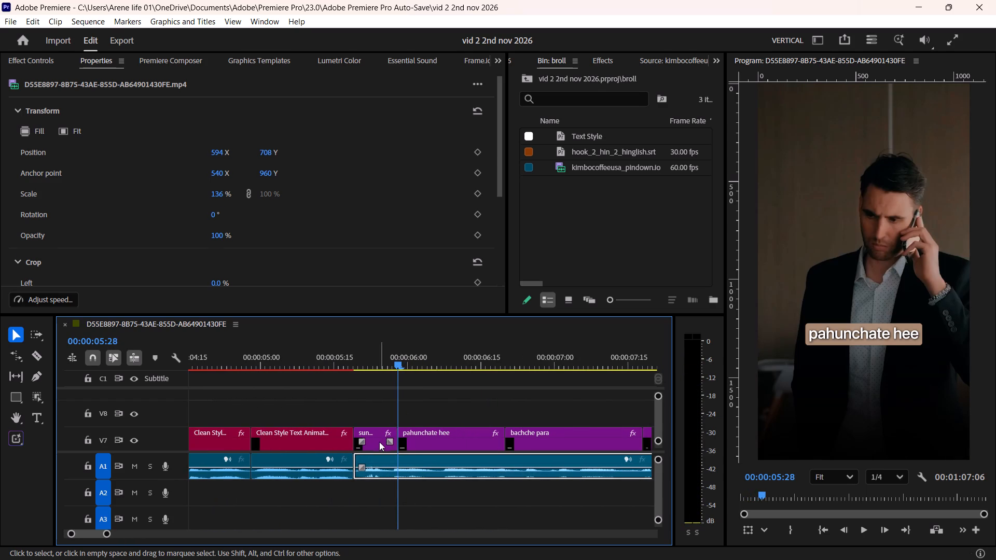
pyautogui.click(375, 368)
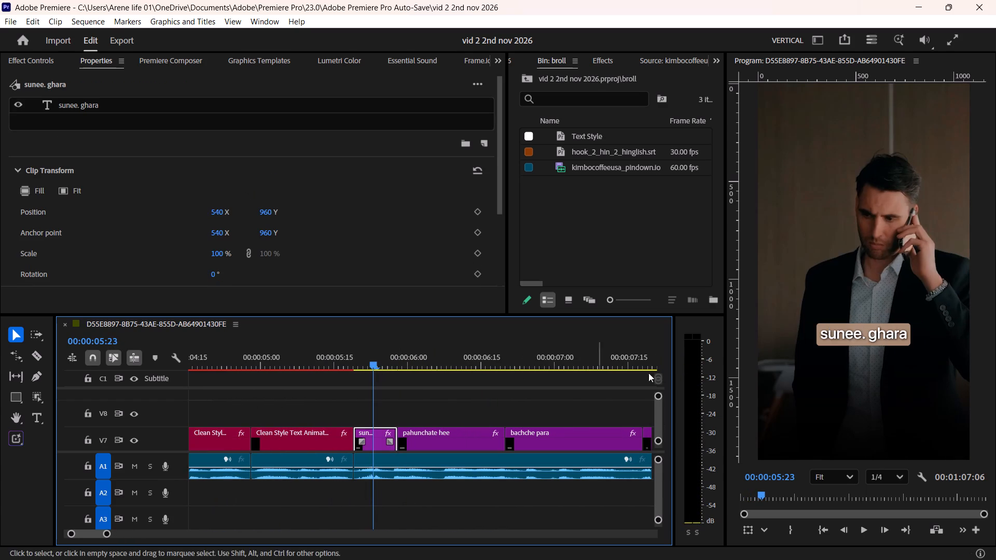
pyautogui.doubleClick(873, 338)
pyautogui.click(869, 337)
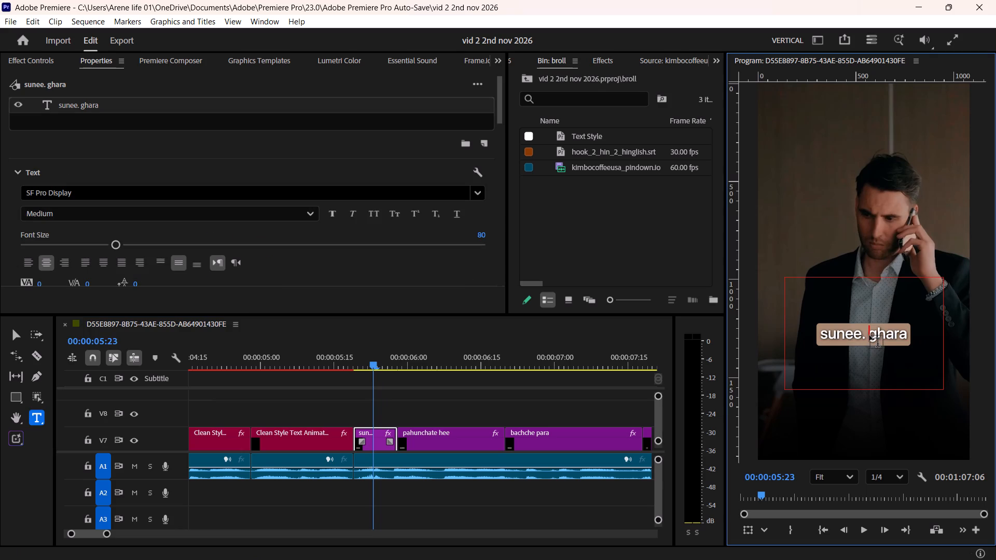
pyautogui.press('BackSpace')
pyautogui.press('BackSpace')
pyautogui.press('BackSpace')
pyautogui.press('BackSpace')
pyautogui.press('BackSpace')
pyautogui.press('BackSpace')
pyautogui.press('BackSpace')
pyautogui.press('BackSpace')
pyautogui.press('BackSpace')
pyautogui.press('BackSpace')
pyautogui.press('BackSpace')
pyautogui.press('BackSpace')
pyautogui.press('BackSpace')
pyautogui.click(883, 338)
pyautogui.press('BackSpace')
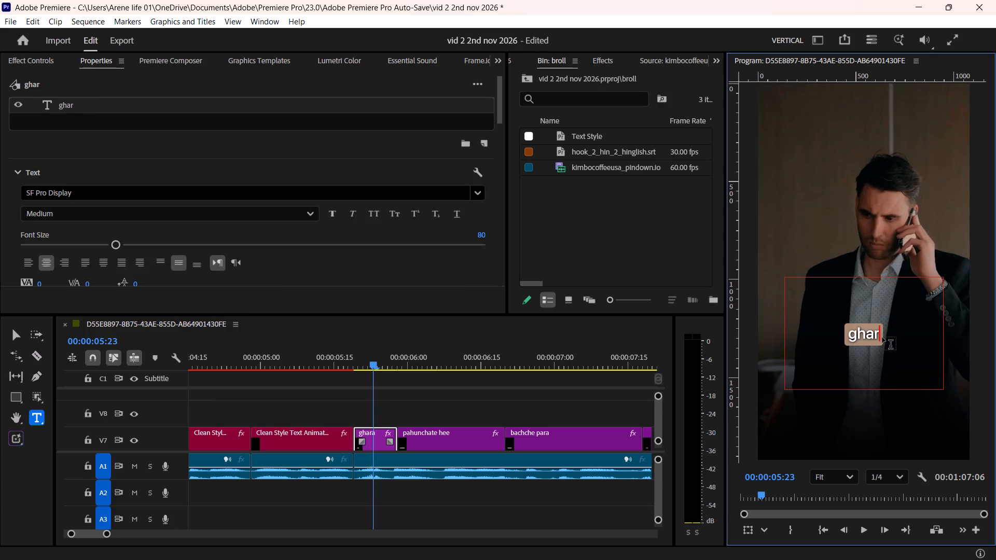
# Respell the "pahunchate hee" subtitle at 00:00:06:04 as "pohonchtehi" and save the project.
pyautogui.click(427, 368)
pyautogui.click(437, 434)
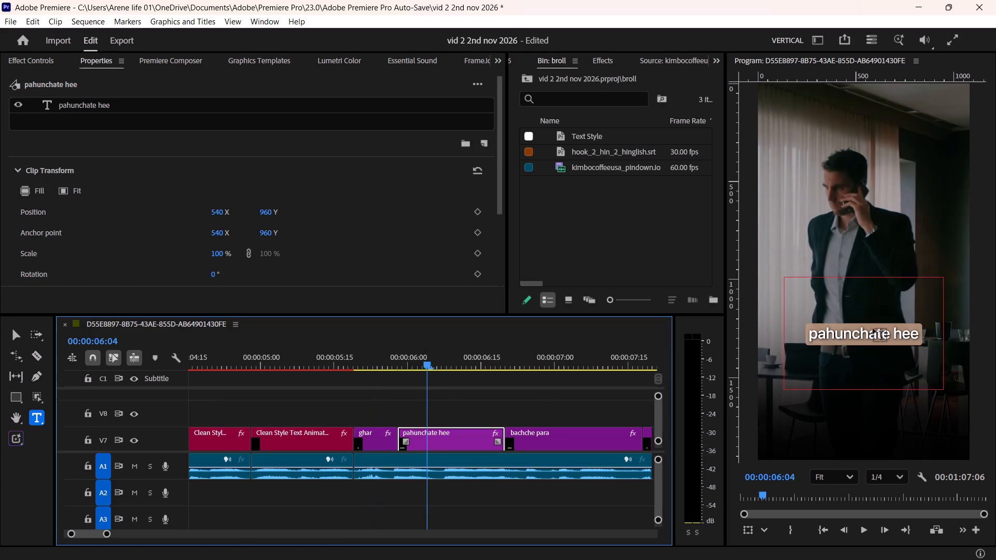
pyautogui.click(824, 333)
pyautogui.press('BackSpace')
pyautogui.press('o')
pyautogui.press('Right')
pyautogui.press('Right')
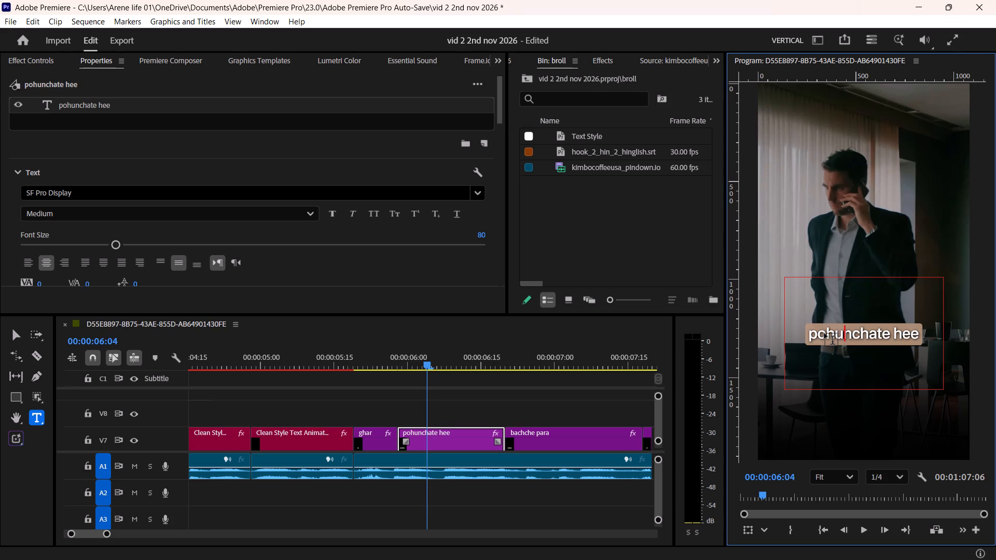
pyautogui.press('BackSpace')
pyautogui.press('o')
pyautogui.press('Right')
pyautogui.press('Right')
pyautogui.press('Right')
pyautogui.press('Right')
pyautogui.press('BackSpace')
pyautogui.press('Right')
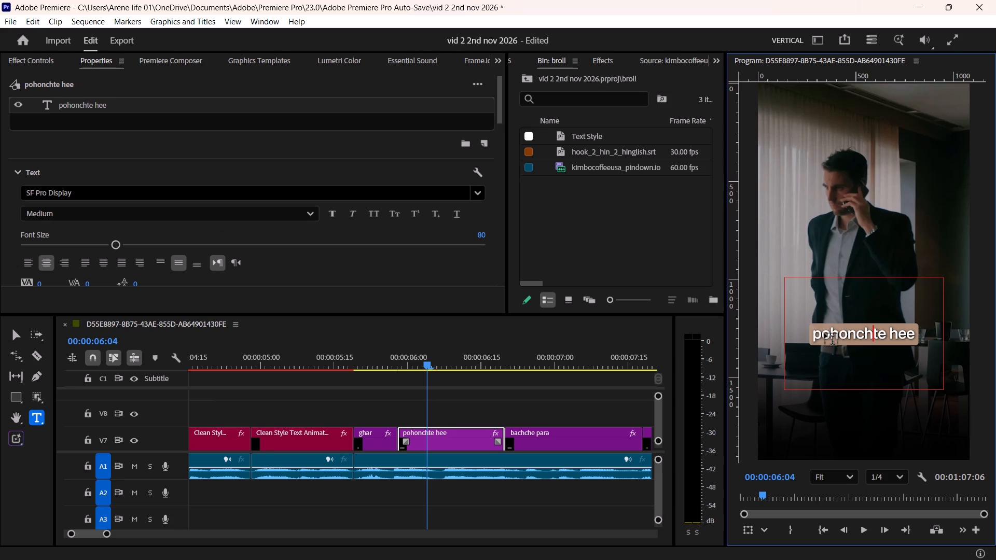
pyautogui.press('Right')
pyautogui.press('Right')
pyautogui.press('Right')
pyautogui.press('Right')
pyautogui.press('Right')
pyautogui.press('Right')
pyautogui.press('BackSpace')
pyautogui.press('BackSpace')
pyautogui.press('BackSpace')
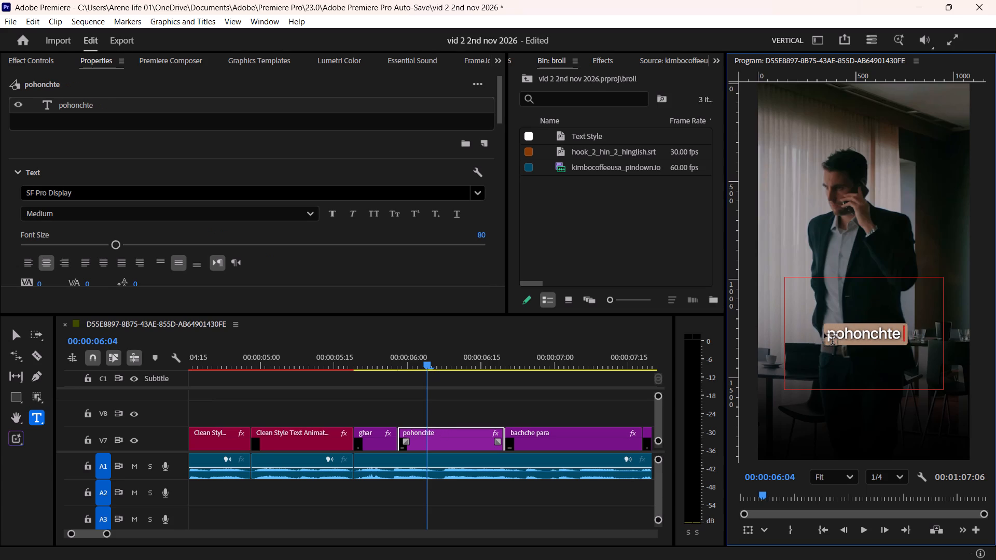
pyautogui.press('BackSpace')
pyautogui.write('hi')
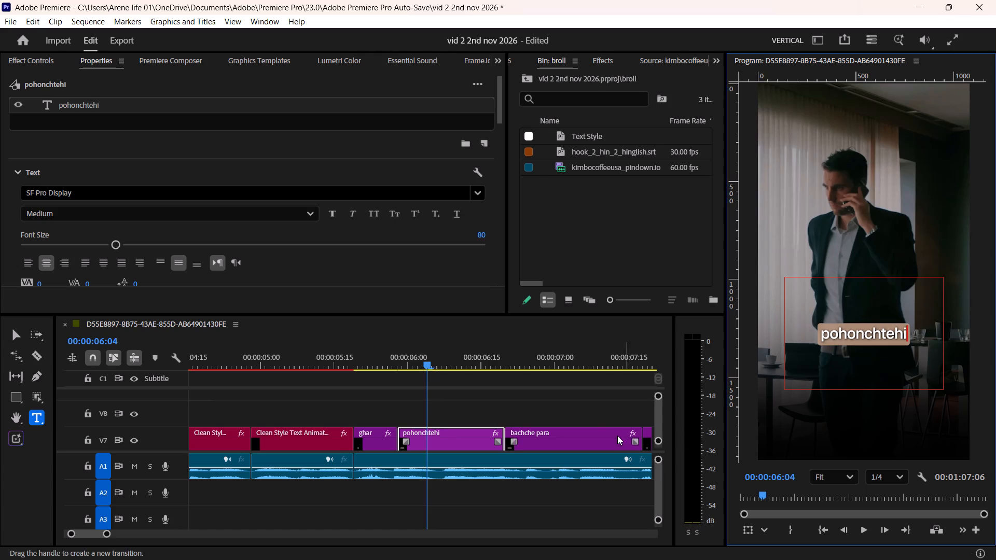
pyautogui.click(474, 415)
pyautogui.hotkey('ctrl', 's')
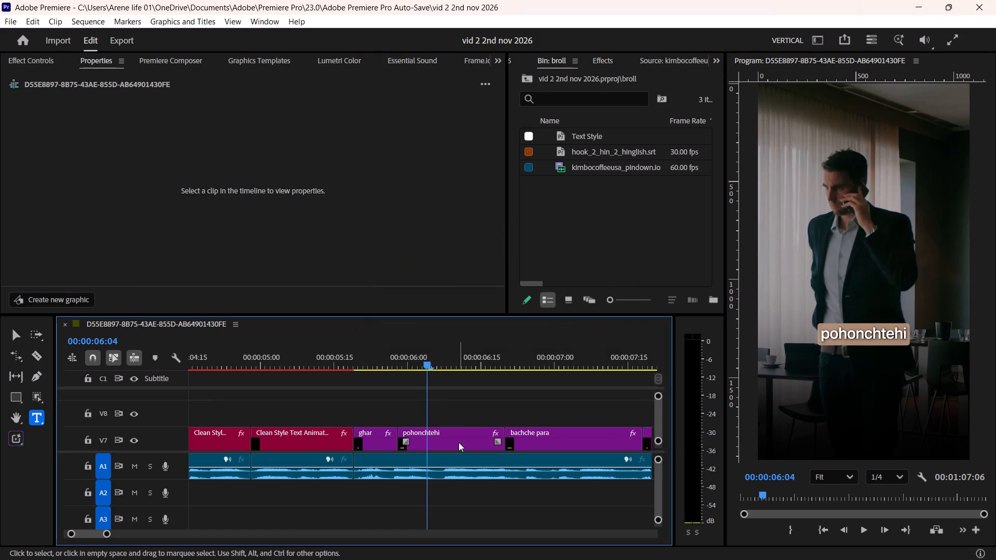
# Respell the "bachche para" subtitle at about 00:00:07:06 as "bacche pe" and save the project.
pyautogui.click(459, 442)
pyautogui.press('space')
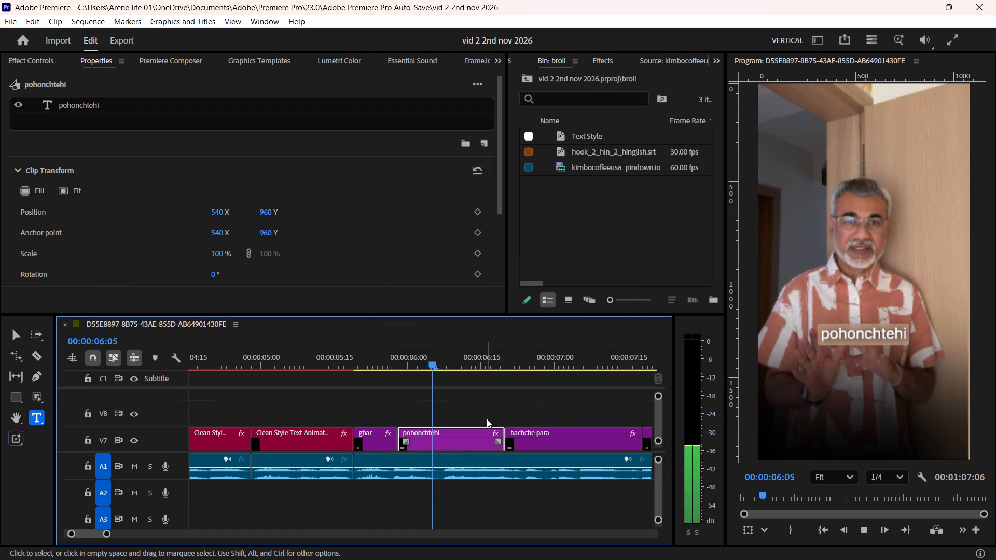
pyautogui.press('space')
pyautogui.click(558, 444)
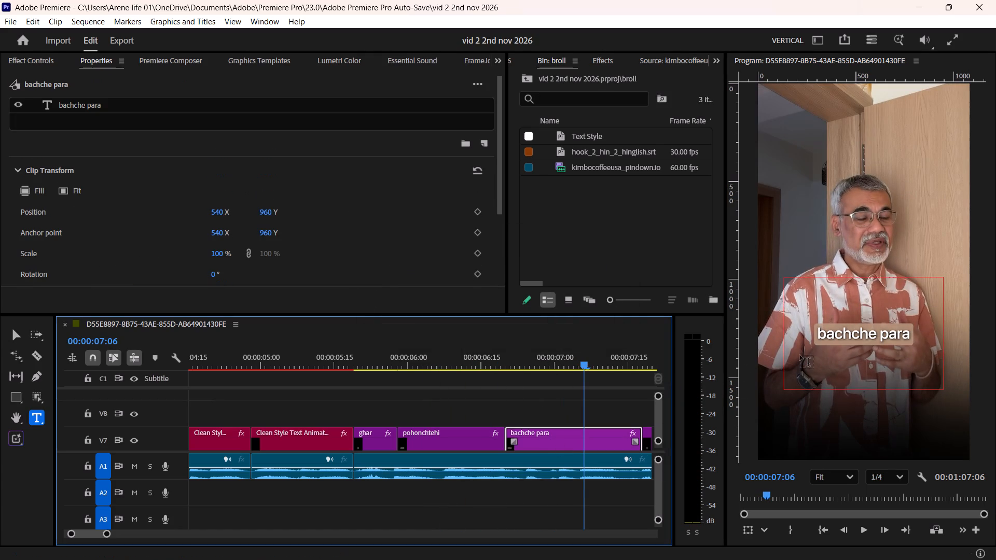
pyautogui.click(834, 335)
pyautogui.press('c')
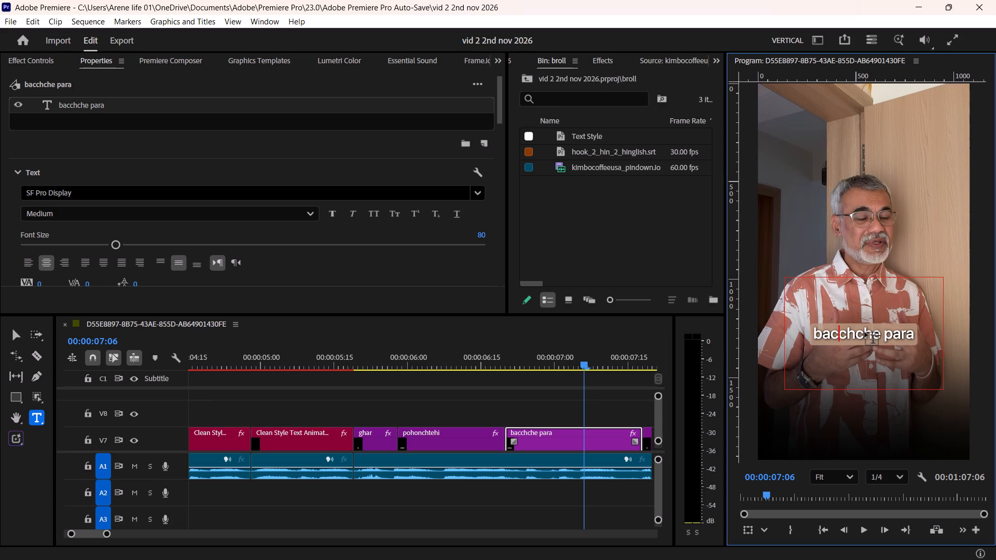
pyautogui.click(865, 335)
pyautogui.press('BackSpace')
pyautogui.press('BackSpace')
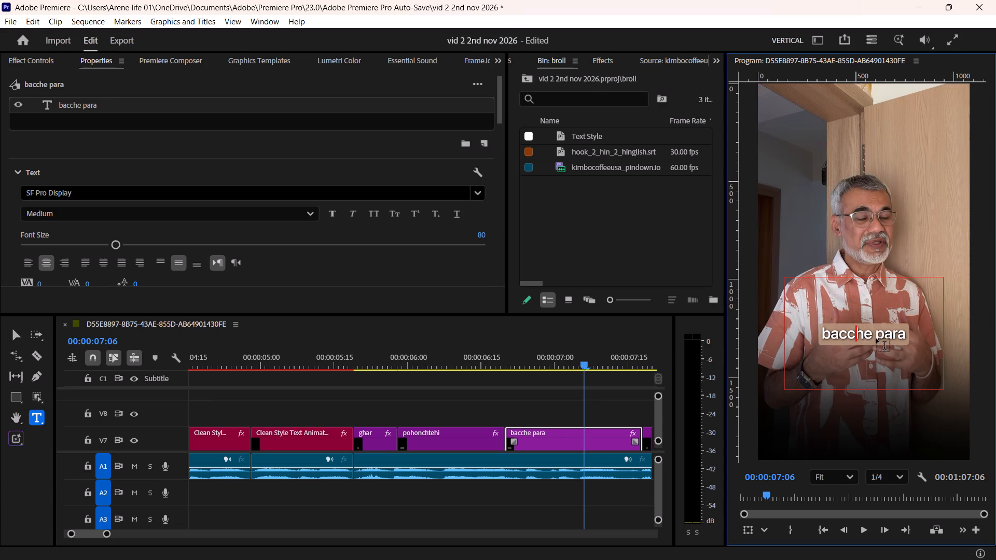
pyautogui.click(907, 336)
pyautogui.press('BackSpace')
pyautogui.press('BackSpace')
pyautogui.press('BackSpace')
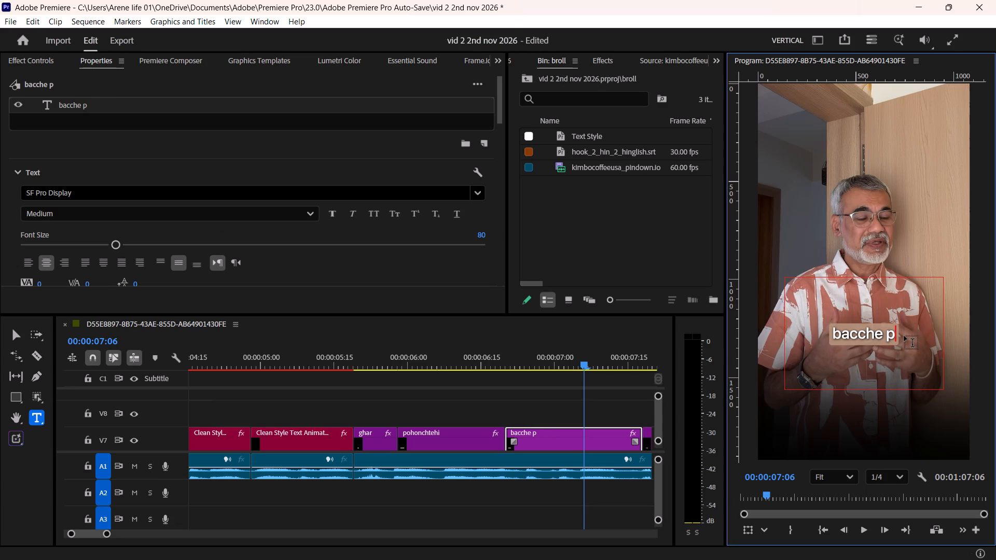
pyautogui.press('e')
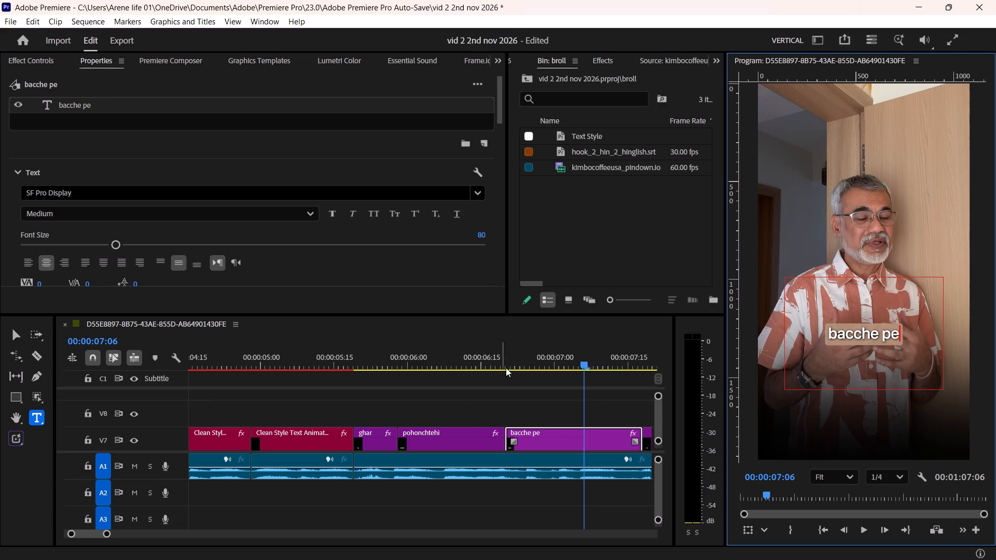
pyautogui.click(508, 362)
pyautogui.click(528, 409)
pyautogui.moveTo(457, 360); pyautogui.dragTo(452, 360)
pyautogui.hotkey('ctrl', 's')
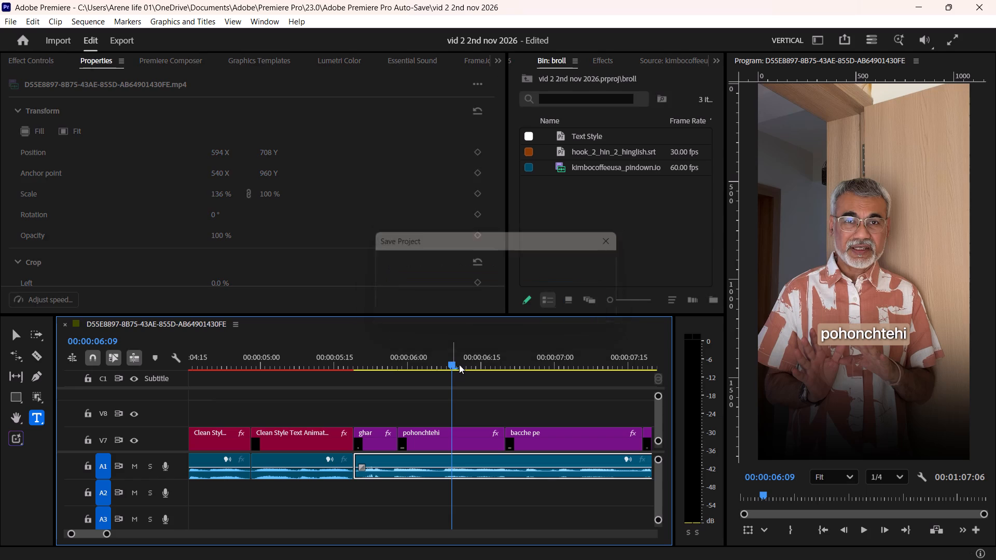
# Move the cut between the "bacche pe" and "saaraa" subtitles earlier to about 00:00:07:12, matching the speech.
pyautogui.press('space')
pyautogui.scroll(-2, 482, 384)
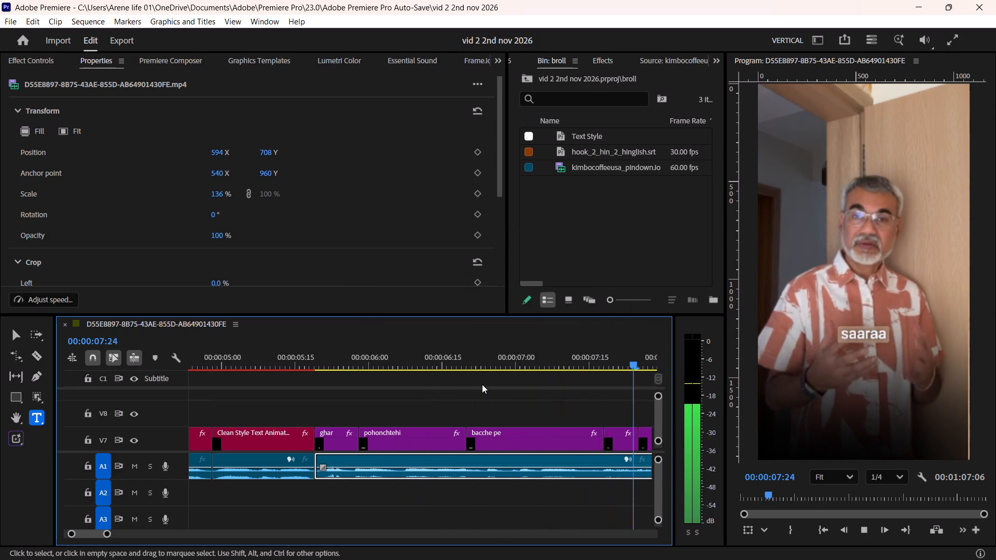
pyautogui.scroll(-4, 482, 384)
pyautogui.press('space')
pyautogui.moveTo(531, 360); pyautogui.dragTo(449, 399)
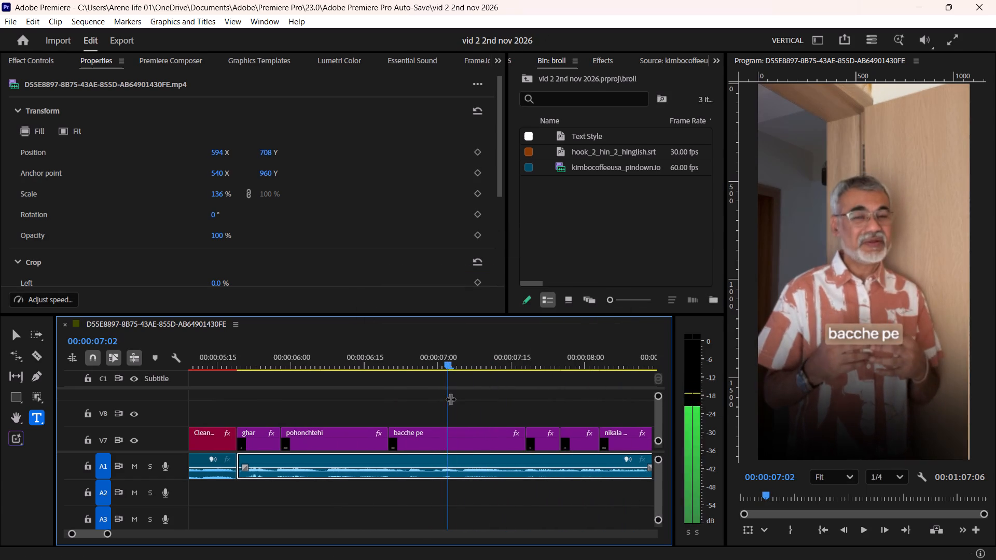
pyautogui.press('space')
pyautogui.press('space')
pyautogui.moveTo(525, 433); pyautogui.dragTo(500, 444)
pyautogui.moveTo(529, 432); pyautogui.dragTo(500, 445)
pyautogui.press('space')
pyautogui.press('space')
# Respell the "saaraa" subtitle at 00:00:07:19 as "sara".
pyautogui.click(523, 440)
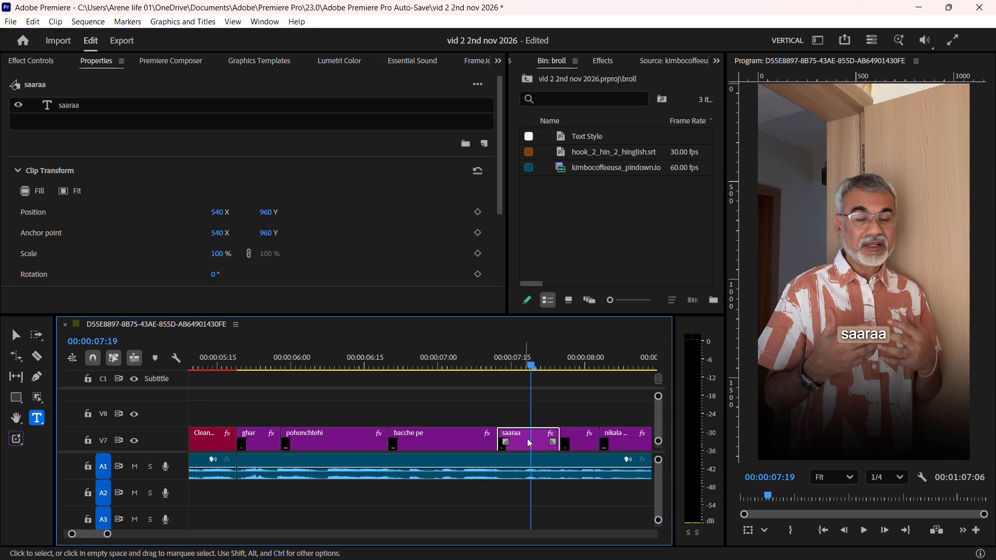
pyautogui.click(862, 339)
pyautogui.press('BackSpace')
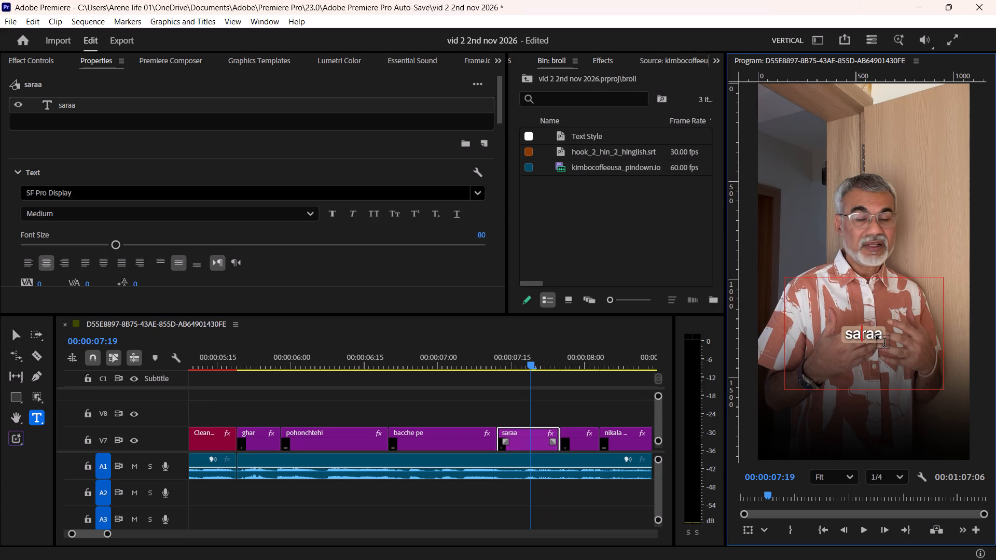
pyautogui.click(876, 335)
pyautogui.press('BackSpace')
# Respell the "gussaa" subtitle at 00:00:07:28 as "gussa".
pyautogui.click(576, 358)
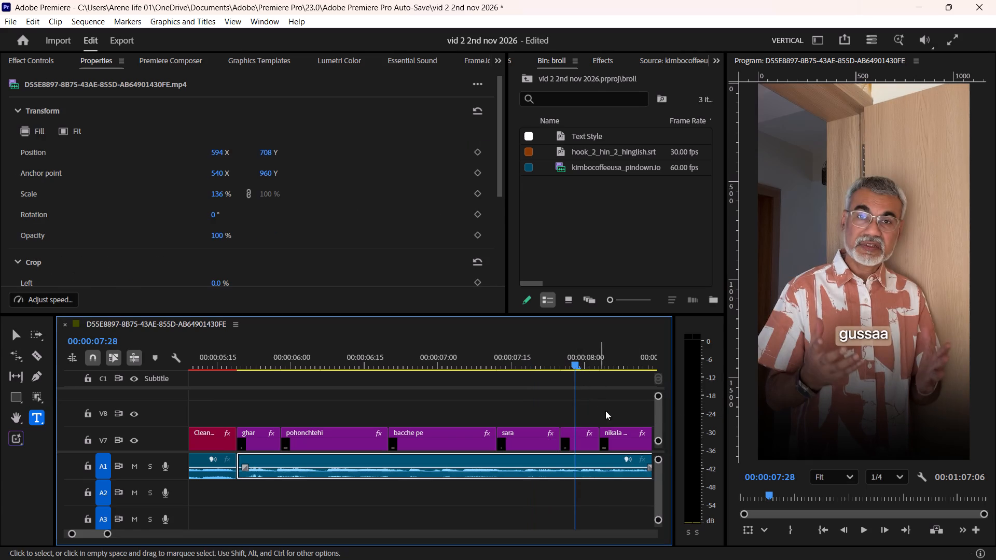
pyautogui.click(878, 337)
pyautogui.press('BackSpace')
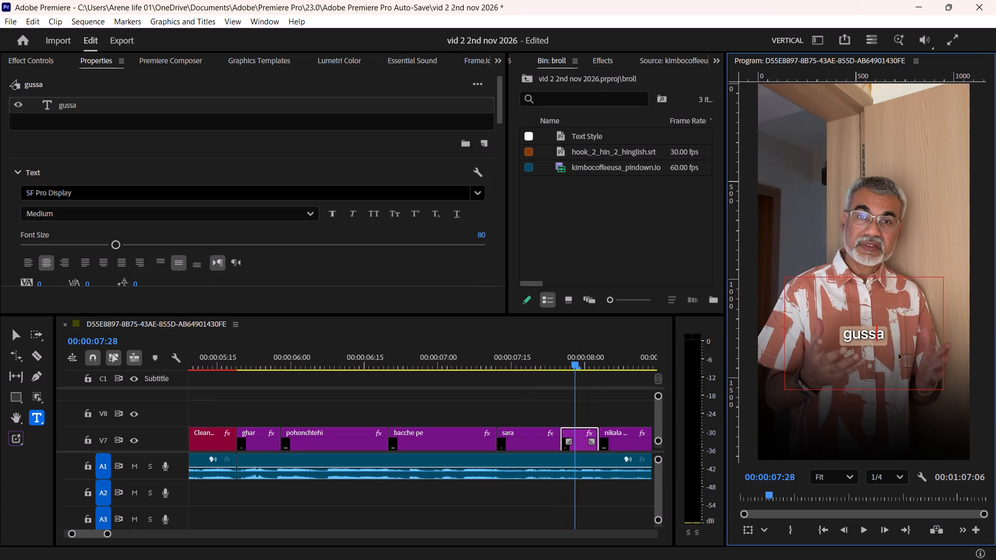
# Respell the "nikala gayaa." subtitle at 00:00:08:06 as "nikal gaya" without the full stop and save the project.
pyautogui.click(616, 363)
pyautogui.click(622, 438)
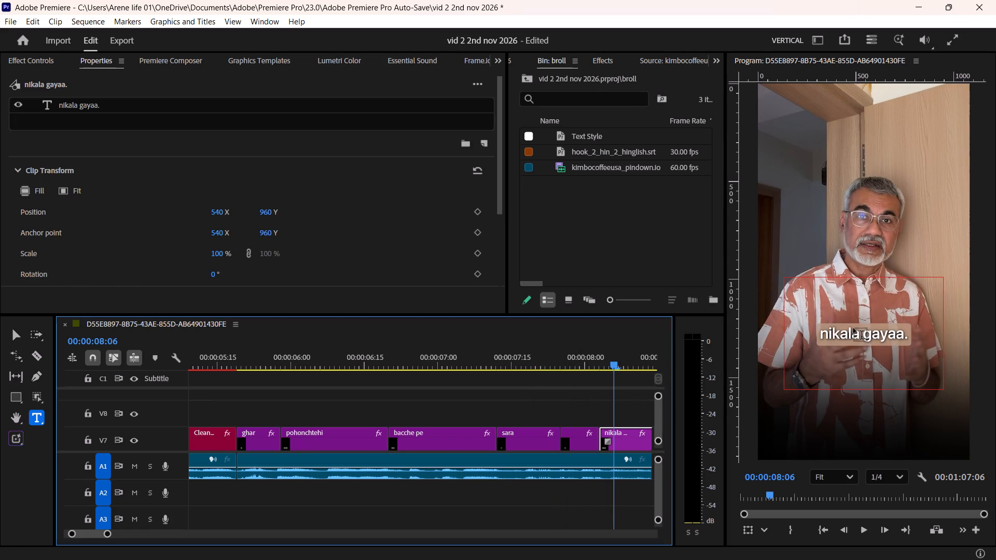
pyautogui.click(859, 337)
pyautogui.press('BackSpace')
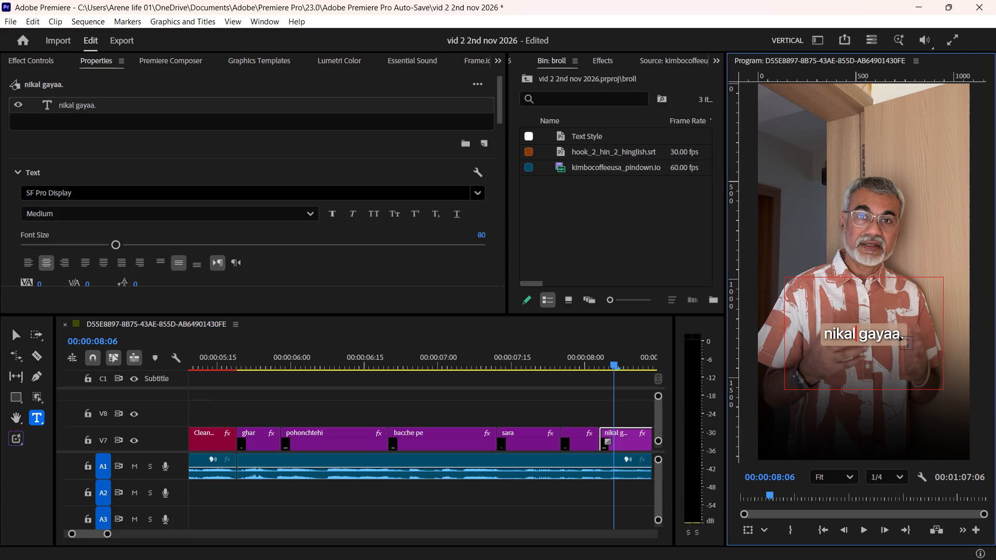
pyautogui.click(900, 337)
pyautogui.click(903, 335)
pyautogui.press('BackSpace')
pyautogui.press('BackSpace')
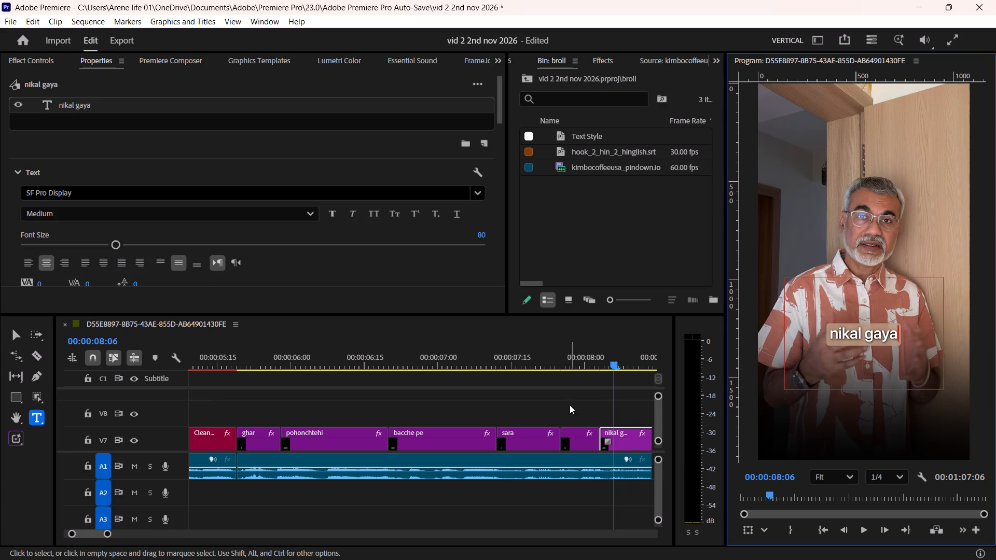
pyautogui.click(568, 374)
pyautogui.hotkey('ctrl', 's')
pyautogui.scroll(-10, 584, 398)
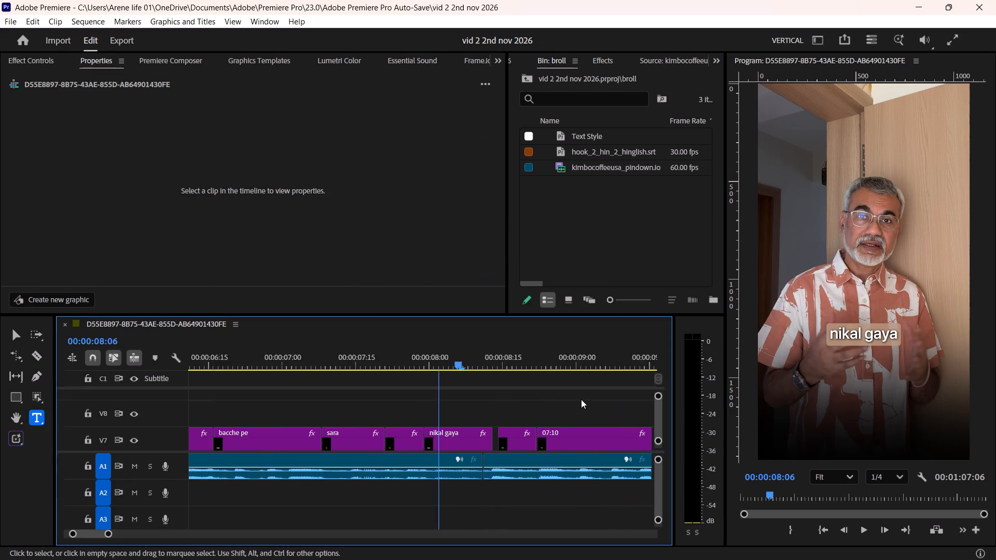
pyautogui.moveTo(473, 432); pyautogui.dragTo(463, 436)
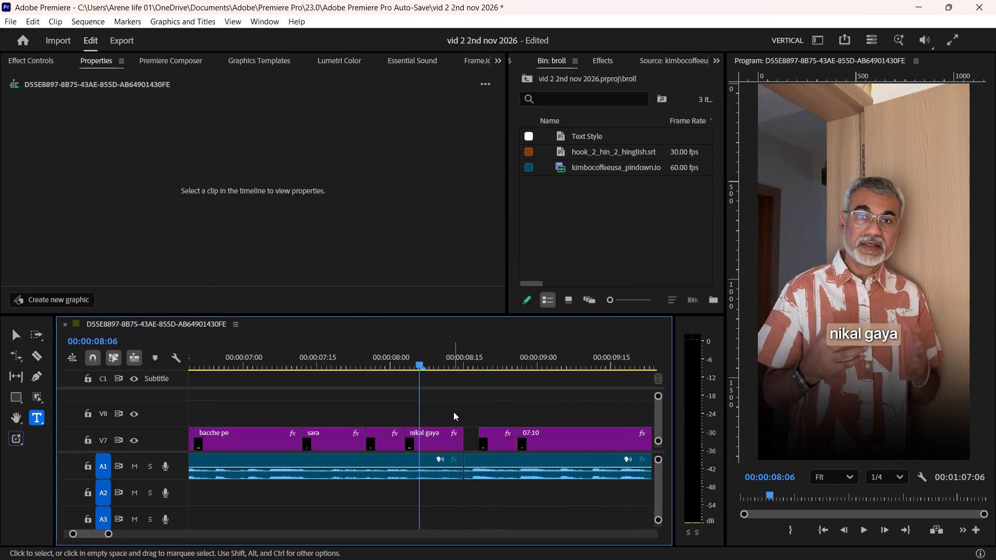
pyautogui.click(453, 412)
pyautogui.hotkey('ctrl', 's')
pyautogui.press('space')
pyautogui.press('space')
pyautogui.keyDown('alt'); pyautogui.scroll(-5, 454, 411); pyautogui.keyUp('alt')
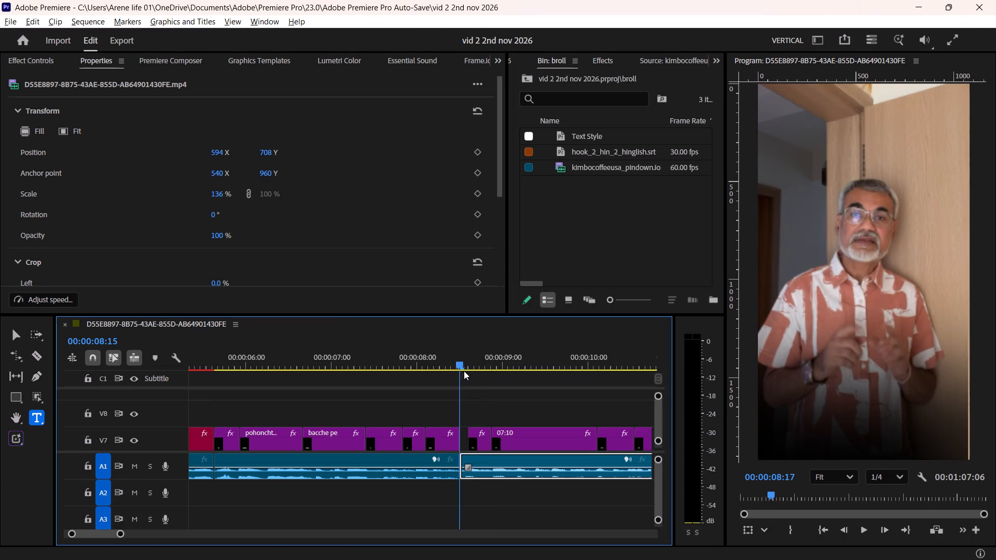
pyautogui.keyDown('alt'); pyautogui.scroll(11, 466, 406); pyautogui.keyUp('alt')
pyautogui.moveTo(478, 428); pyautogui.dragTo(430, 440)
# Play the video from 00:00:08:15 to about 00:00:23:25 to review the remaining subtitles against the speech.
pyautogui.press('space')
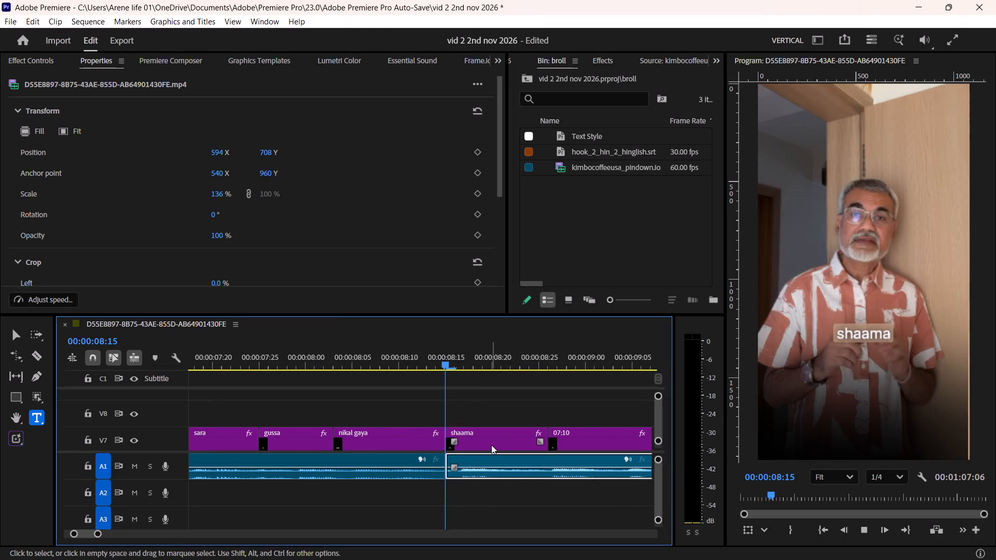
pyautogui.keyDown('alt'); pyautogui.scroll(-11, 491, 445); pyautogui.keyUp('alt')
pyautogui.scroll(-5, 491, 445)
pyautogui.keyDown('alt'); pyautogui.scroll(-4, 491, 445); pyautogui.keyUp('alt')
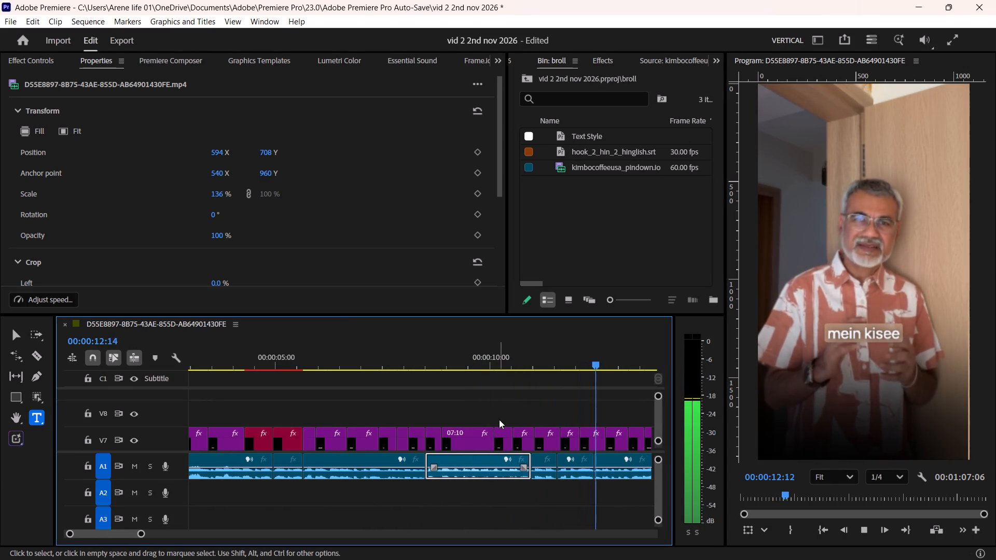
pyautogui.keyDown('alt'); pyautogui.scroll(-5, 499, 419); pyautogui.keyUp('alt')
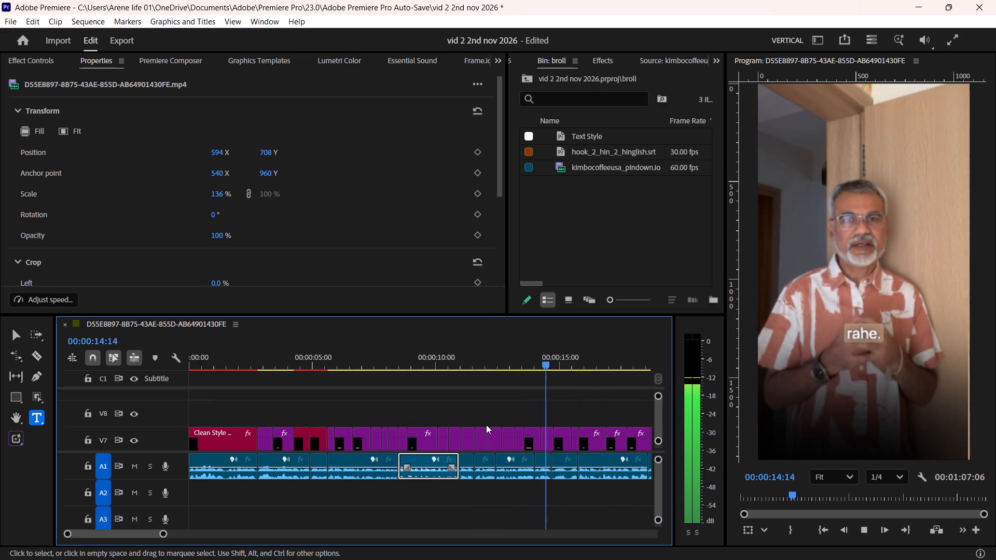
pyautogui.keyDown('alt'); pyautogui.scroll(-4, 486, 425); pyautogui.keyUp('alt')
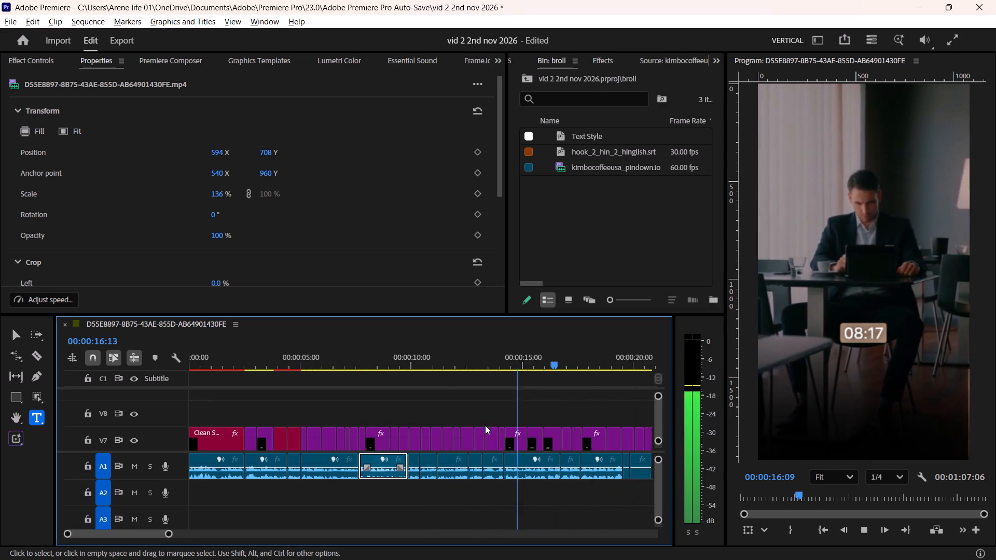
pyautogui.keyDown('alt'); pyautogui.scroll(4, 485, 425); pyautogui.keyUp('alt')
pyautogui.keyDown('alt'); pyautogui.scroll(-4, 485, 425); pyautogui.keyUp('alt')
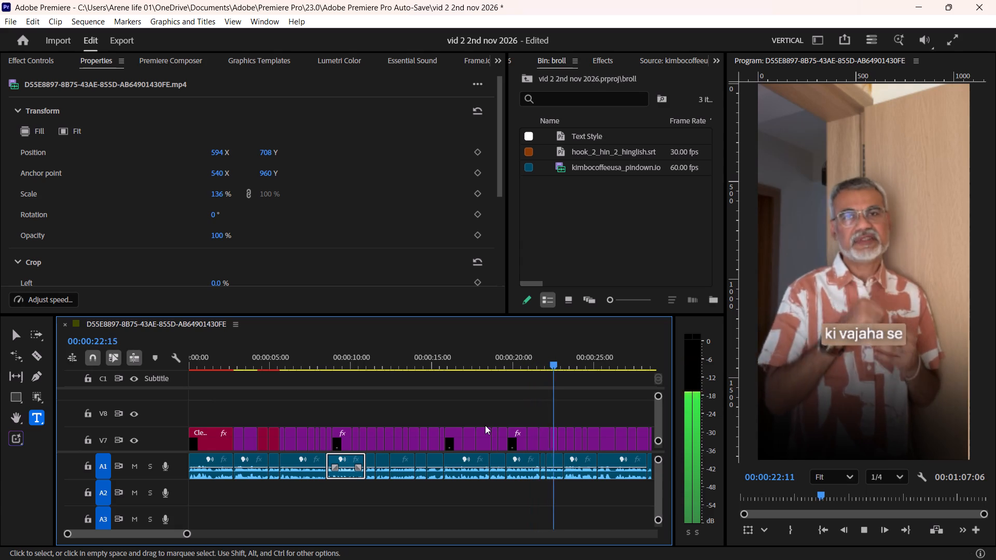
pyautogui.keyDown('alt'); pyautogui.scroll(-4, 485, 425); pyautogui.keyUp('alt')
pyautogui.press('space')
pyautogui.scroll(5, 412, 435)
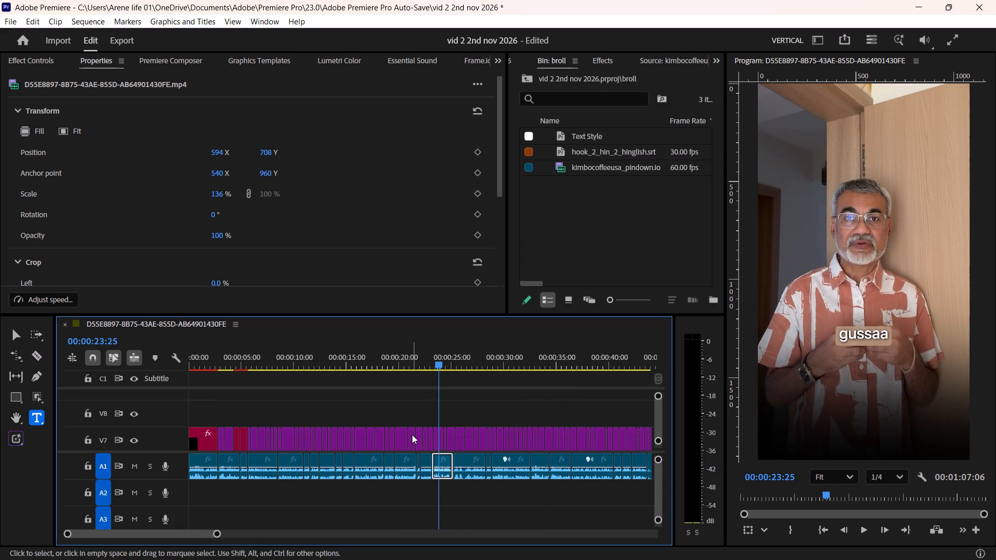
pyautogui.scroll(3, 412, 435)
pyautogui.keyDown('alt'); pyautogui.scroll(-4, 412, 435); pyautogui.keyUp('alt')
pyautogui.scroll(5, 412, 435)
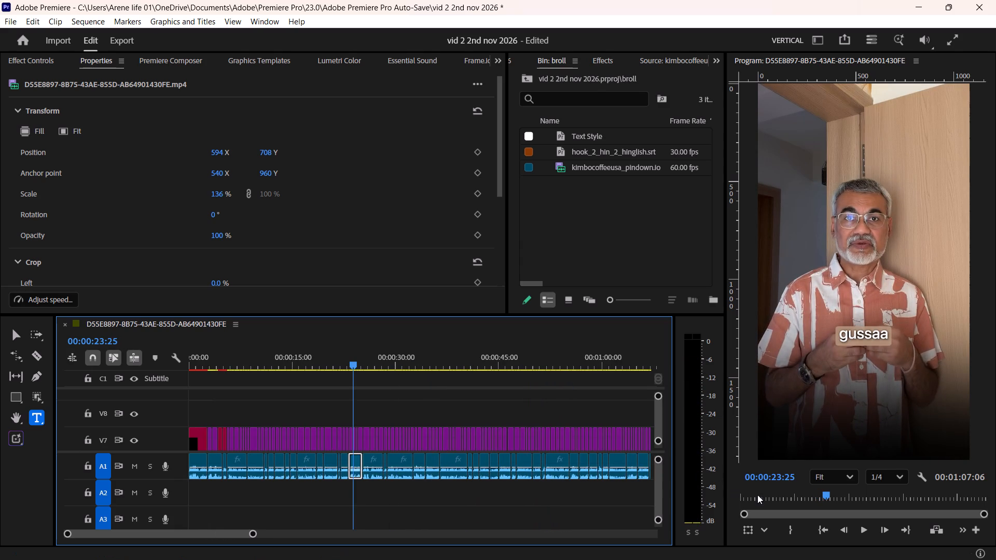
# Save the project and replay the video from the start to about 00:00:08:11, checking the corrected titles and subtitles.
pyautogui.moveTo(757, 494); pyautogui.dragTo(712, 507)
pyautogui.hotkey('ctrl', 's')
pyautogui.press('space')
pyautogui.keyDown('alt'); pyautogui.scroll(6, 268, 431); pyautogui.keyUp('alt')
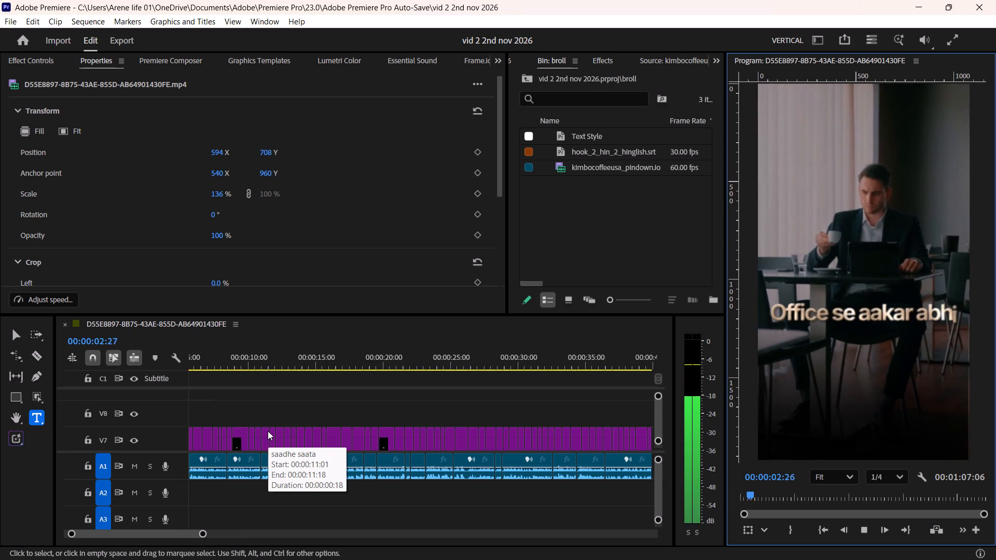
pyautogui.press('space')
pyautogui.press('space')
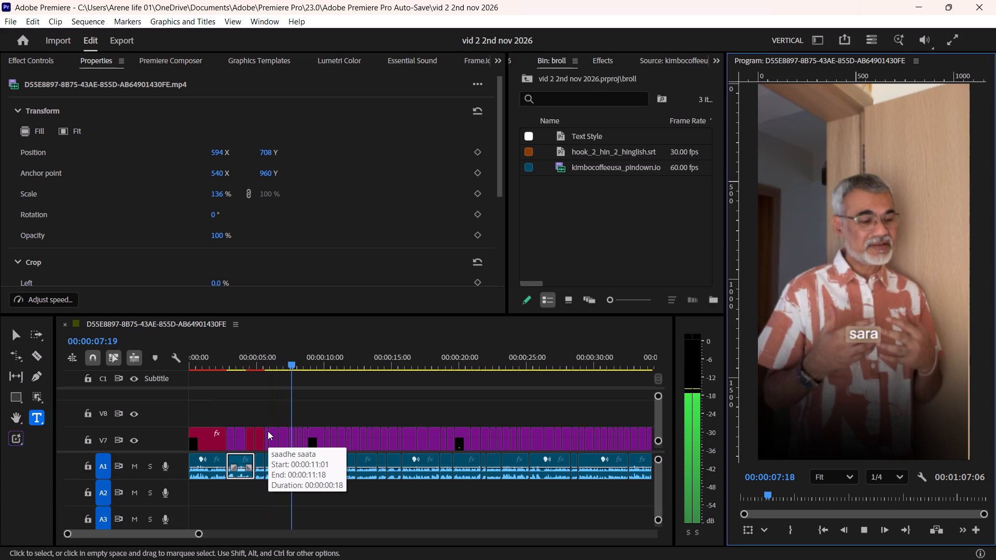
pyautogui.press('space')
pyautogui.keyDown('alt'); pyautogui.scroll(10, 295, 424); pyautogui.keyUp('alt')
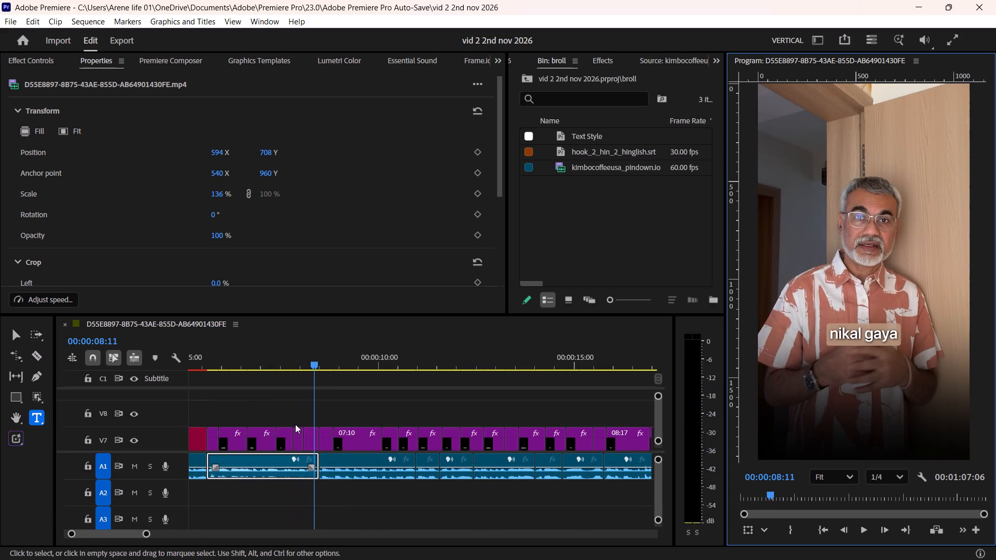
# Play the video from 00:00:08:11 to about 00:00:23:23 to review the subtitles and b-roll against the speech.
pyautogui.press('space')
pyautogui.press('space')
pyautogui.keyDown('alt'); pyautogui.scroll(6, 295, 424); pyautogui.keyUp('alt')
pyautogui.keyDown('alt'); pyautogui.scroll(2, 361, 428); pyautogui.keyUp('alt')
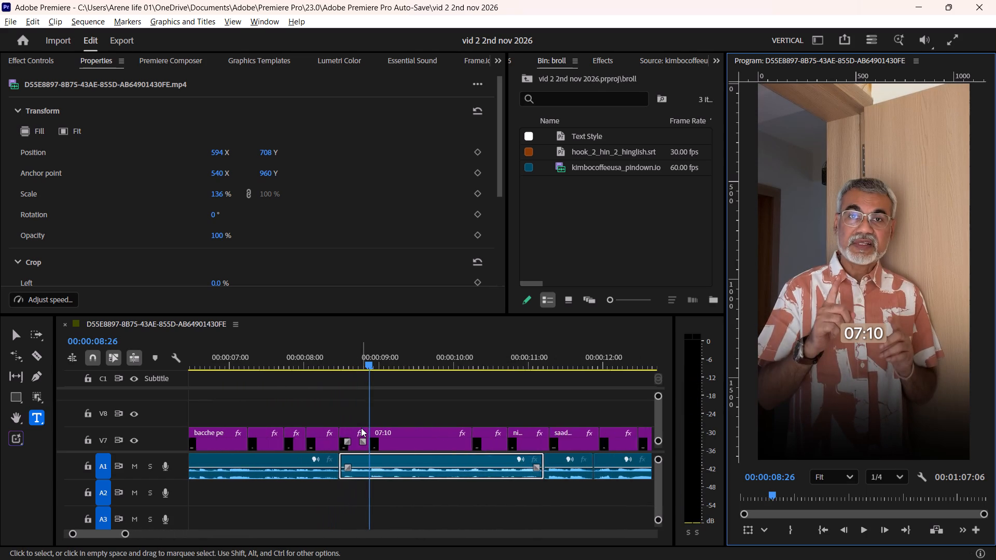
pyautogui.keyDown('alt'); pyautogui.scroll(2, 361, 428); pyautogui.keyUp('alt')
pyautogui.scroll(-11, 361, 428)
pyautogui.press('space')
pyautogui.keyDown('alt'); pyautogui.scroll(-5, 359, 428); pyautogui.keyUp('alt')
pyautogui.scroll(-2, 359, 428)
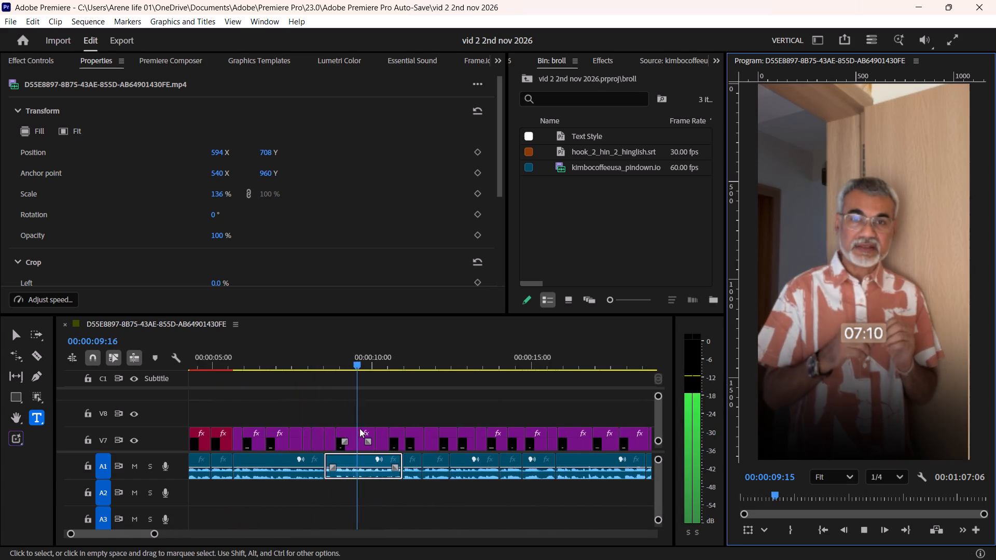
pyautogui.scroll(-2, 359, 428)
pyautogui.keyDown('alt'); pyautogui.scroll(-3, 357, 428); pyautogui.keyUp('alt')
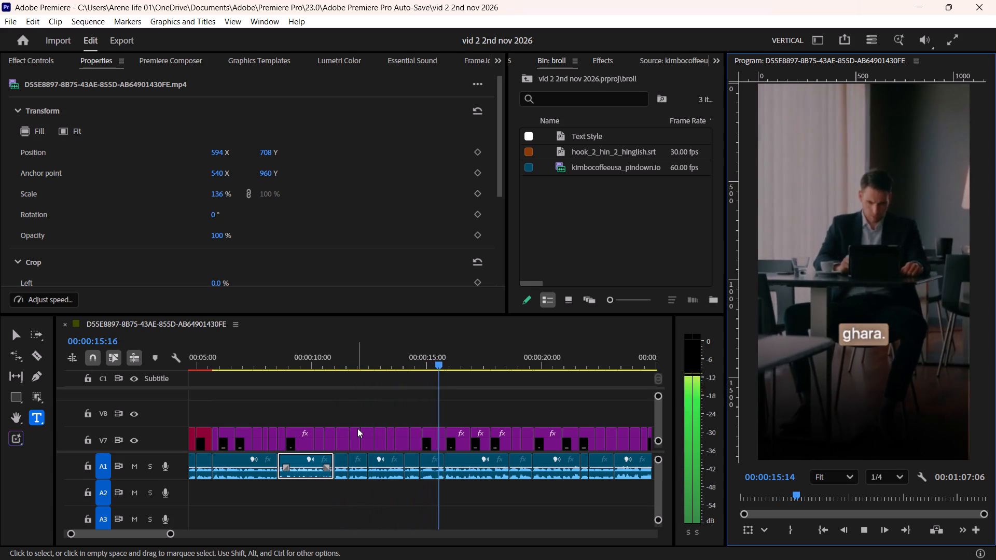
pyautogui.keyDown('alt'); pyautogui.scroll(-2, 357, 428); pyautogui.keyUp('alt')
pyautogui.keyDown('alt'); pyautogui.scroll(2, 359, 429); pyautogui.keyUp('alt')
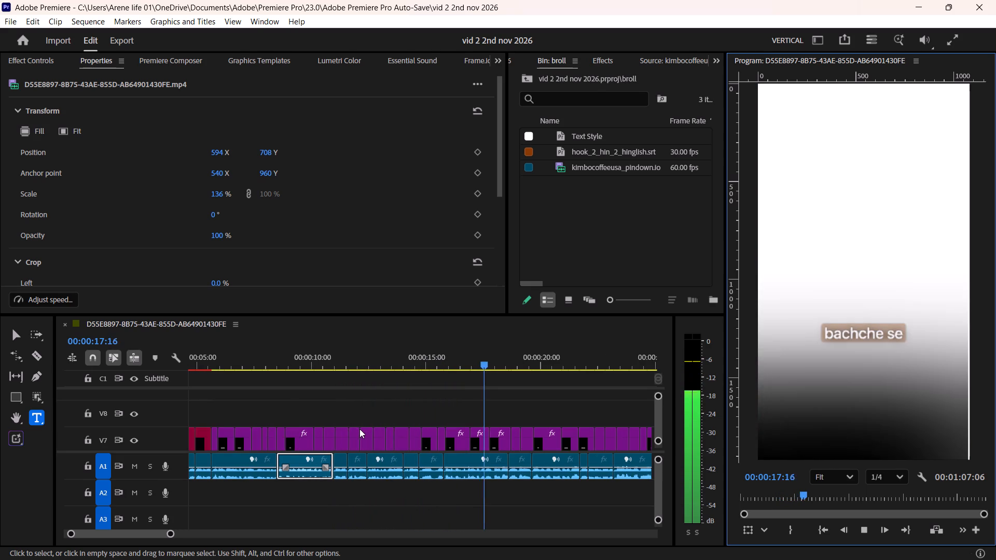
pyautogui.keyDown('alt'); pyautogui.scroll(-2, 359, 429); pyautogui.keyUp('alt')
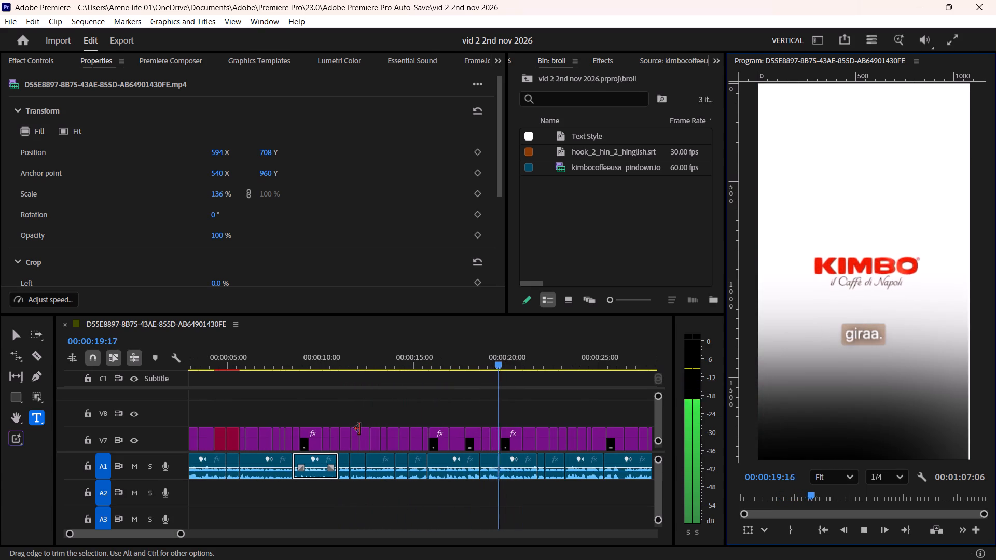
pyautogui.keyDown('alt'); pyautogui.scroll(-2, 359, 429); pyautogui.keyUp('alt')
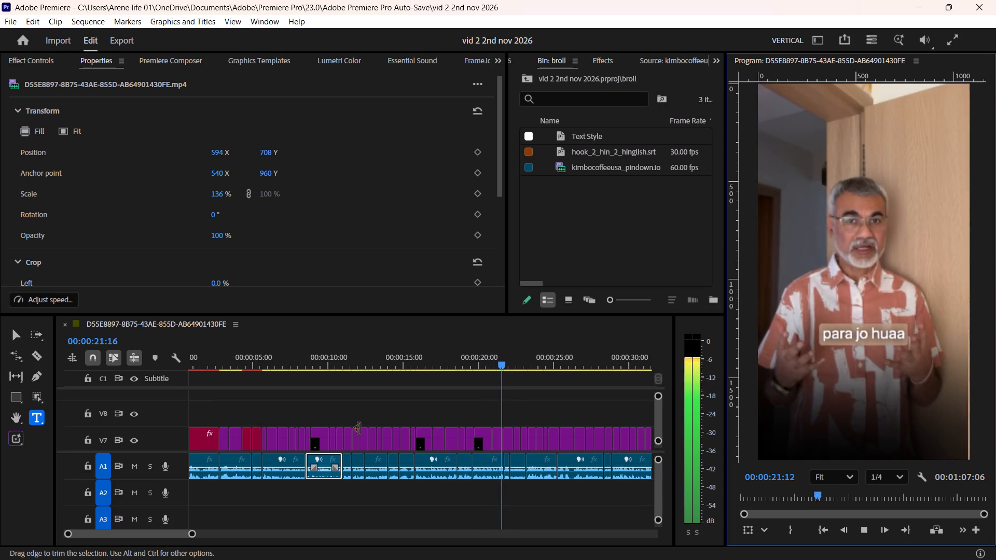
pyautogui.press('space')
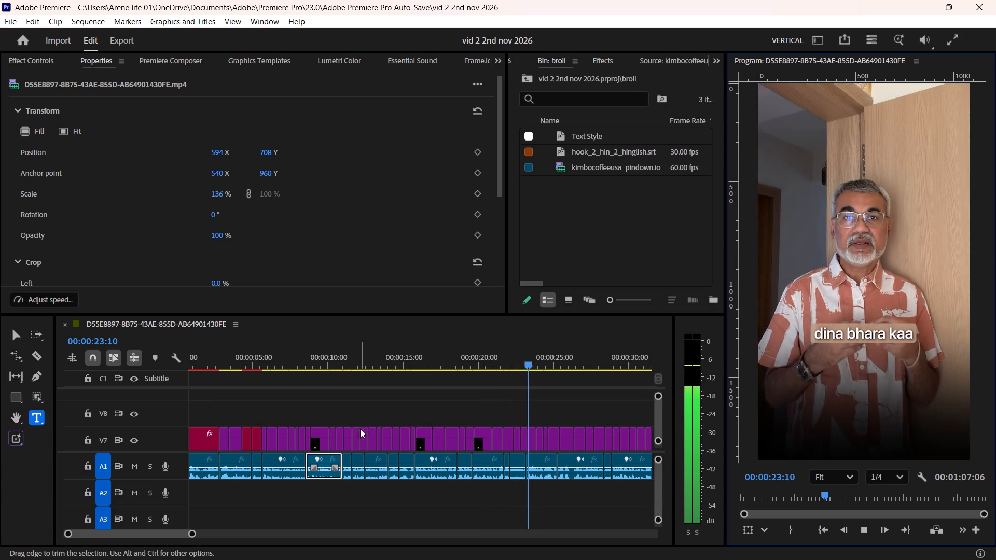
pyautogui.keyDown('alt'); pyautogui.scroll(4, 415, 435); pyautogui.keyUp('alt')
pyautogui.press('space')
pyautogui.keyDown('alt'); pyautogui.scroll(-4, 415, 435); pyautogui.keyUp('alt')
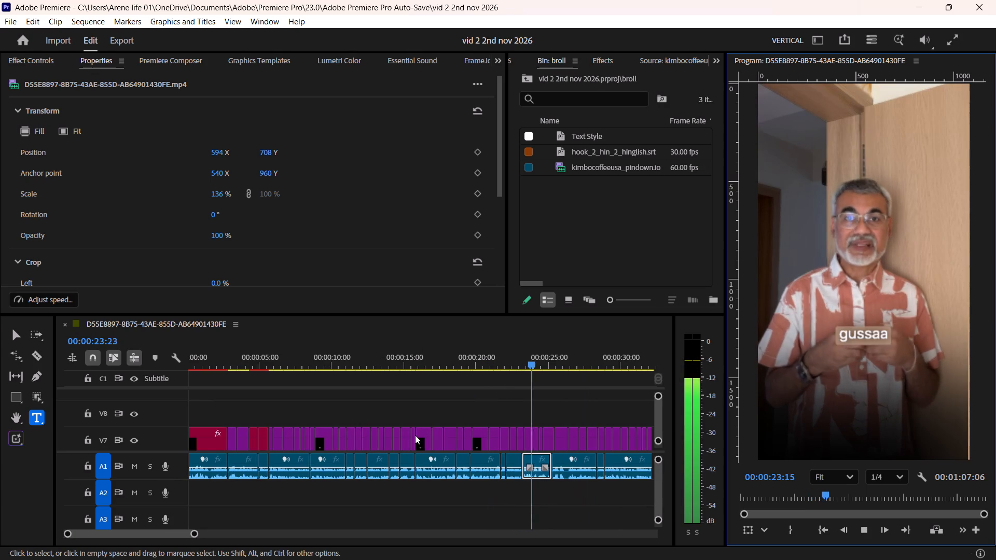
pyautogui.press('space')
# Scrub back to the Kimbo coffee b-roll and replay through the "vaha paanee" subtitle, stopping at 00:00:22:08.
pyautogui.moveTo(520, 362); pyautogui.dragTo(509, 366)
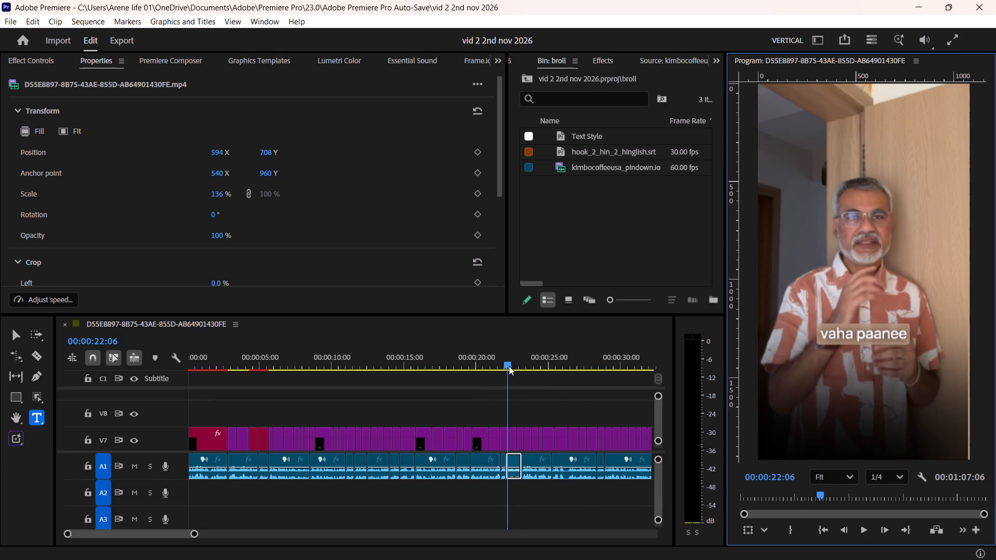
pyautogui.moveTo(509, 366); pyautogui.dragTo(450, 385)
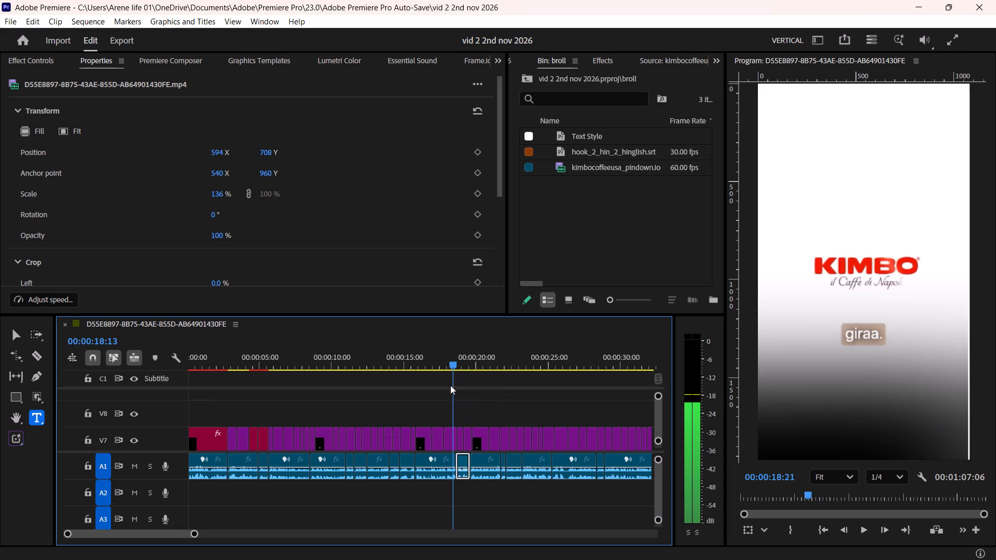
pyautogui.moveTo(450, 385); pyautogui.dragTo(437, 391)
pyautogui.press('space')
pyautogui.keyDown('alt'); pyautogui.scroll(4, 465, 414); pyautogui.keyUp('alt')
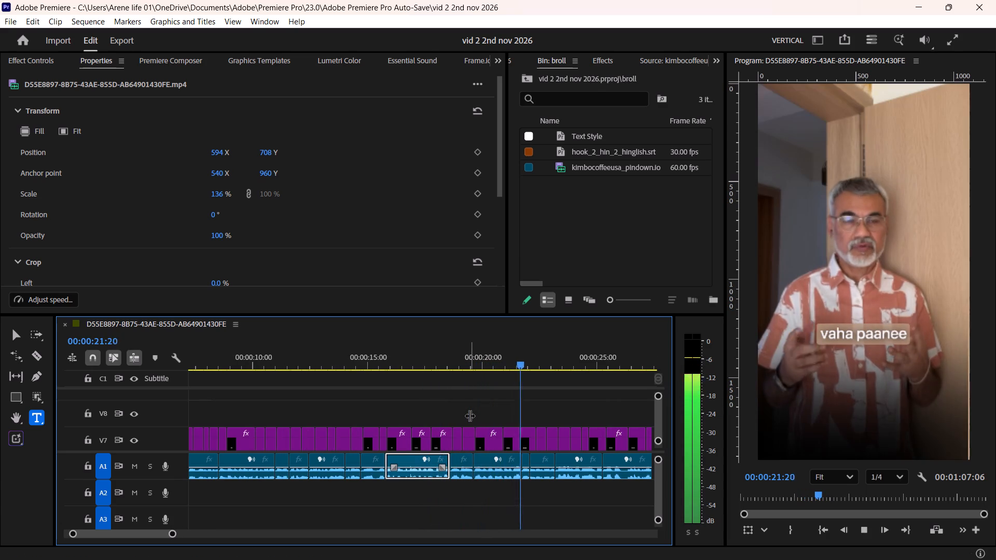
pyautogui.press('space')
pyautogui.press('space')
pyautogui.press('space')
pyautogui.keyDown('alt'); pyautogui.scroll(-4, 469, 415); pyautogui.keyUp('alt')
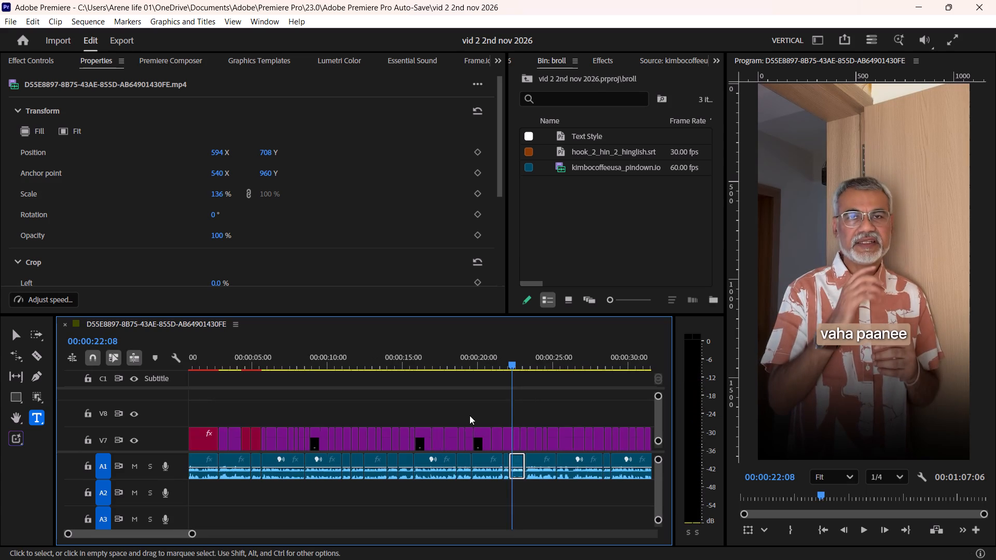
pyautogui.scroll(5, 469, 415)
pyautogui.keyDown('alt'); pyautogui.scroll(20, 411, 408); pyautogui.keyUp('alt')
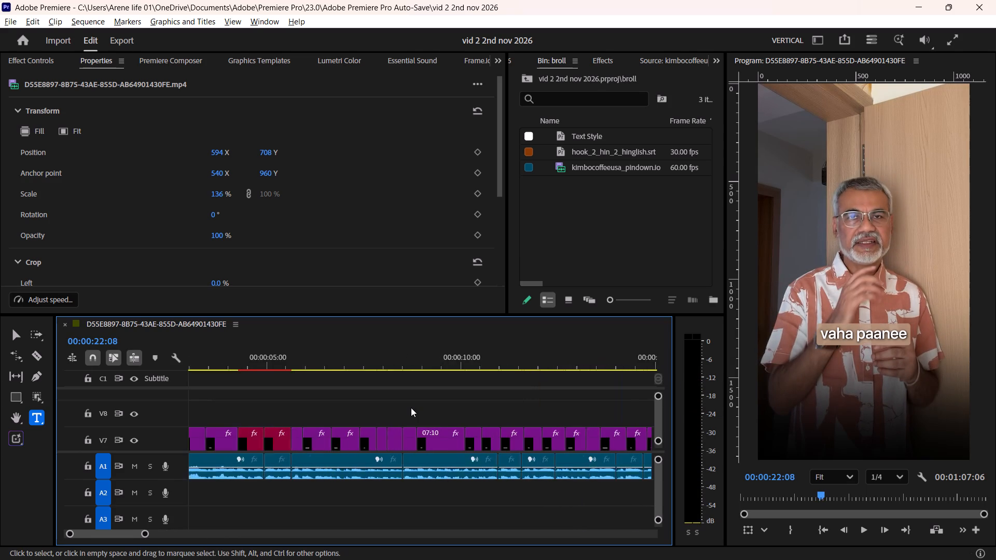
pyautogui.keyDown('alt'); pyautogui.scroll(6, 411, 408); pyautogui.keyUp('alt')
pyautogui.click(354, 362)
pyautogui.click(391, 403)
pyautogui.hotkey('ctrl', 's')
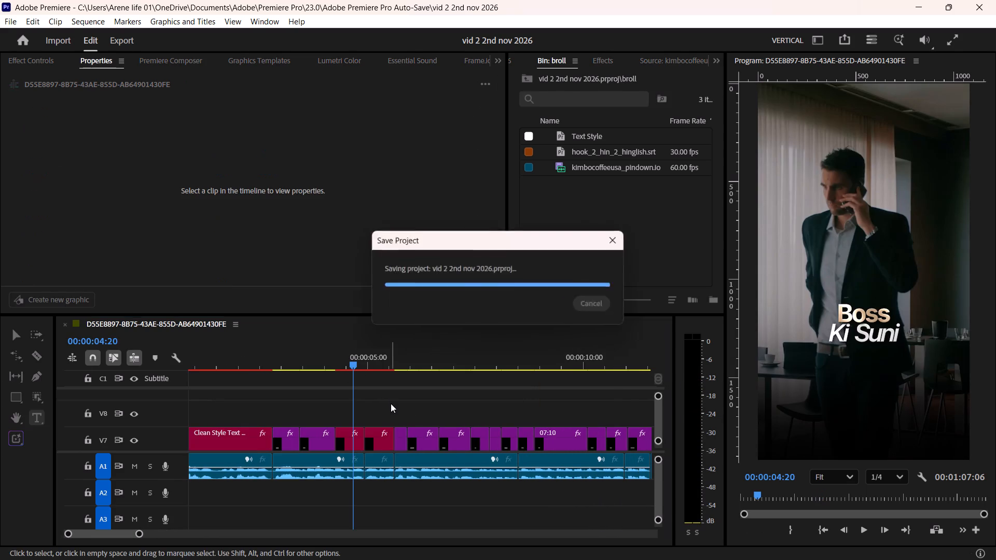
pyautogui.press('space')
pyautogui.keyDown('alt'); pyautogui.scroll(5, 392, 403); pyautogui.keyUp('alt')
pyautogui.keyDown('alt'); pyautogui.scroll(-4, 392, 403); pyautogui.keyUp('alt')
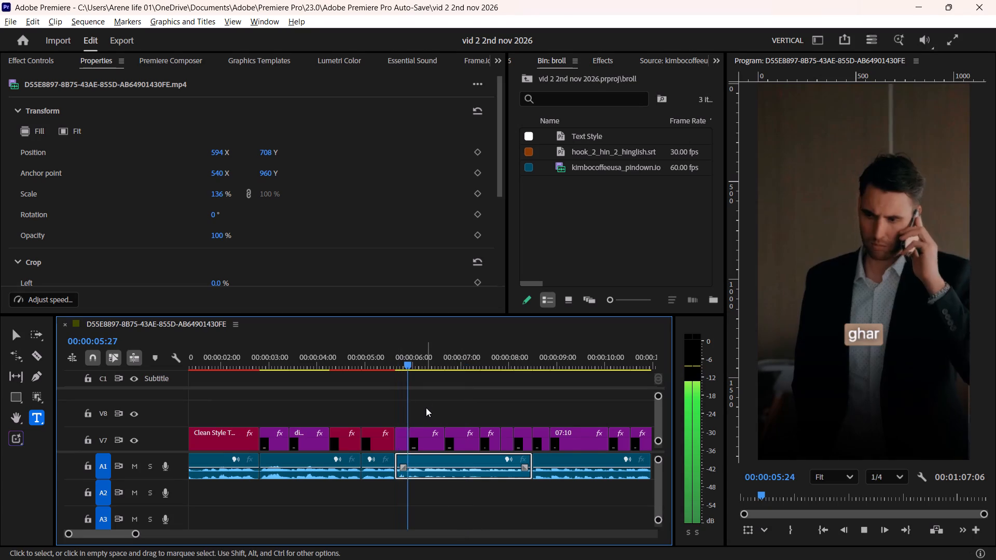
pyautogui.keyDown('alt'); pyautogui.scroll(4, 426, 408); pyautogui.keyUp('alt')
pyautogui.scroll(-4, 426, 408)
pyautogui.keyDown('alt'); pyautogui.scroll(-4, 424, 409); pyautogui.keyUp('alt')
pyautogui.scroll(-2, 420, 408)
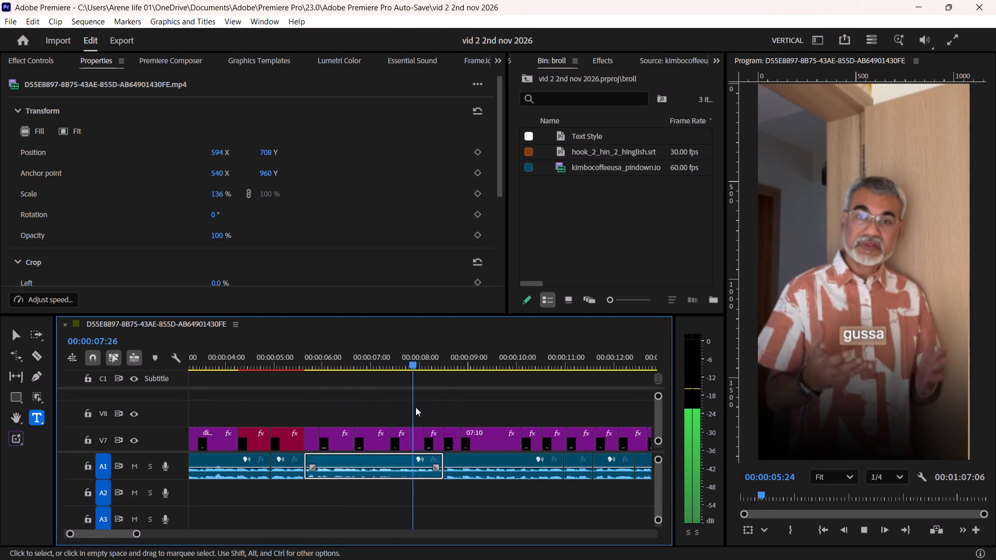
pyautogui.press('space')
pyautogui.scroll(-3, 424, 407)
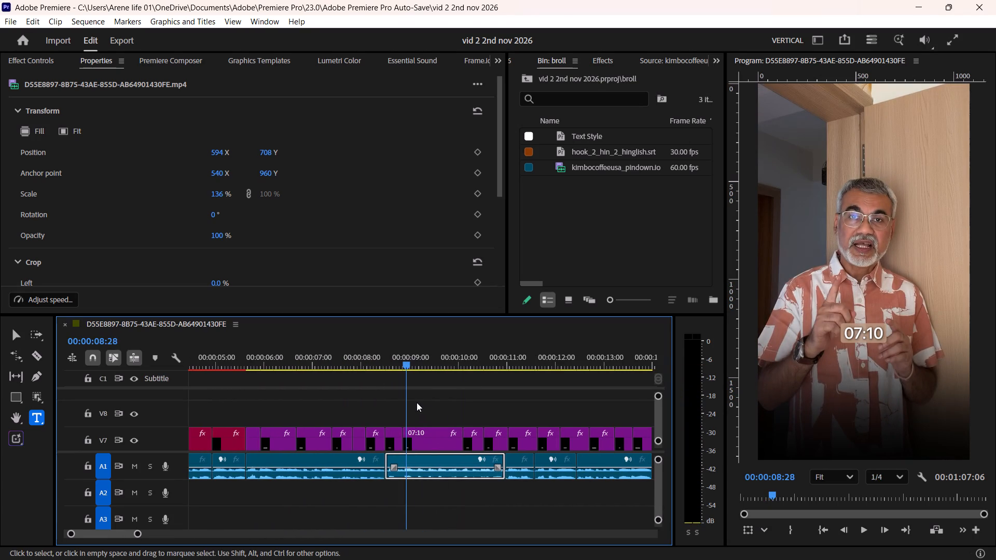
# Add a sequence marker at 00:00:08:15, where the "shaama" subtitle starts.
pyautogui.click(389, 359)
pyautogui.keyDown('shift'); pyautogui.click(384, 357); pyautogui.keyUp('shift')
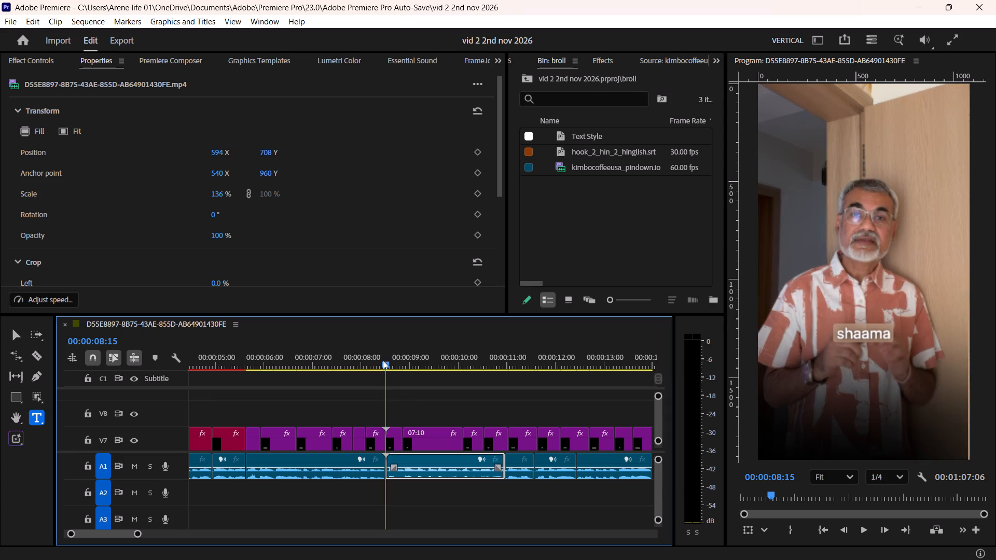
pyautogui.click(404, 402)
pyautogui.press('m')
# Play the video from the marker at 00:00:08:15 to 00:00:25:15 to review the subtitles and b-roll.
pyautogui.press('space')
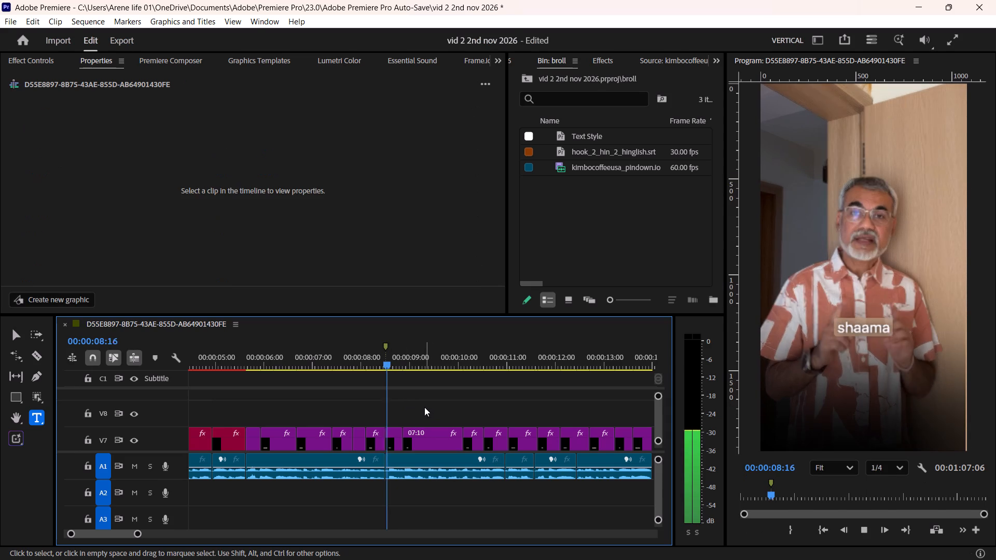
pyautogui.keyDown('alt'); pyautogui.scroll(-4, 423, 407); pyautogui.keyUp('alt')
pyautogui.scroll(-2, 422, 407)
pyautogui.keyDown('alt'); pyautogui.scroll(-4, 422, 407); pyautogui.keyUp('alt')
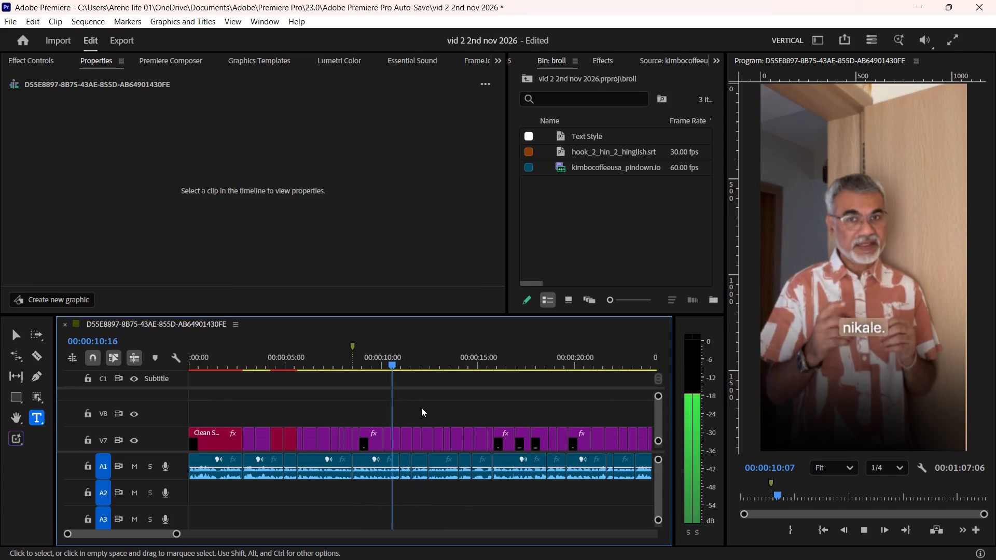
pyautogui.scroll(-3, 419, 411)
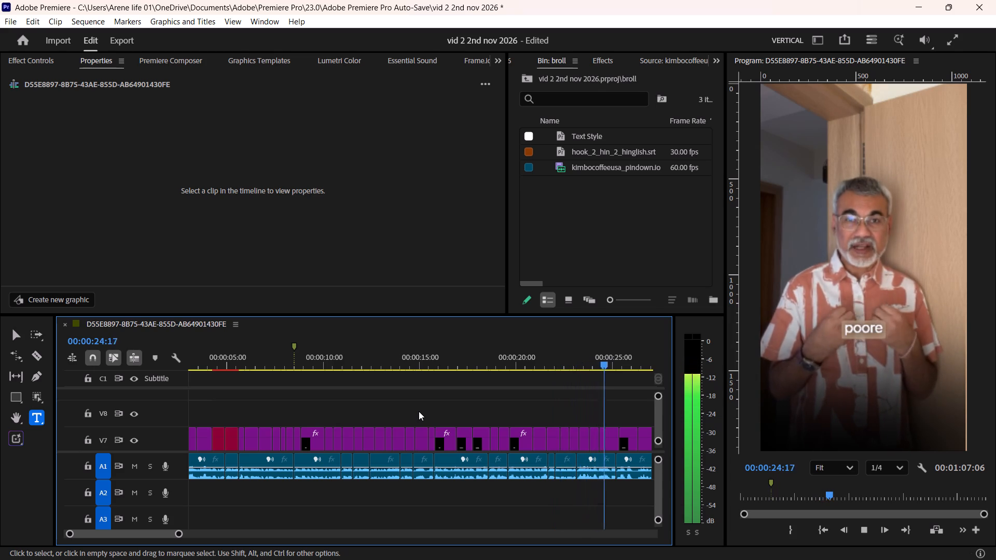
pyautogui.press('space')
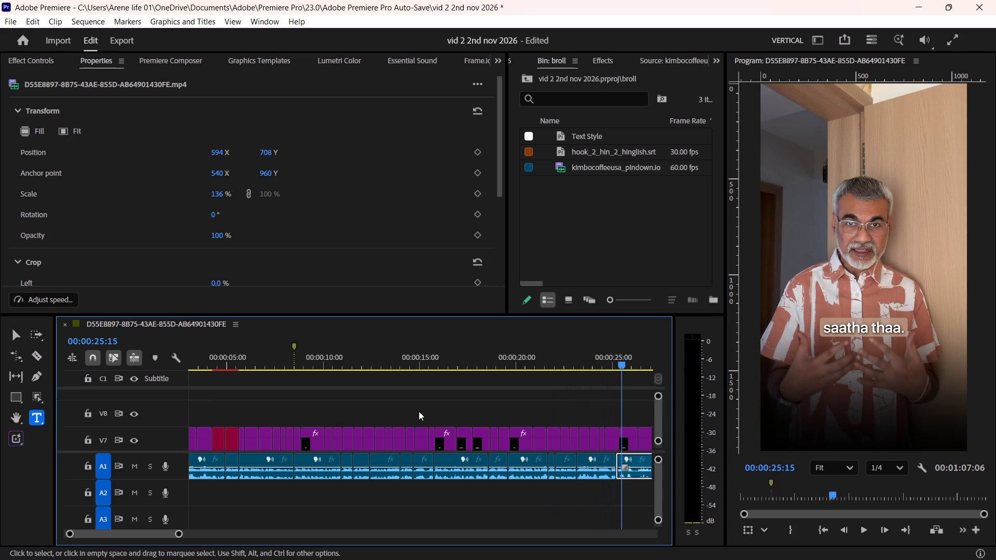
# Trim the end of the "nahin huaa." subtitle on V7, just past 00:00:23:00, back to the end of the audio clip beneath it.
pyautogui.scroll(-3, 424, 401)
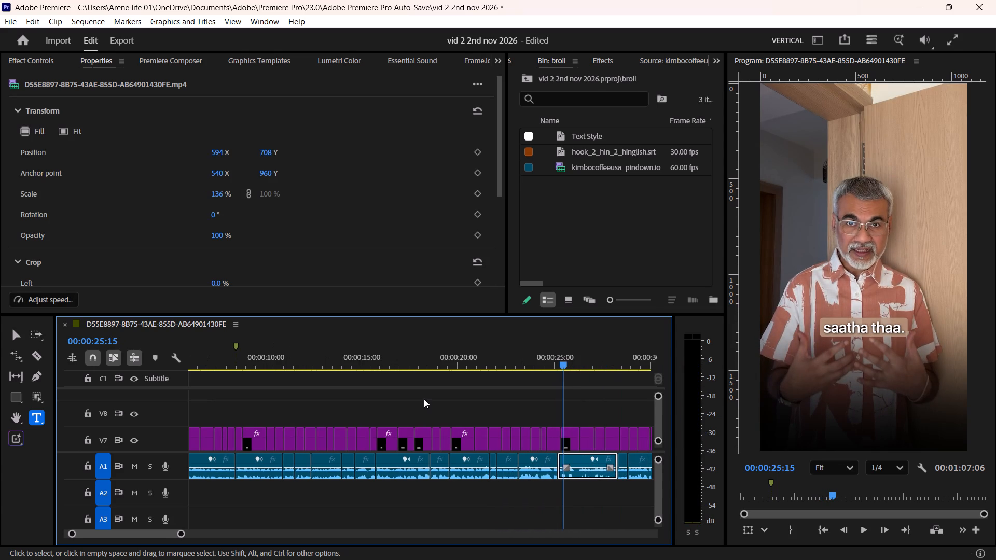
pyautogui.keyDown('alt'); pyautogui.scroll(4, 482, 403); pyautogui.keyUp('alt')
pyautogui.click(544, 359)
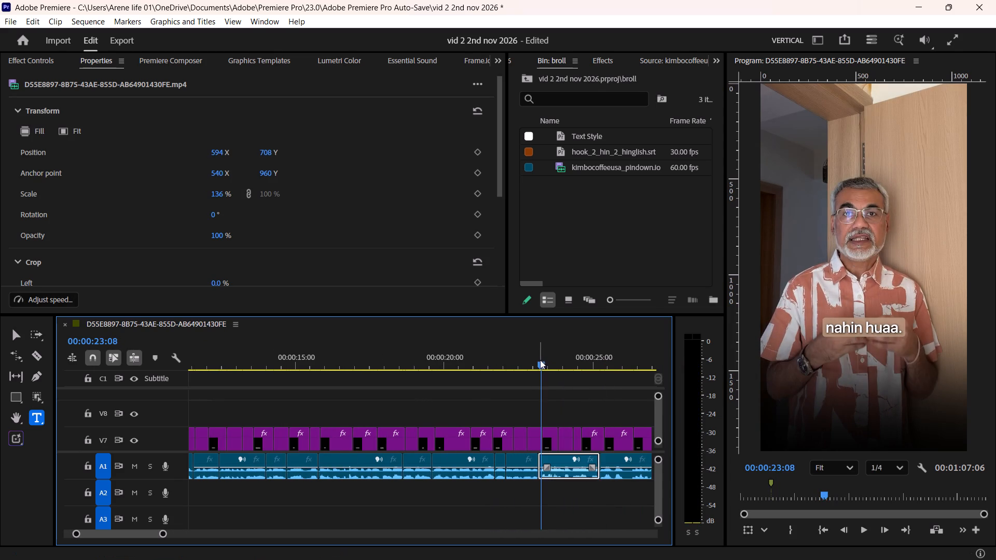
pyautogui.moveTo(539, 360); pyautogui.dragTo(535, 362)
pyautogui.keyDown('alt'); pyautogui.scroll(5, 520, 405); pyautogui.keyUp('alt')
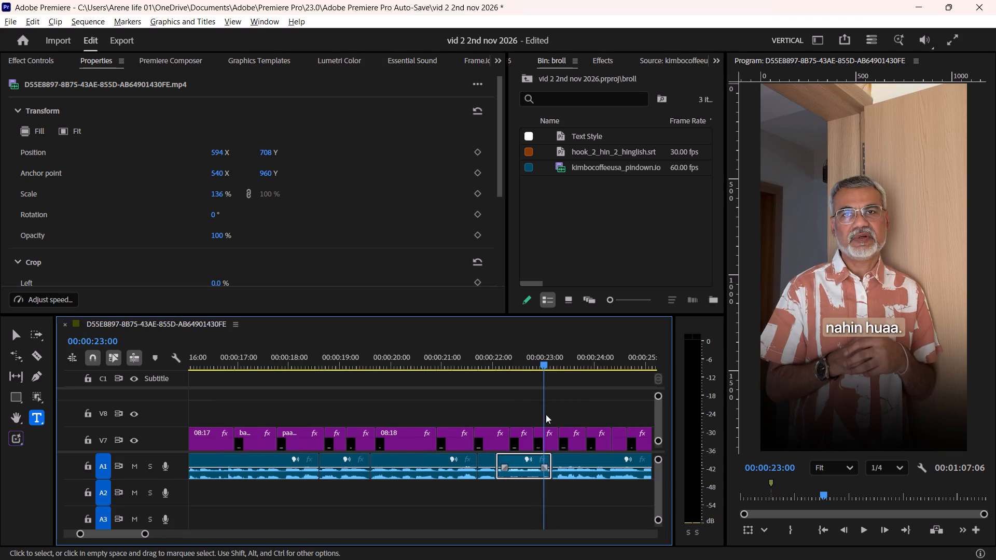
pyautogui.moveTo(556, 432); pyautogui.dragTo(549, 438)
# Ripple delete all subtitles and talking-head video and audio clips from the 00:00:08:15 marker through the "nahin huaa." subtitle.
pyautogui.keyDown('alt'); pyautogui.scroll(-5, 547, 439); pyautogui.keyUp('alt')
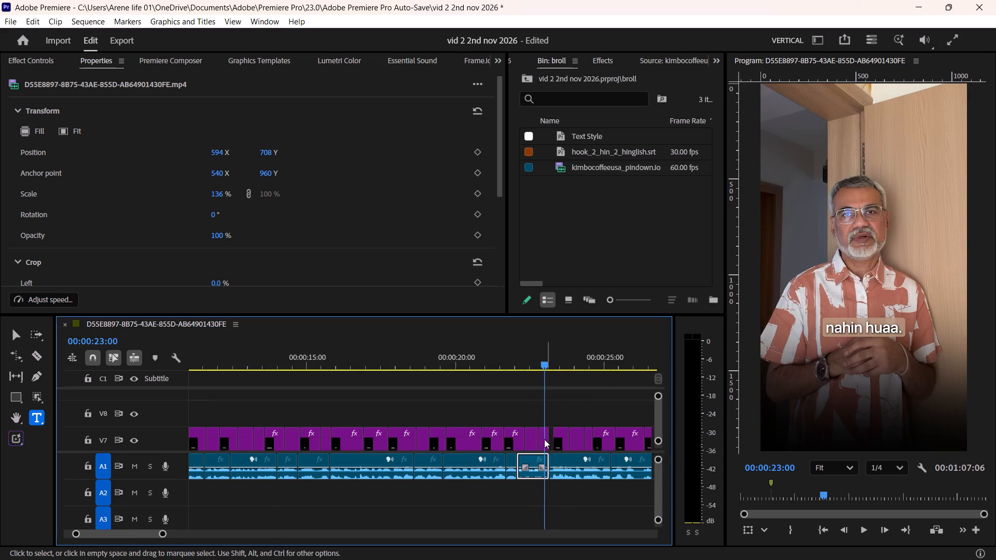
pyautogui.scroll(4, 544, 439)
pyautogui.keyDown('alt'); pyautogui.scroll(-4, 546, 440); pyautogui.keyUp('alt')
pyautogui.keyDown('alt'); pyautogui.scroll(4, 542, 440); pyautogui.keyUp('alt')
pyautogui.scroll(1, 539, 440)
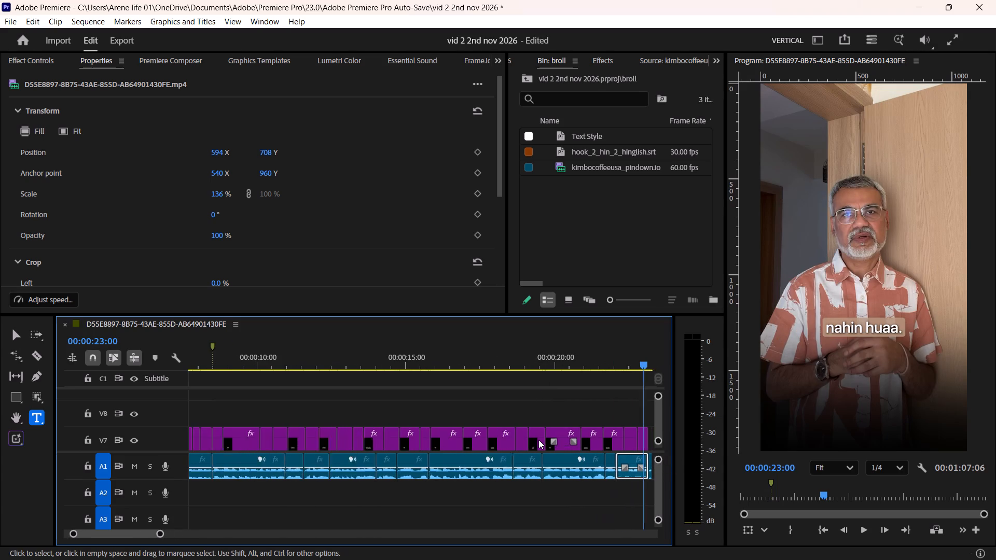
pyautogui.scroll(1, 538, 440)
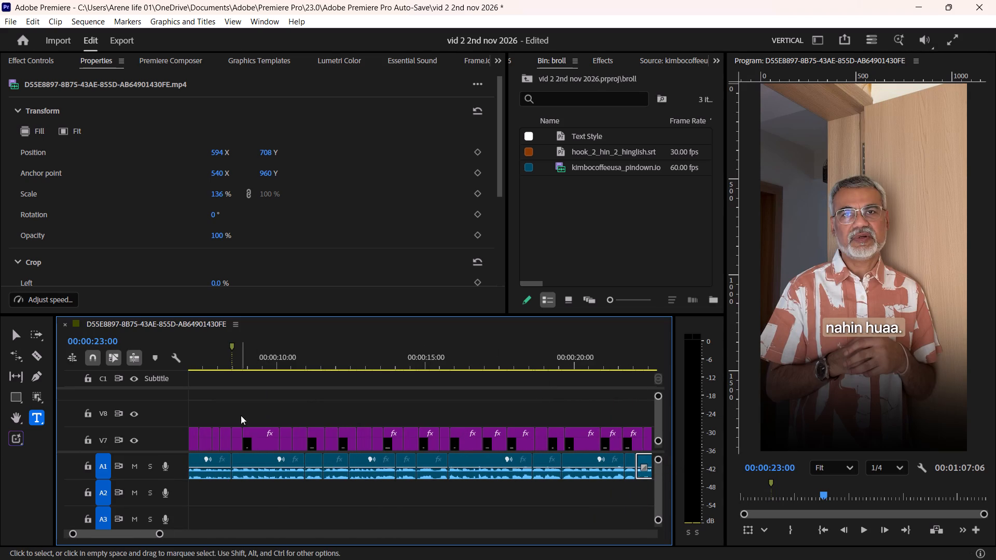
pyautogui.moveTo(239, 417); pyautogui.dragTo(623, 446)
pyautogui.scroll(-5, 622, 446)
pyautogui.keyDown('shift'); pyautogui.moveTo(548, 414); pyautogui.dragTo(559, 430); pyautogui.keyUp('shift')
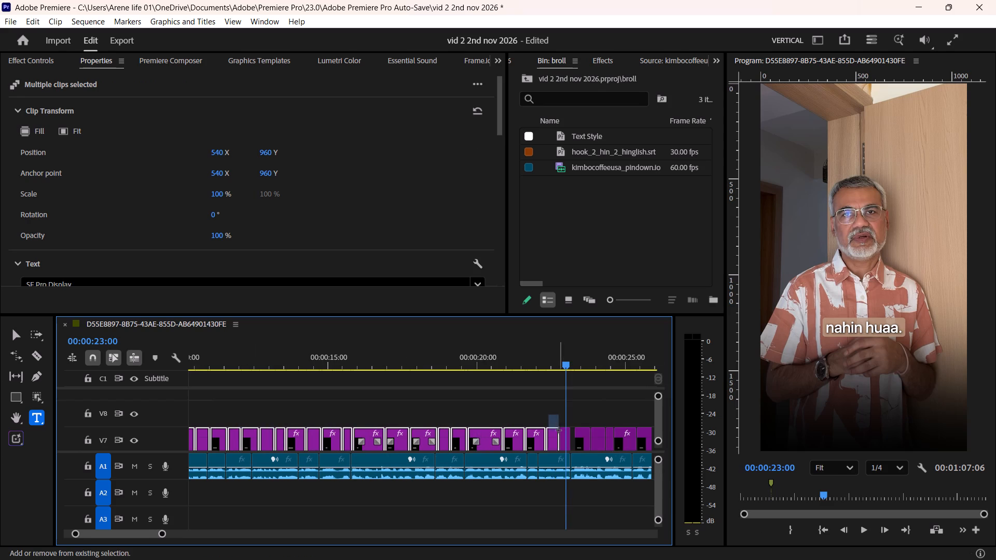
pyautogui.keyDown('shift'); pyautogui.moveTo(559, 430); pyautogui.dragTo(561, 433); pyautogui.keyUp('shift')
pyautogui.keyDown('shift'); pyautogui.moveTo(547, 489); pyautogui.dragTo(459, 467); pyautogui.keyUp('shift')
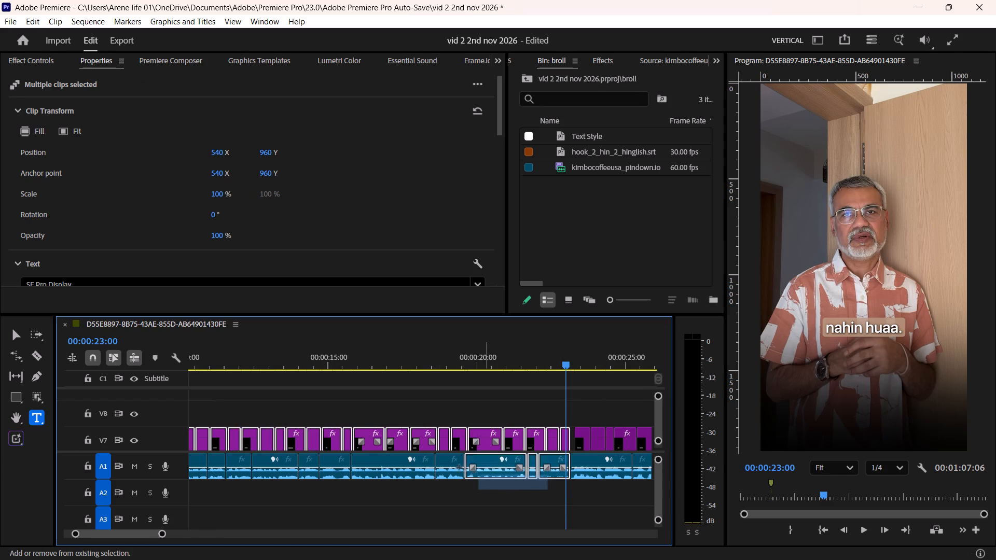
pyautogui.keyDown('shift'); pyautogui.moveTo(459, 467); pyautogui.dragTo(239, 469); pyautogui.keyUp('shift')
pyautogui.keyDown('shift'); pyautogui.scroll(6, 239, 469); pyautogui.keyUp('shift')
pyautogui.keyDown('shift'); pyautogui.moveTo(290, 496); pyautogui.dragTo(319, 475); pyautogui.keyUp('shift')
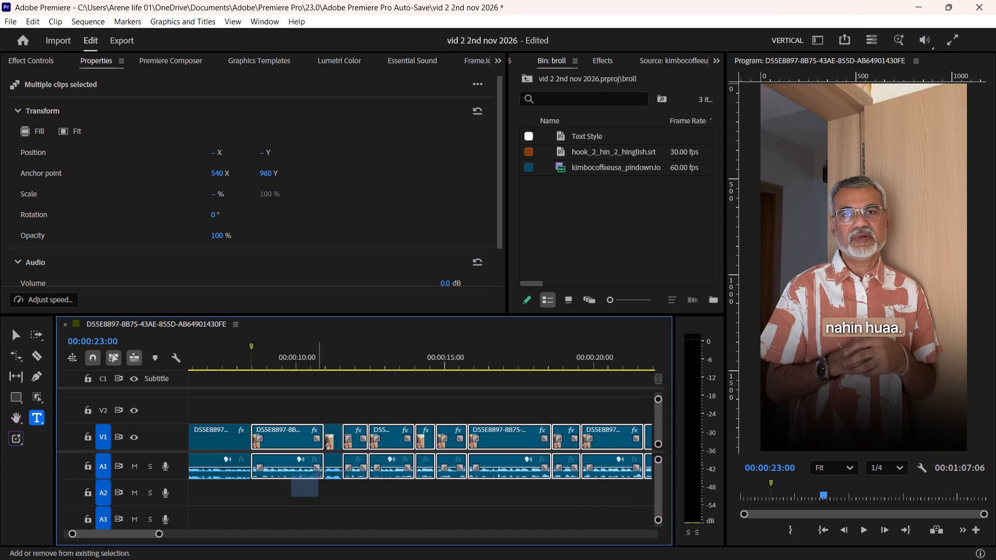
pyautogui.keyDown('shift'); pyautogui.moveTo(319, 475); pyautogui.dragTo(331, 472); pyautogui.keyUp('shift')
pyautogui.keyDown('alt'); pyautogui.scroll(-5, 418, 433); pyautogui.keyUp('alt')
pyautogui.scroll(-2, 418, 433)
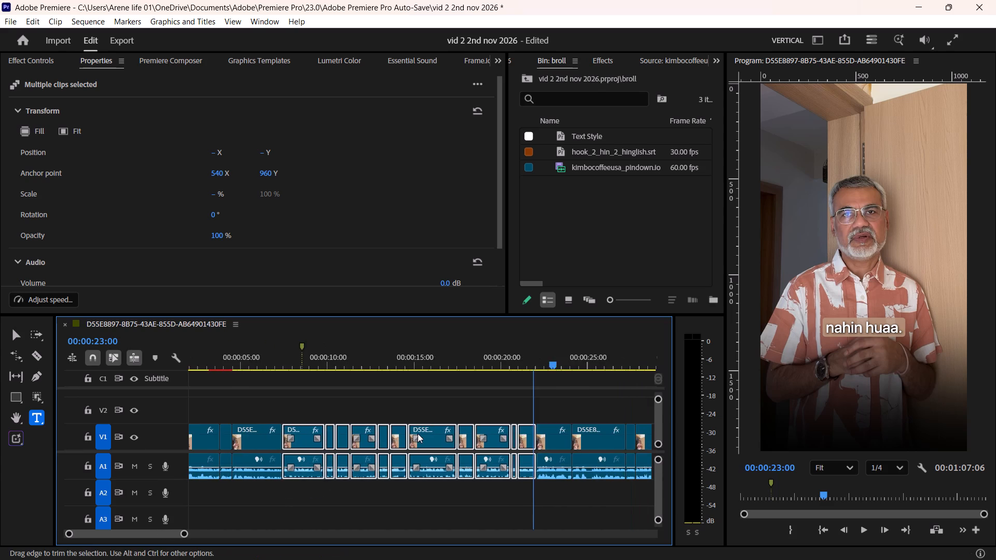
pyautogui.keyDown('ctrl'); pyautogui.scroll(13, 416, 434); pyautogui.keyUp('ctrl')
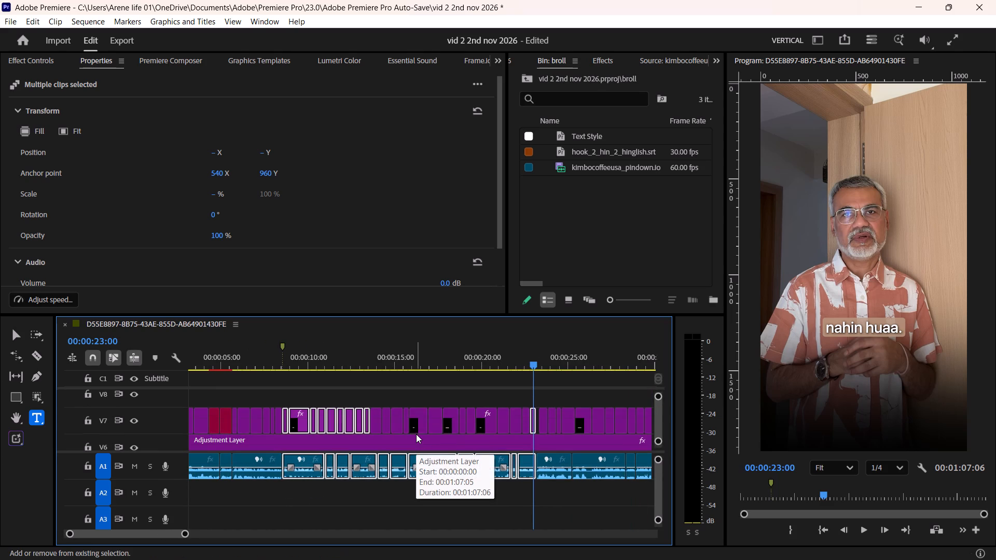
pyautogui.keyDown('alt'); pyautogui.scroll(5, 485, 423); pyautogui.keyUp('alt')
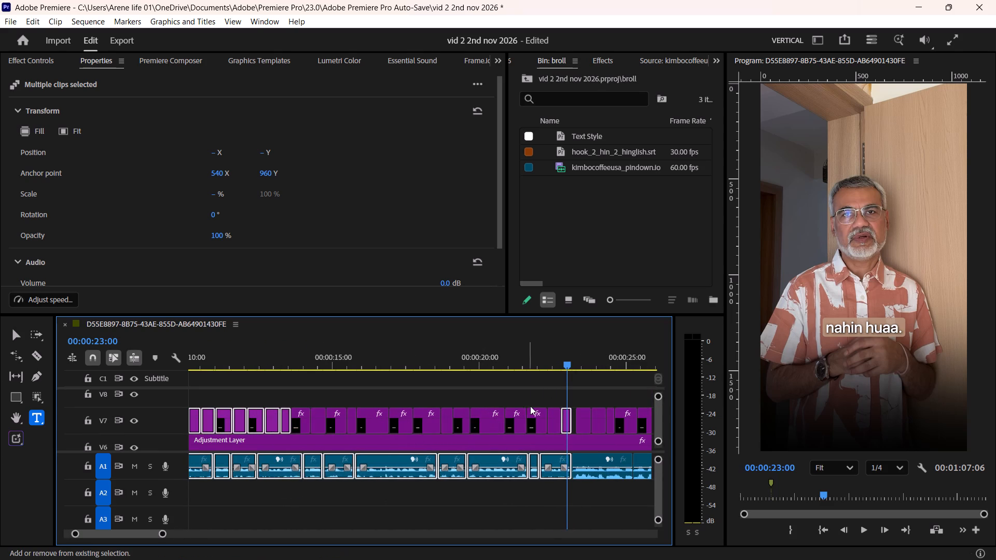
pyautogui.keyDown('shift'); pyautogui.moveTo(555, 400); pyautogui.dragTo(301, 425); pyautogui.keyUp('shift')
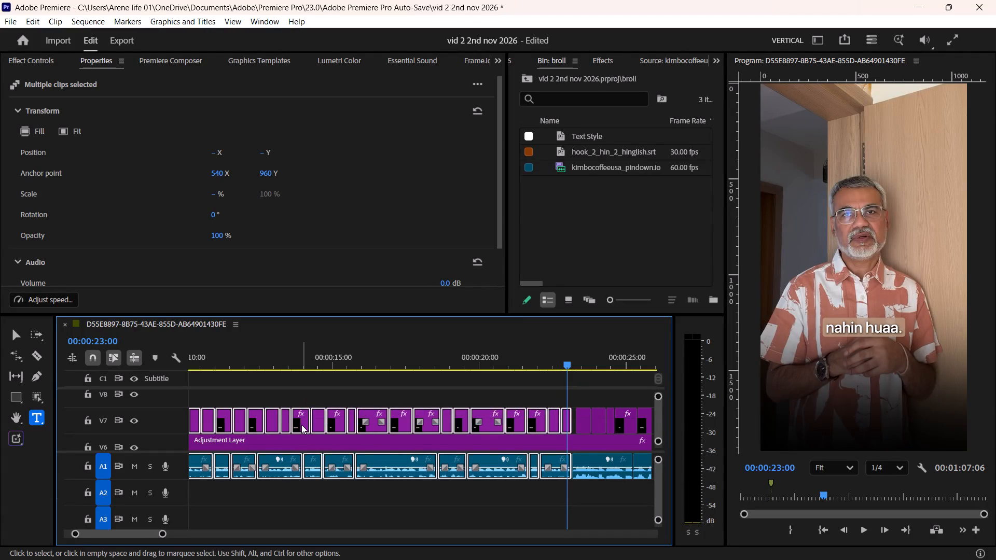
pyautogui.press('F2')
# Play from 00:00:07:00 to 00:00:08:29 to review the new join at the marker.
pyautogui.scroll(5, 298, 425)
pyautogui.click(396, 364)
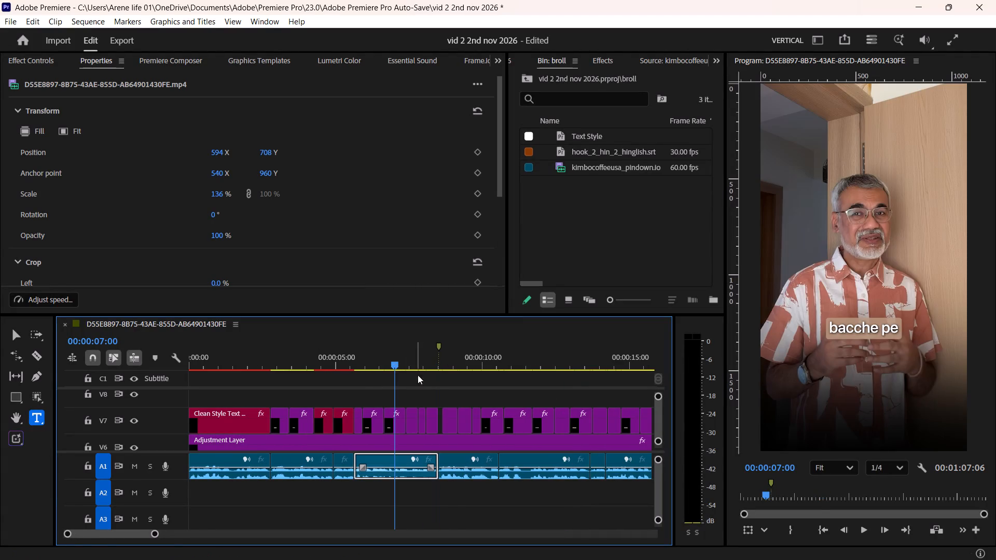
pyautogui.press('space')
pyautogui.keyDown('alt'); pyautogui.scroll(4, 439, 432); pyautogui.keyUp('alt')
pyautogui.scroll(-2, 438, 432)
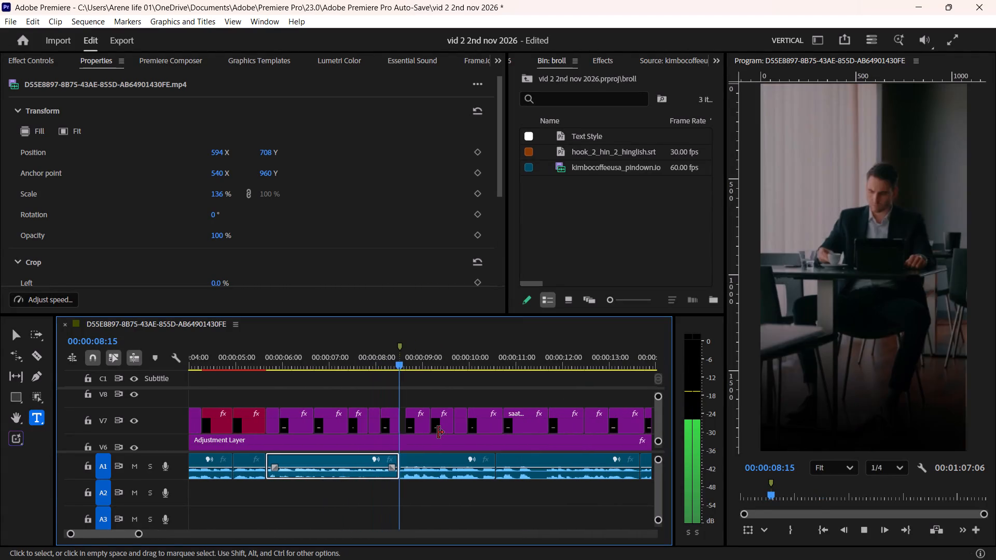
pyautogui.press('space')
# Cut the adjustment layer on V6 at 00:00:52:16, where the footage ends, delete the excess, and save the project.
pyautogui.scroll(-20, 432, 431)
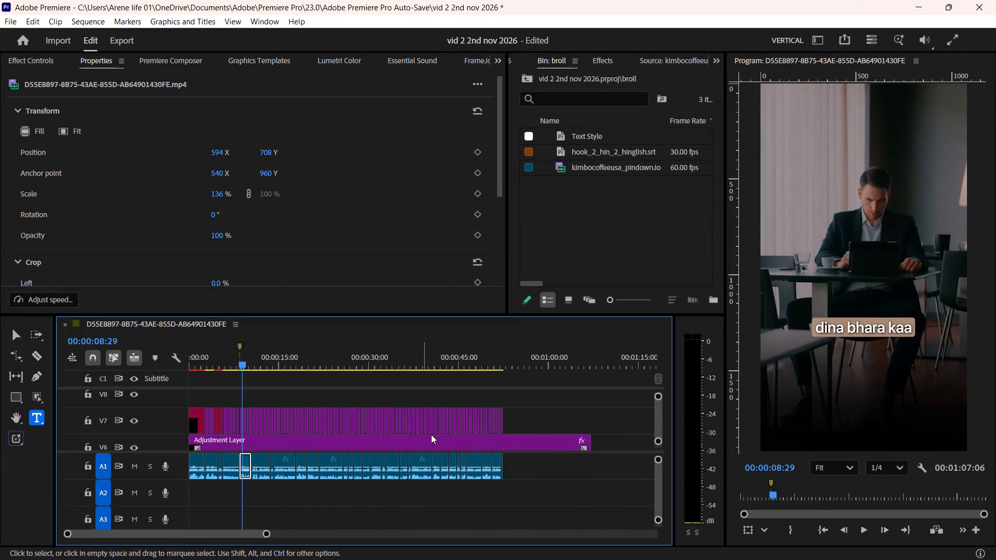
pyautogui.keyDown('shift'); pyautogui.moveTo(515, 363); pyautogui.dragTo(504, 371); pyautogui.keyUp('shift')
pyautogui.keyDown('alt'); pyautogui.scroll(6, 524, 436); pyautogui.keyUp('alt')
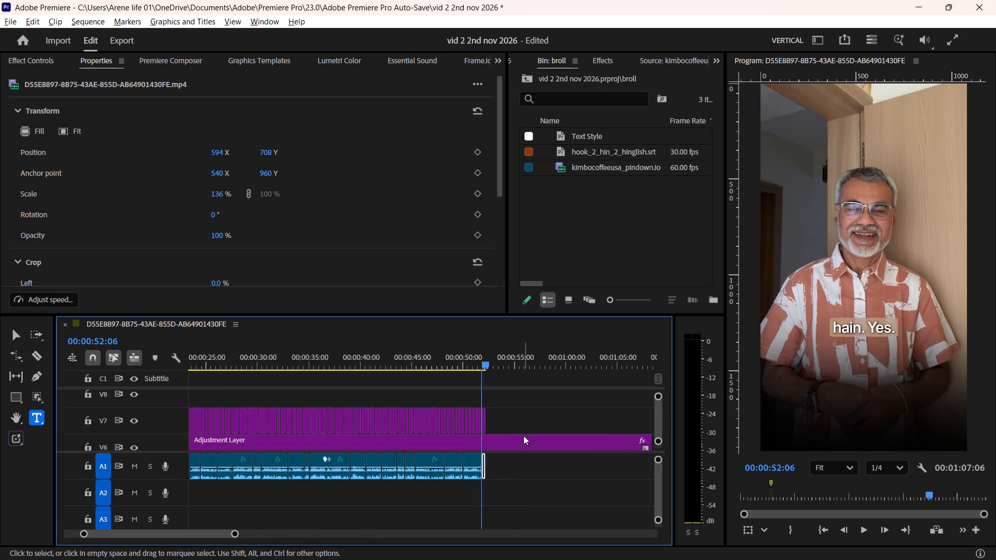
pyautogui.keyDown('alt'); pyautogui.scroll(8, 523, 436); pyautogui.keyUp('alt')
pyautogui.keyDown('shift'); pyautogui.moveTo(425, 357); pyautogui.dragTo(437, 359); pyautogui.keyUp('shift')
pyautogui.keyDown('ctrl'); pyautogui.scroll(-5, 466, 411); pyautogui.keyUp('ctrl')
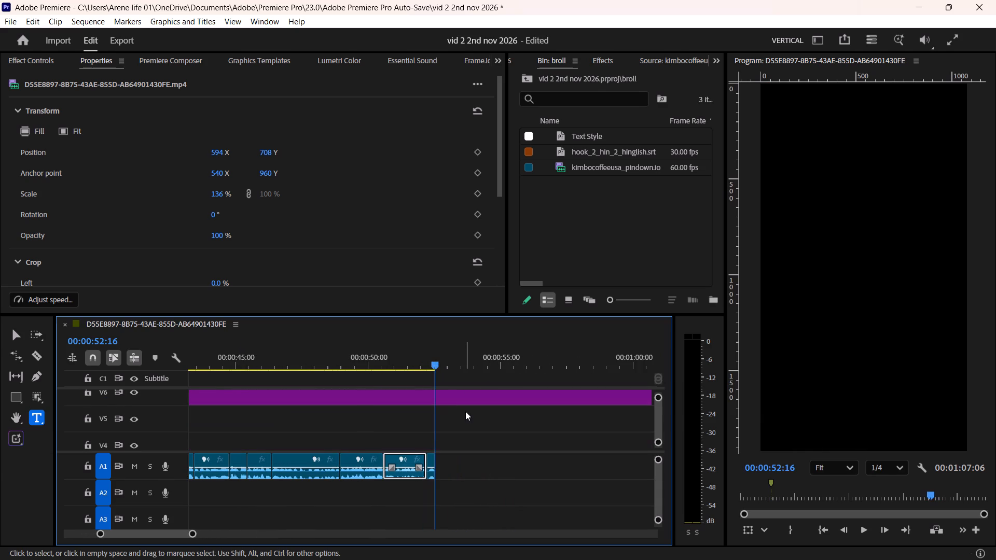
pyautogui.click(472, 414)
pyautogui.keyDown('ctrl'); pyautogui.scroll(2, 474, 414); pyautogui.keyUp('ctrl')
pyautogui.click(483, 414)
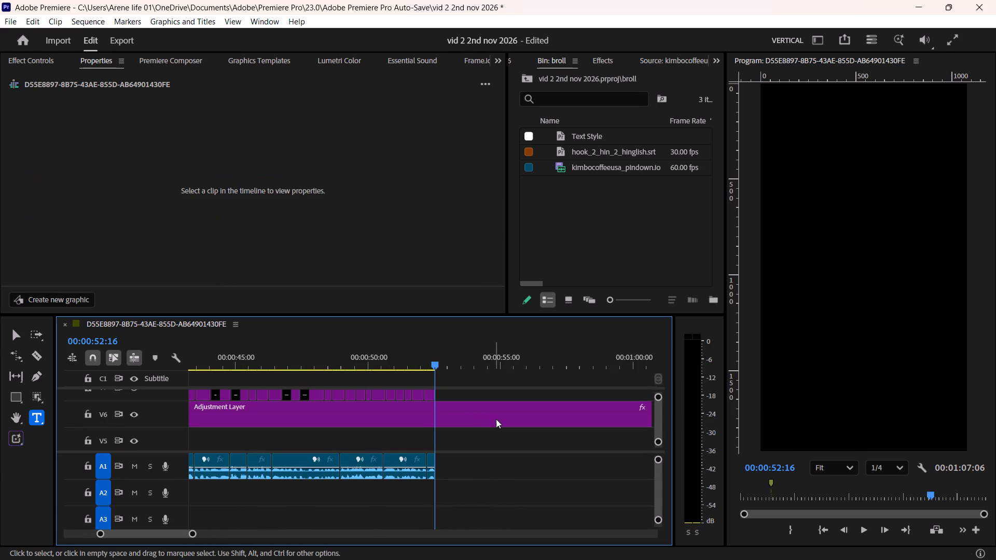
pyautogui.click(507, 424)
pyautogui.press('F1')
pyautogui.click(526, 418)
pyautogui.press('Delete')
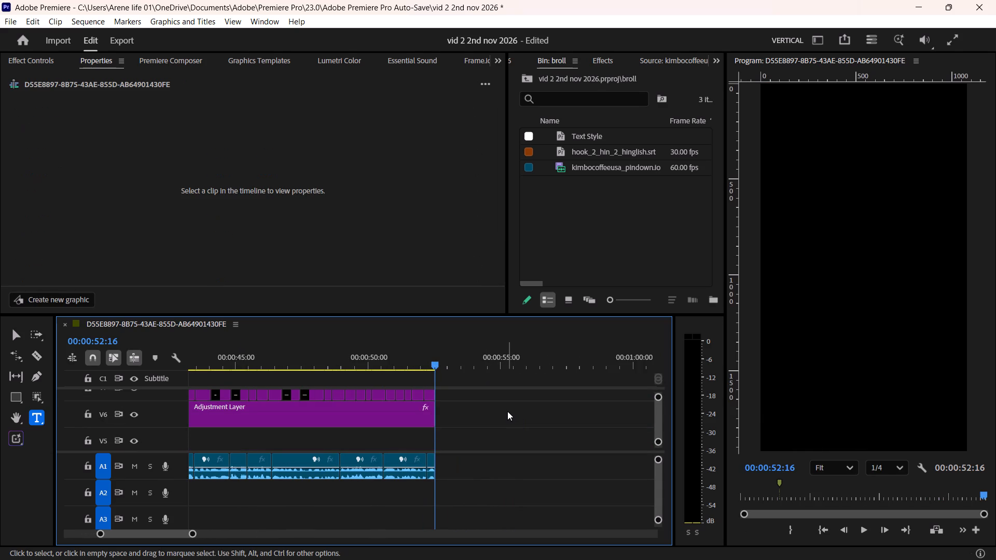
pyautogui.hotkey('ctrl', 's')
pyautogui.hotkey('ctrl', 'd')
pyautogui.hotkey('ctrl', 's')
pyautogui.hotkey('ctrl', 's')
pyautogui.click(779, 492)
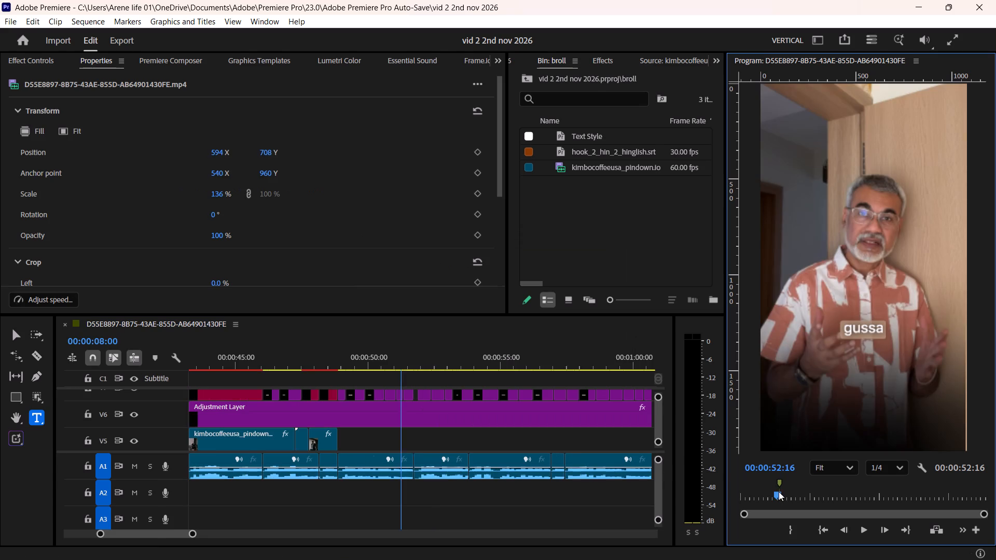
pyautogui.press('space')
pyautogui.keyDown('alt'); pyautogui.scroll(5, 400, 415); pyautogui.keyUp('alt')
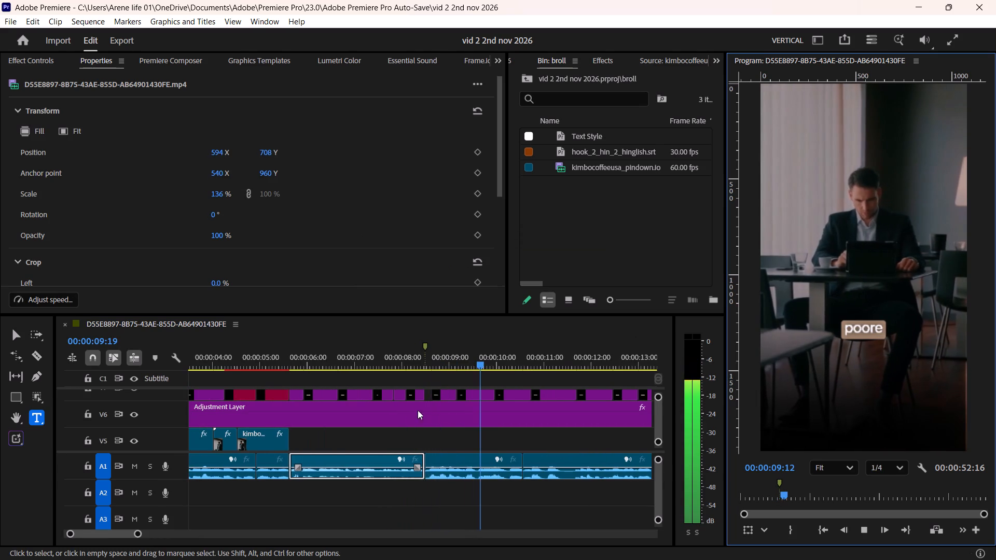
pyautogui.press('space')
pyautogui.moveTo(437, 364); pyautogui.dragTo(425, 382)
pyautogui.keyDown('alt'); pyautogui.scroll(5, 433, 421); pyautogui.keyUp('alt')
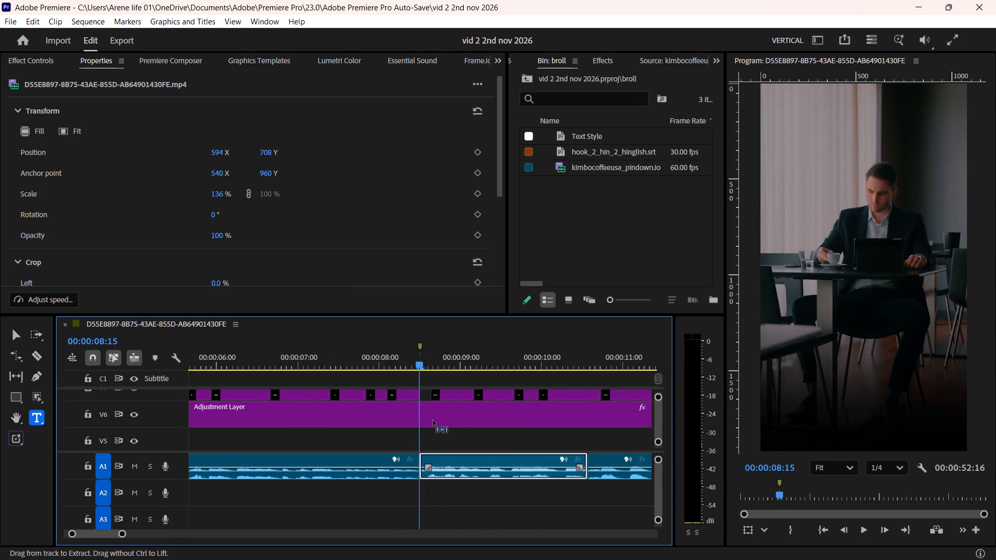
pyautogui.keyDown('ctrl'); pyautogui.scroll(-8, 433, 421); pyautogui.keyUp('ctrl')
pyautogui.keyDown('ctrl'); pyautogui.scroll(3, 433, 421); pyautogui.keyUp('ctrl')
pyautogui.keyDown('alt'); pyautogui.scroll(-9, 432, 422); pyautogui.keyUp('alt')
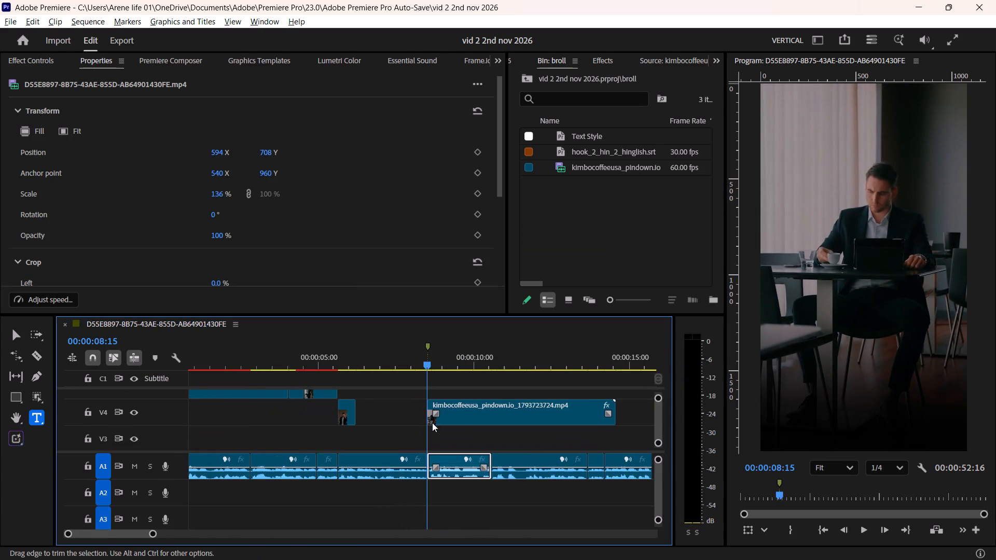
pyautogui.click(498, 412)
pyautogui.press('Delete')
pyautogui.moveTo(406, 358); pyautogui.dragTo(384, 370)
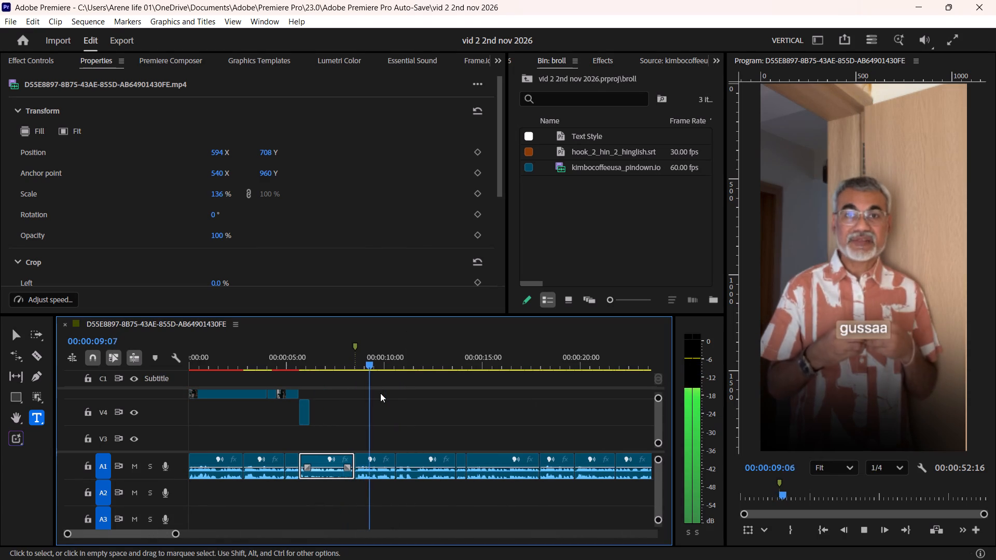
pyautogui.press('space')
pyautogui.keyDown('alt'); pyautogui.scroll(6, 380, 393); pyautogui.keyUp('alt')
pyautogui.keyDown('shift'); pyautogui.moveTo(351, 363); pyautogui.dragTo(340, 374); pyautogui.keyUp('shift')
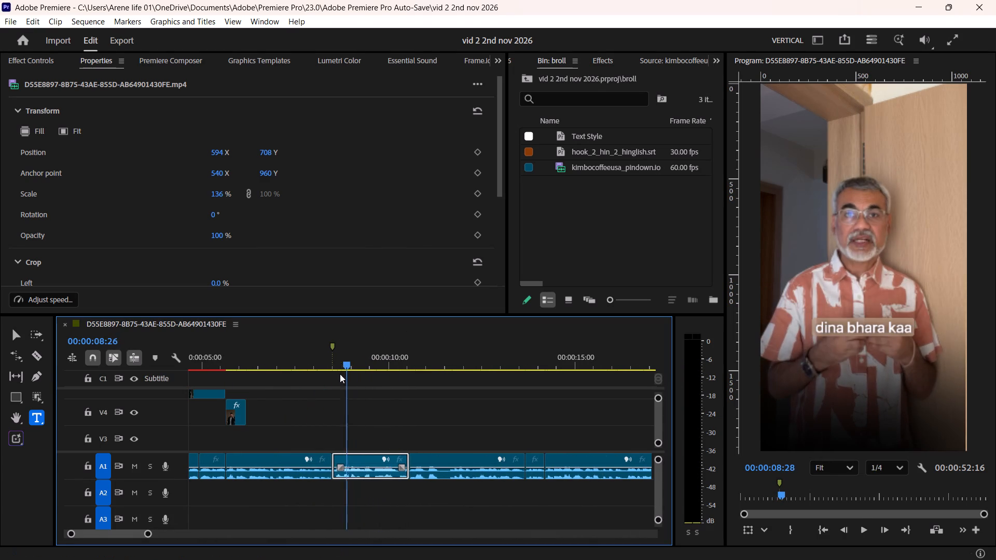
pyautogui.keyDown('shift'); pyautogui.moveTo(340, 374); pyautogui.dragTo(328, 390); pyautogui.keyUp('shift')
pyautogui.keyDown('shift'); pyautogui.moveTo(333, 356); pyautogui.dragTo(331, 361); pyautogui.keyUp('shift')
pyautogui.keyDown('alt'); pyautogui.scroll(-7, 350, 415); pyautogui.keyUp('alt')
pyautogui.keyDown('ctrl'); pyautogui.scroll(11, 348, 416); pyautogui.keyUp('ctrl')
pyautogui.keyDown('alt'); pyautogui.scroll(-3, 347, 416); pyautogui.keyUp('alt')
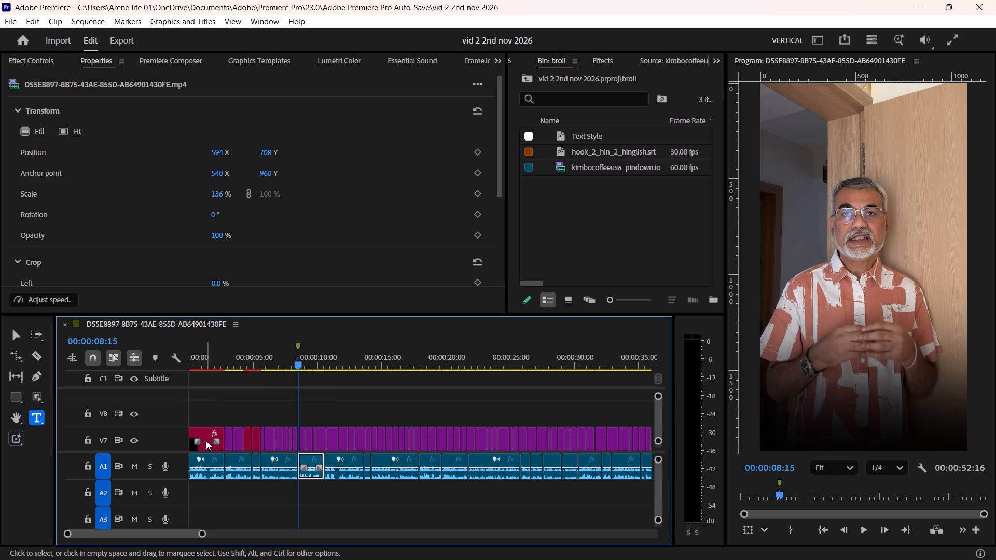
pyautogui.keyDown('alt'); pyautogui.moveTo(206, 442); pyautogui.dragTo(310, 408); pyautogui.keyUp('alt')
pyautogui.keyDown('alt'); pyautogui.scroll(13, 311, 408); pyautogui.keyUp('alt')
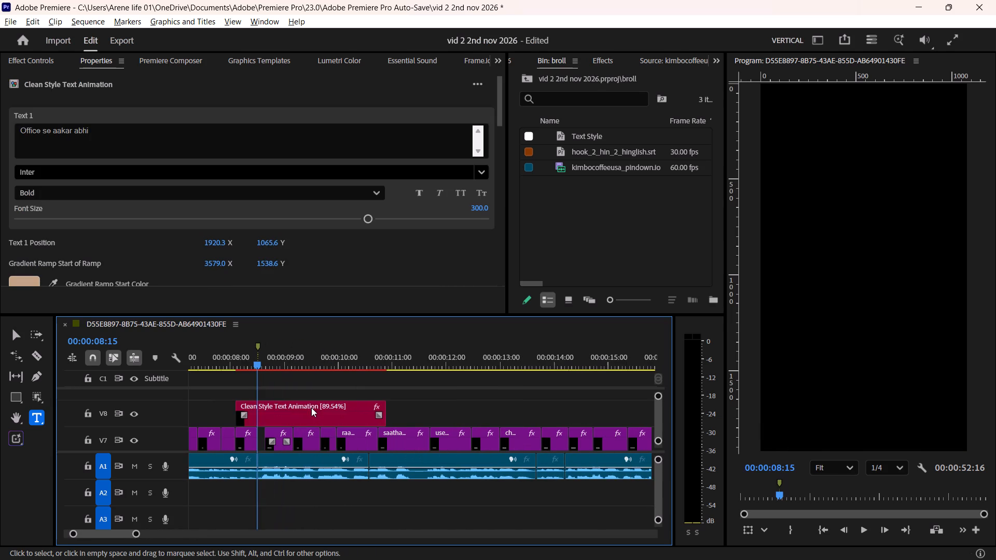
pyautogui.moveTo(290, 413); pyautogui.dragTo(317, 412)
pyautogui.moveTo(316, 410); pyautogui.dragTo(310, 412)
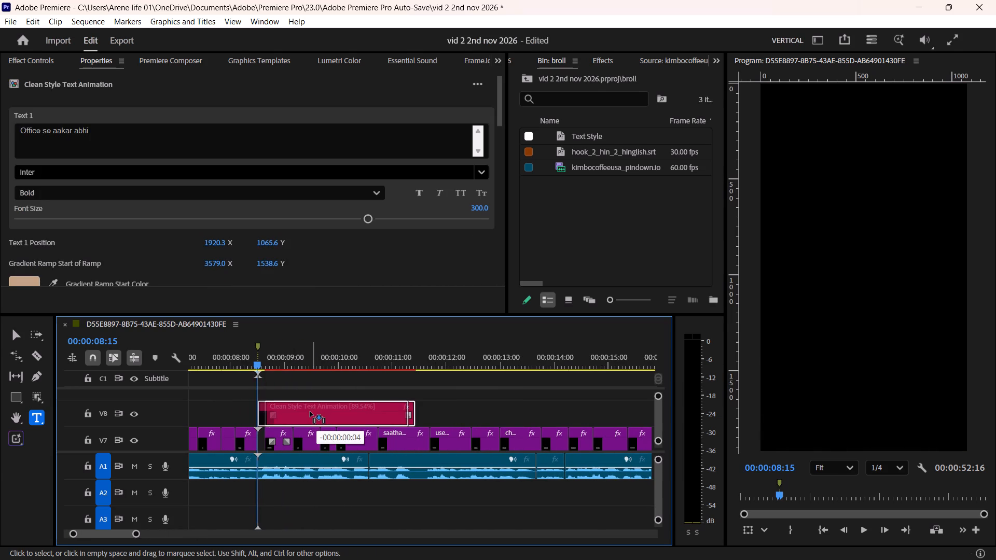
pyautogui.moveTo(310, 412); pyautogui.dragTo(310, 412)
# Set Text 1 of the V8 title to "Din bhar ka gussa" and its Inter font style to Black.
pyautogui.press('space')
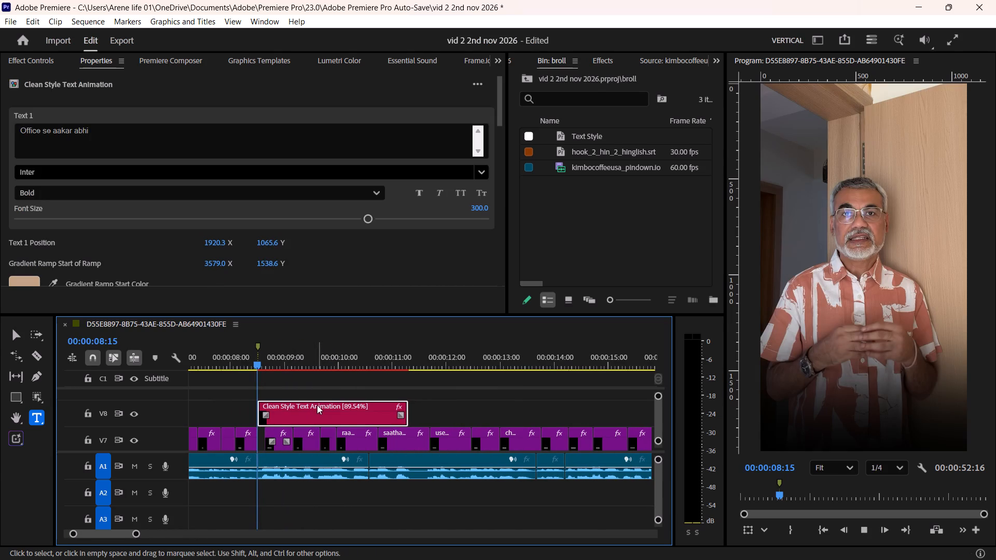
pyautogui.press('space')
pyautogui.click(322, 403)
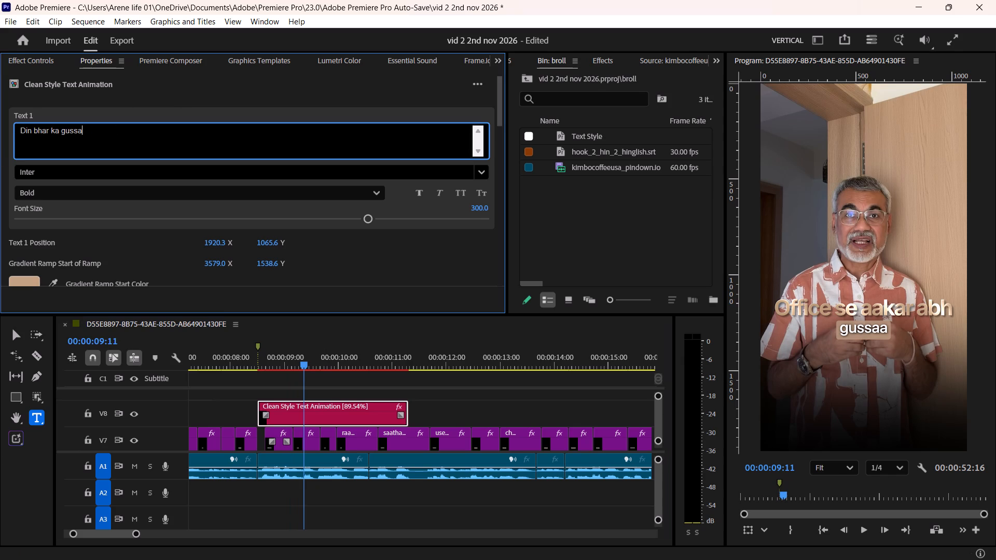
pyautogui.click(151, 108)
pyautogui.click(80, 192)
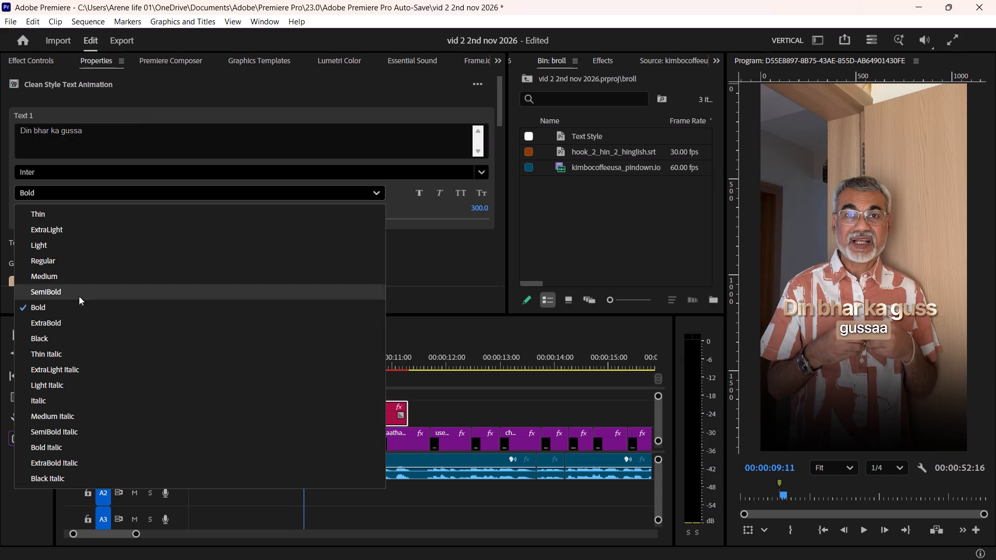
pyautogui.click(80, 341)
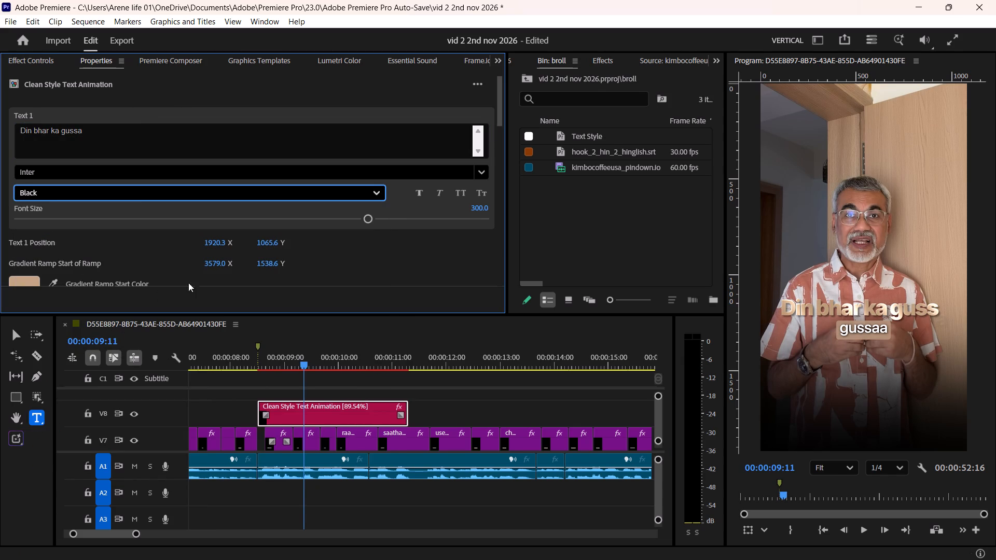
pyautogui.press('space')
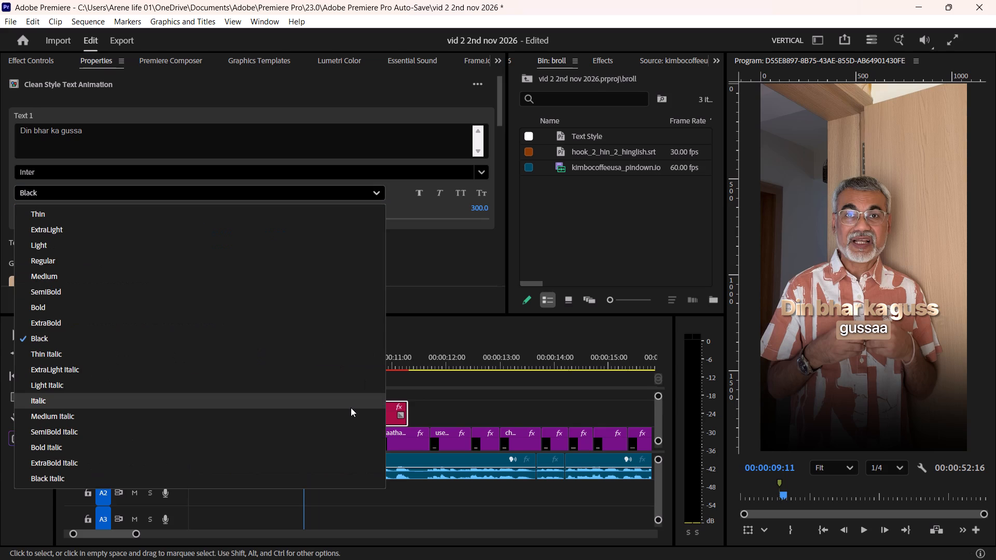
pyautogui.click(426, 398)
# Play on to 00:00:10:22 and change the V8 title's Text 2 to "poore raste".
pyautogui.press('space')
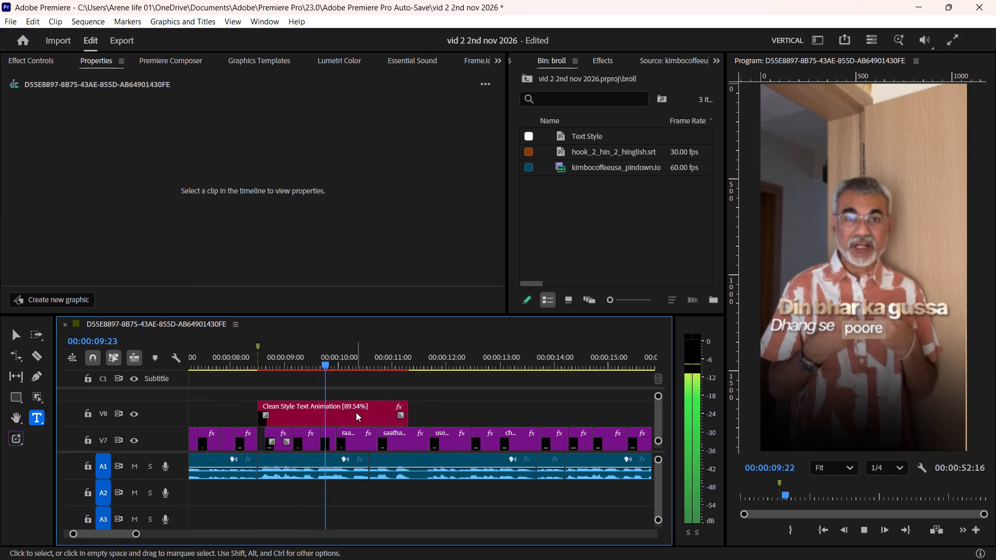
pyautogui.keyDown('alt'); pyautogui.scroll(4, 356, 412); pyautogui.keyUp('alt')
pyautogui.press('space')
pyautogui.click(366, 412)
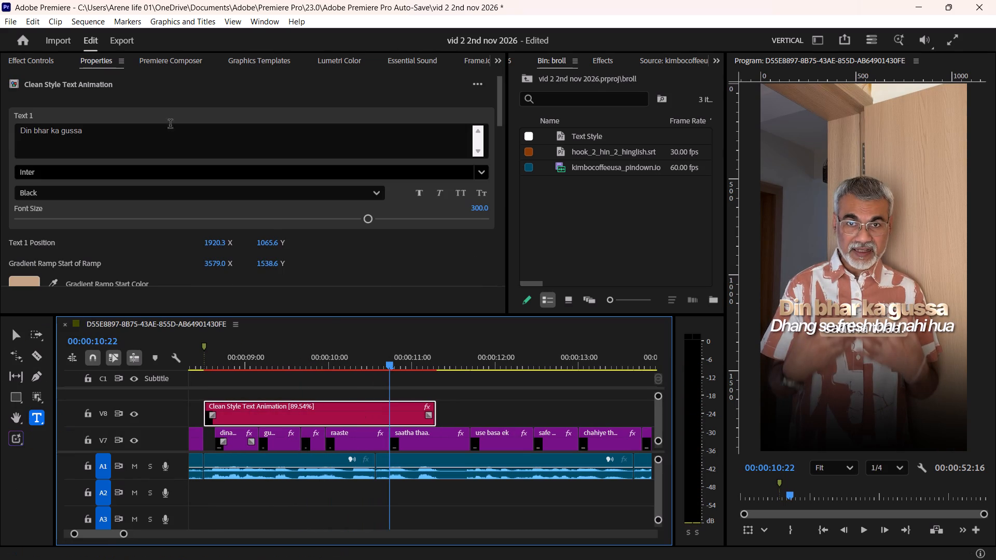
pyautogui.scroll(-12, 399, 237)
pyautogui.moveTo(219, 251); pyautogui.dragTo(0, 254)
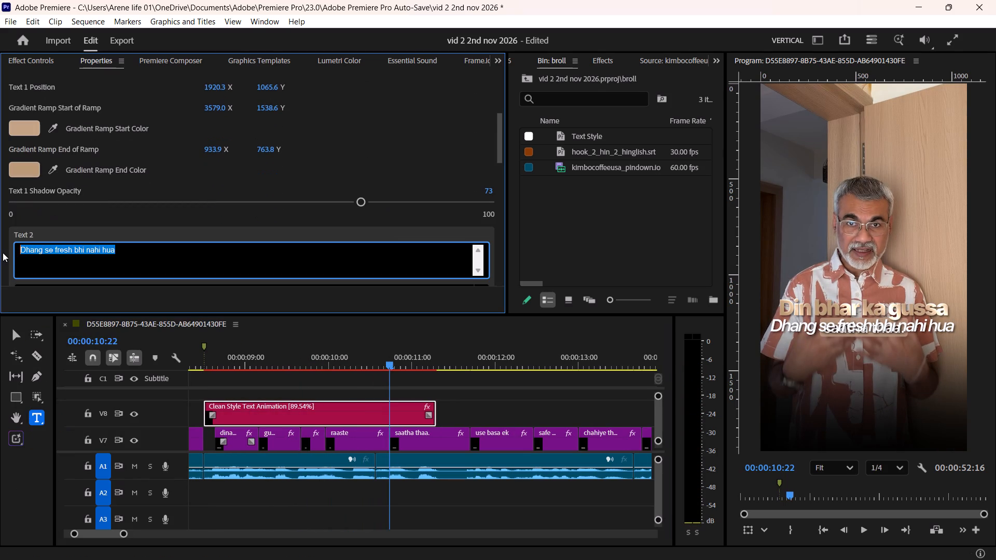
pyautogui.write('poore raste')
pyautogui.click(71, 221)
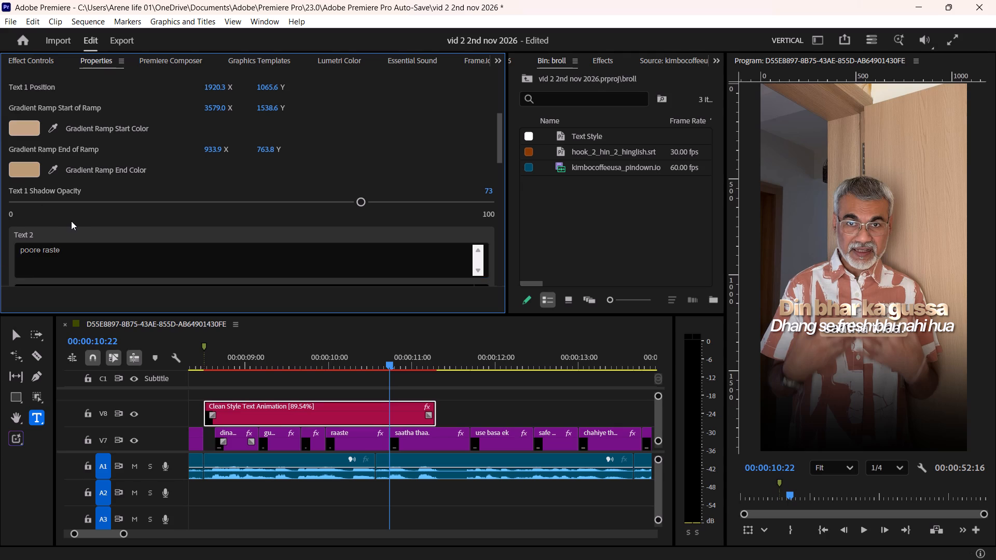
# Enlarge the font size of Text 2 "poore raste" to about 354.6.
pyautogui.scroll(-11, 71, 221)
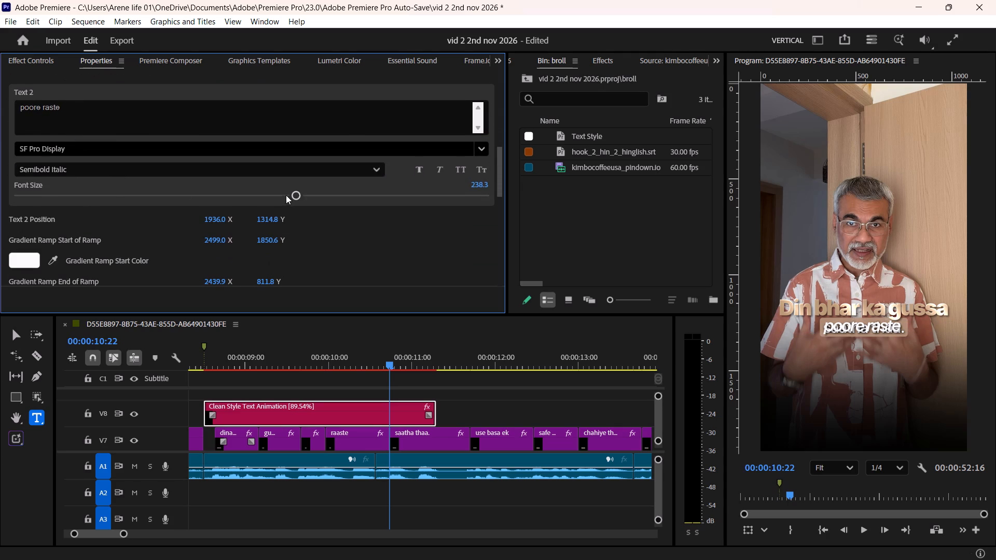
pyautogui.moveTo(293, 195); pyautogui.dragTo(384, 195)
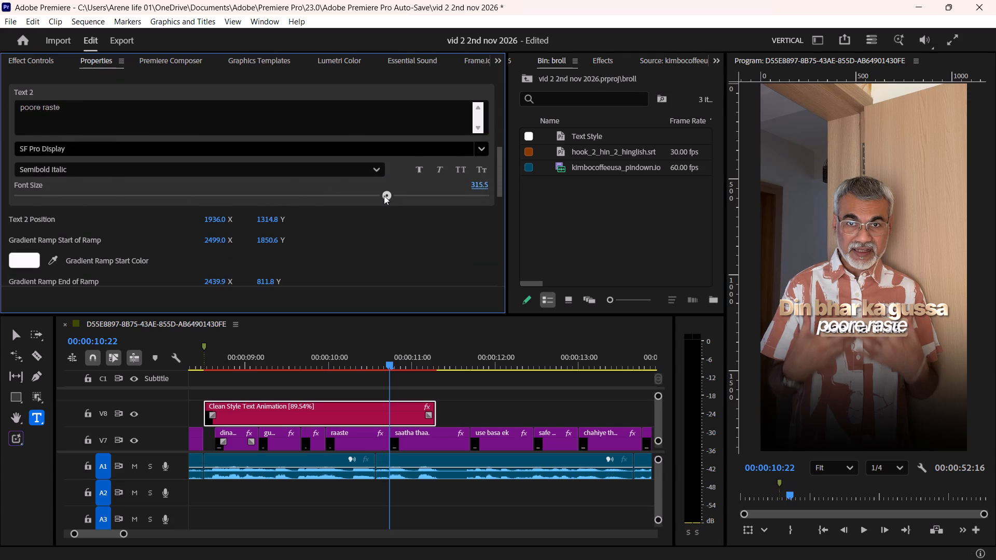
pyautogui.moveTo(384, 195); pyautogui.dragTo(435, 195)
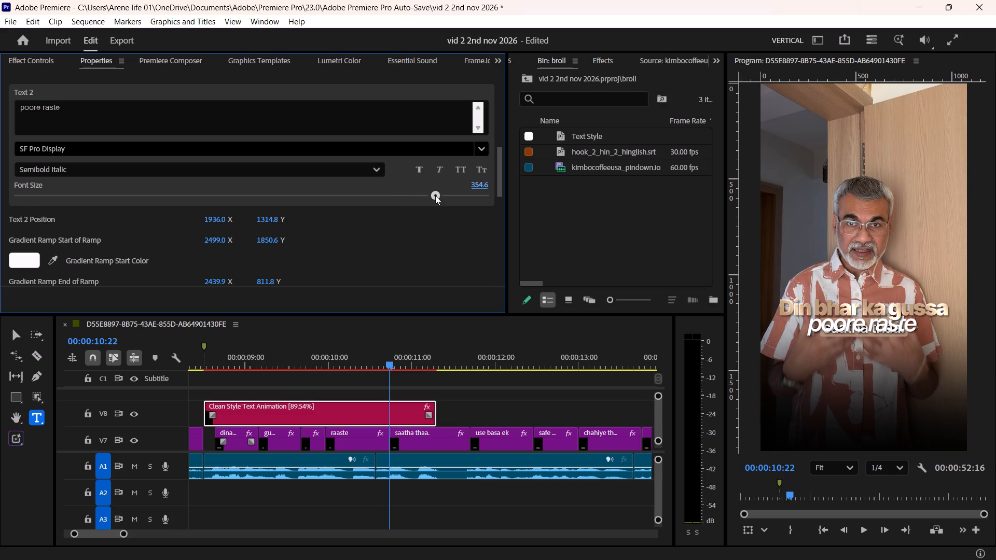
# Enlarge Text 2 "poore raste" of the V8 title to font size 385.2 and move it down to Y position 1364.
pyautogui.moveTo(435, 195); pyautogui.dragTo(442, 195)
pyautogui.moveTo(269, 222); pyautogui.dragTo(281, 199)
pyautogui.moveTo(449, 199); pyautogui.dragTo(469, 195)
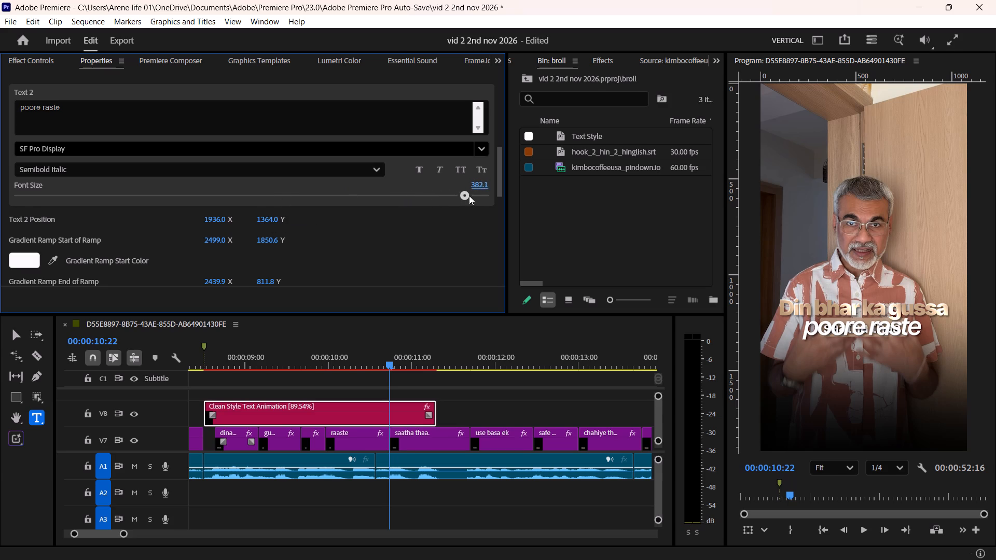
pyautogui.moveTo(469, 195); pyautogui.dragTo(472, 195)
# Reduce the font size of Text 1 "Din bhar ka gussa" to 290.7.
pyautogui.scroll(5, 368, 235)
pyautogui.scroll(3, 261, 105)
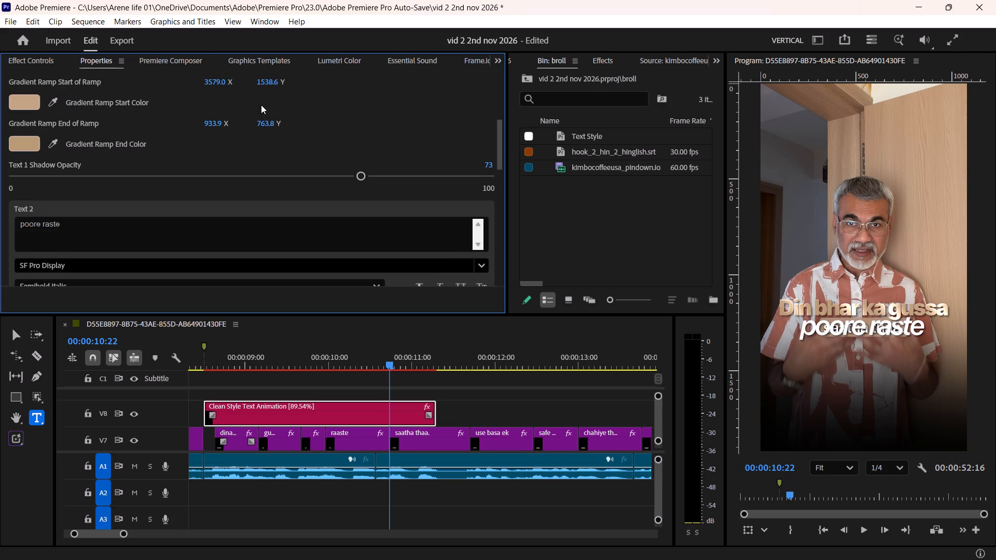
pyautogui.scroll(5, 261, 105)
pyautogui.moveTo(367, 87); pyautogui.dragTo(355, 95)
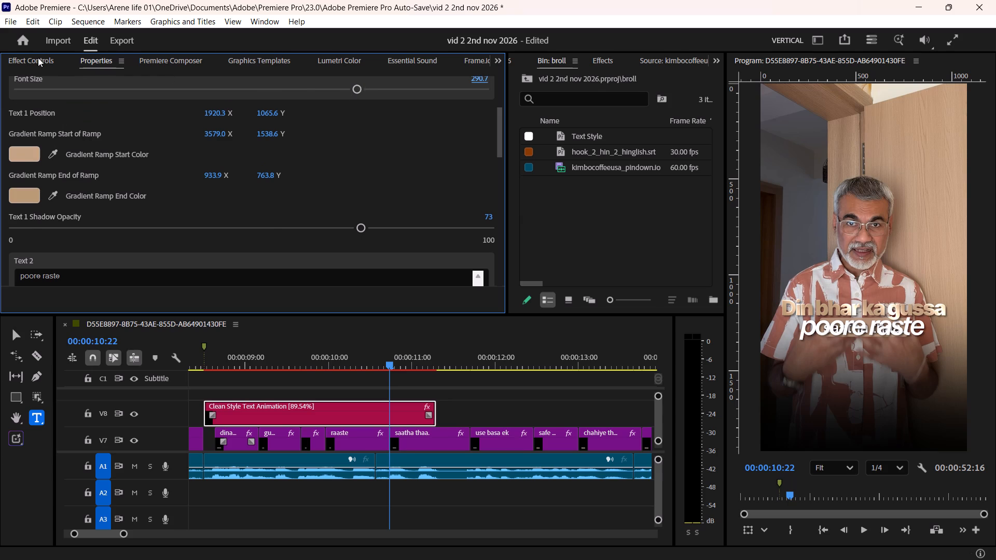
# Lower the whole V8 title to a Motion position Y of 1344 and set Text 2's Y position to 1380.
pyautogui.click(33, 58)
pyautogui.moveTo(183, 151); pyautogui.dragTo(250, 49)
pyautogui.click(94, 66)
pyautogui.scroll(-5, 401, 168)
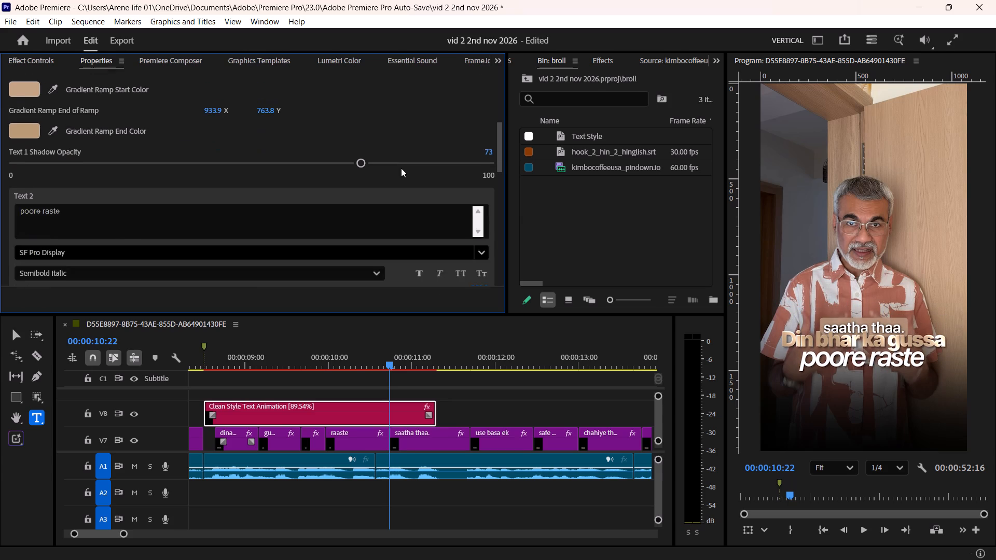
pyautogui.scroll(-11, 401, 168)
pyautogui.moveTo(267, 181); pyautogui.dragTo(270, 173)
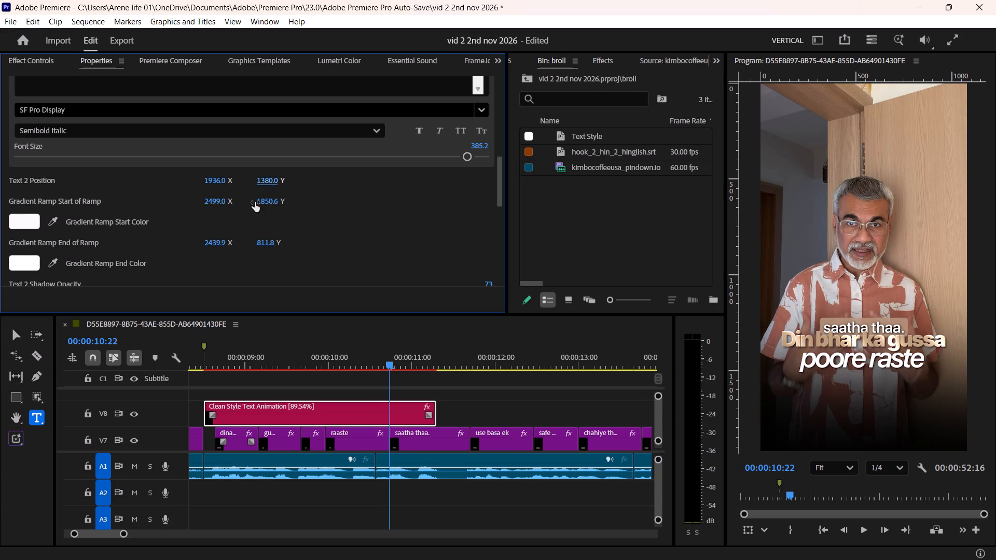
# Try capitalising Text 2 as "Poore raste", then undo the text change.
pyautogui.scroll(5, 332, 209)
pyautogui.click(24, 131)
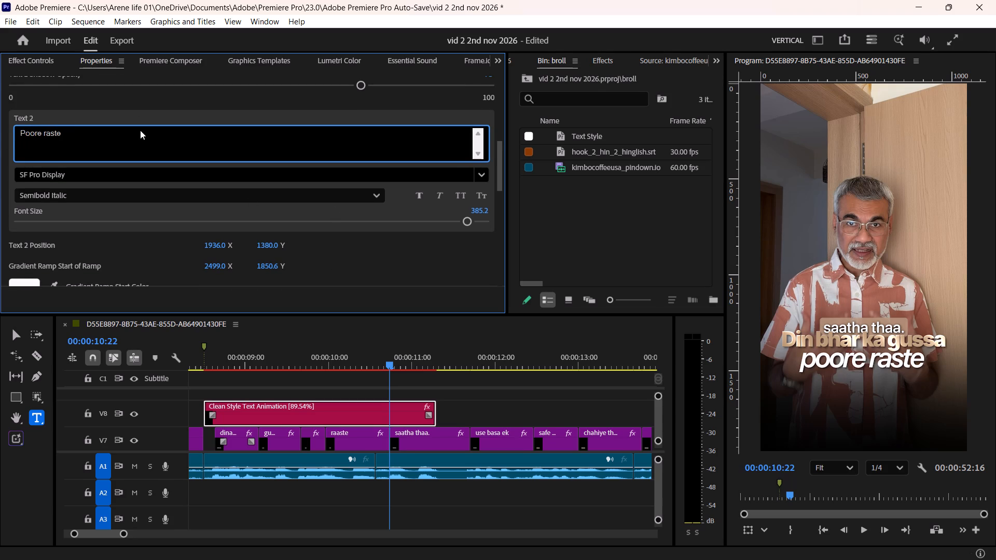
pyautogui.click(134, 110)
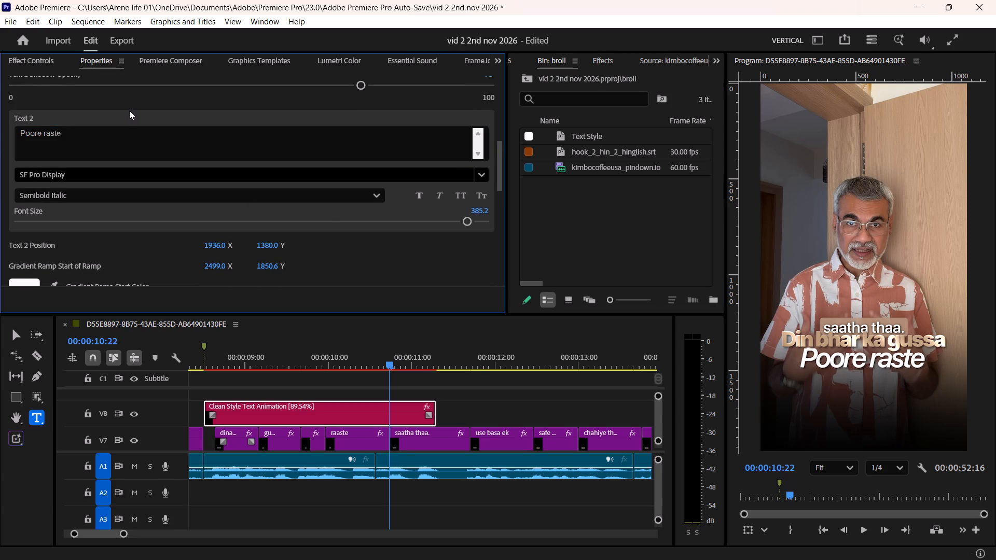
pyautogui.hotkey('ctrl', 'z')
# Rate-stretch the V8 title's end back to the cut of the underlying video clip, at 121.31% speed.
pyautogui.click(370, 411)
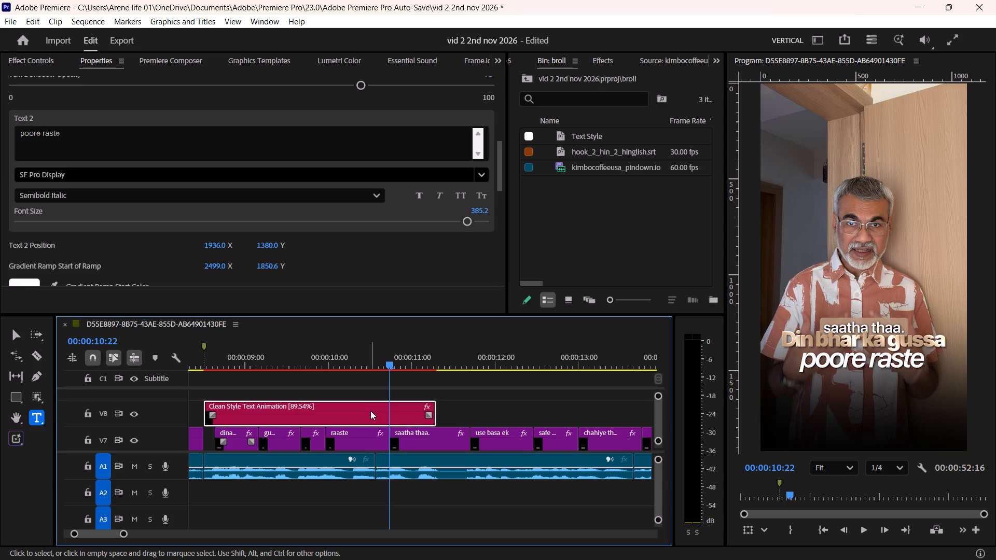
pyautogui.press('r')
pyautogui.moveTo(433, 403); pyautogui.dragTo(372, 423)
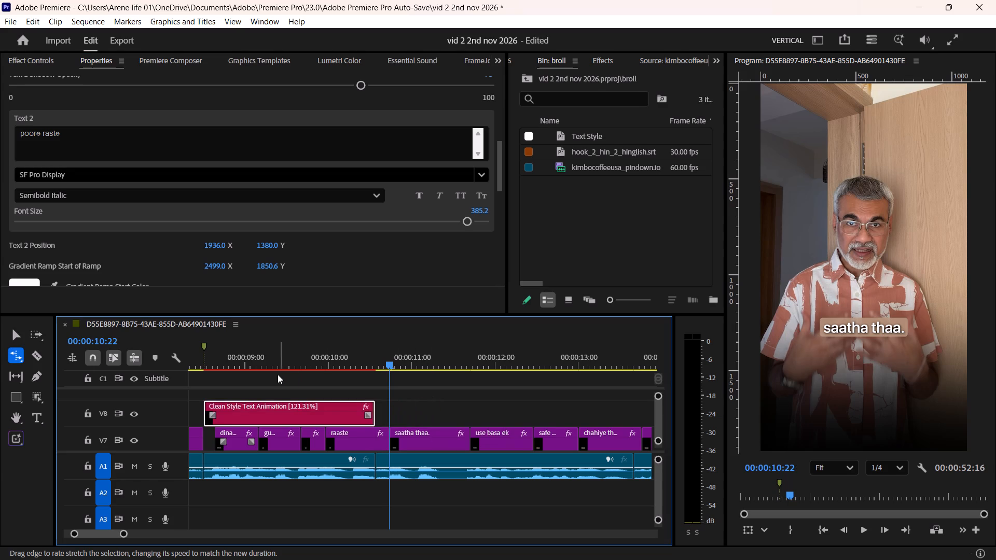
# Save the project and play the start of the V8 title up to 00:00:09:01.
pyautogui.moveTo(209, 349); pyautogui.dragTo(189, 351)
pyautogui.click(198, 359)
pyautogui.hotkey('ctrl', 's')
pyautogui.press('space')
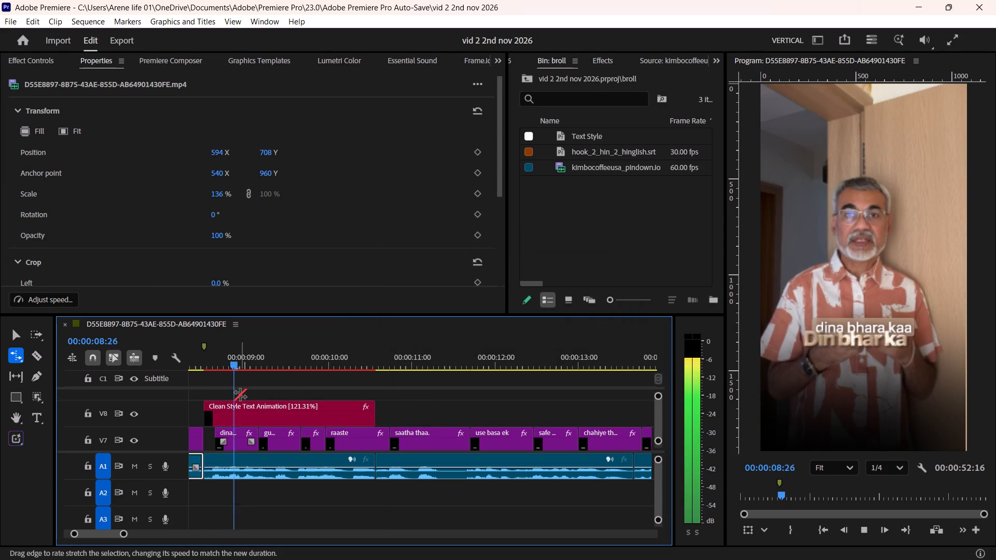
pyautogui.press('space')
# Copy the Transform effect with its scale keyframes from the opening video clip and paste it onto the video clip beneath the V8 title.
pyautogui.keyDown('alt'); pyautogui.scroll(10, 280, 408); pyautogui.keyUp('alt')
pyautogui.keyDown('alt'); pyautogui.scroll(-10, 280, 408); pyautogui.keyUp('alt')
pyautogui.scroll(6, 280, 408)
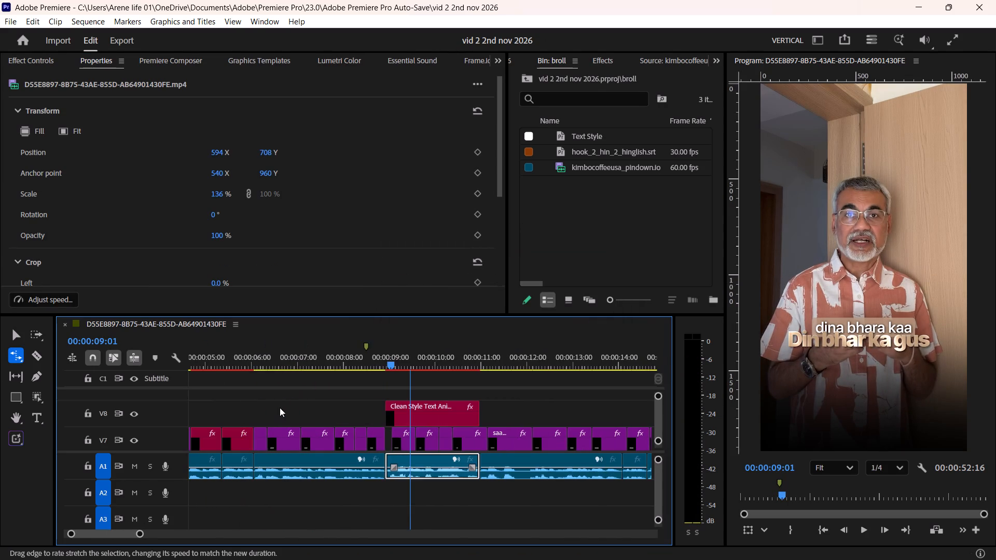
pyautogui.press('v')
pyautogui.keyDown('alt'); pyautogui.scroll(-6, 280, 408); pyautogui.keyUp('alt')
pyautogui.scroll(13, 280, 408)
pyautogui.click(210, 459)
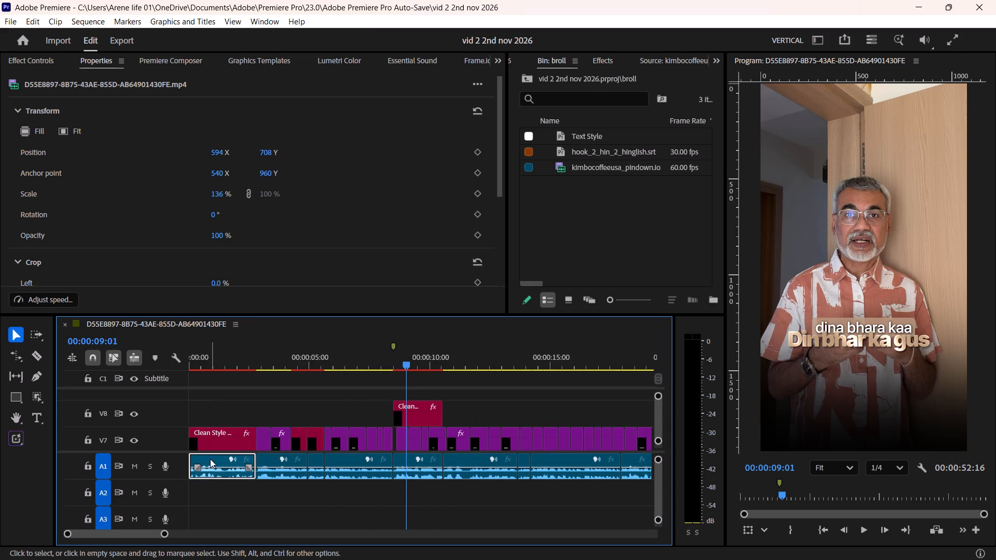
pyautogui.click(48, 66)
pyautogui.scroll(-11, 99, 151)
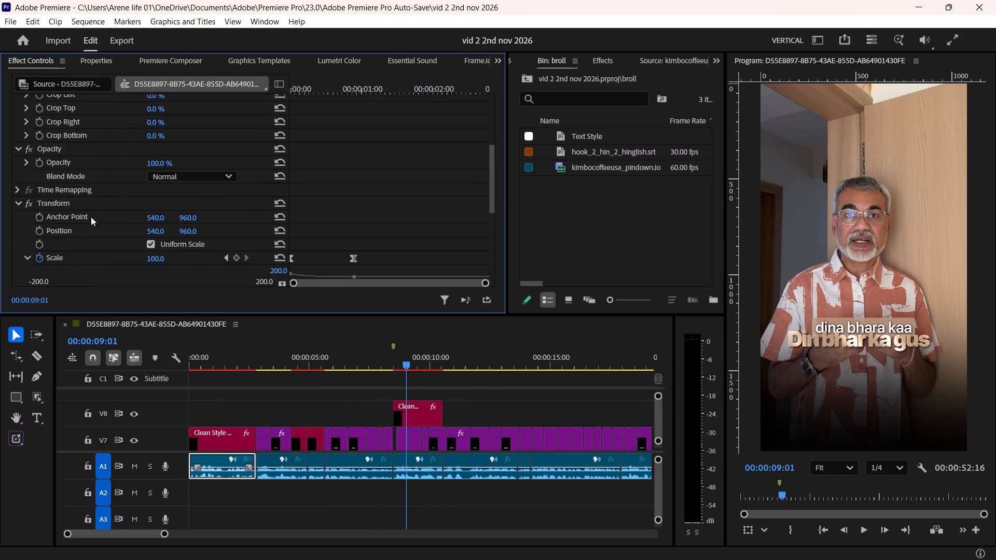
pyautogui.click(91, 205)
pyautogui.rightClick(91, 205)
pyautogui.click(156, 258)
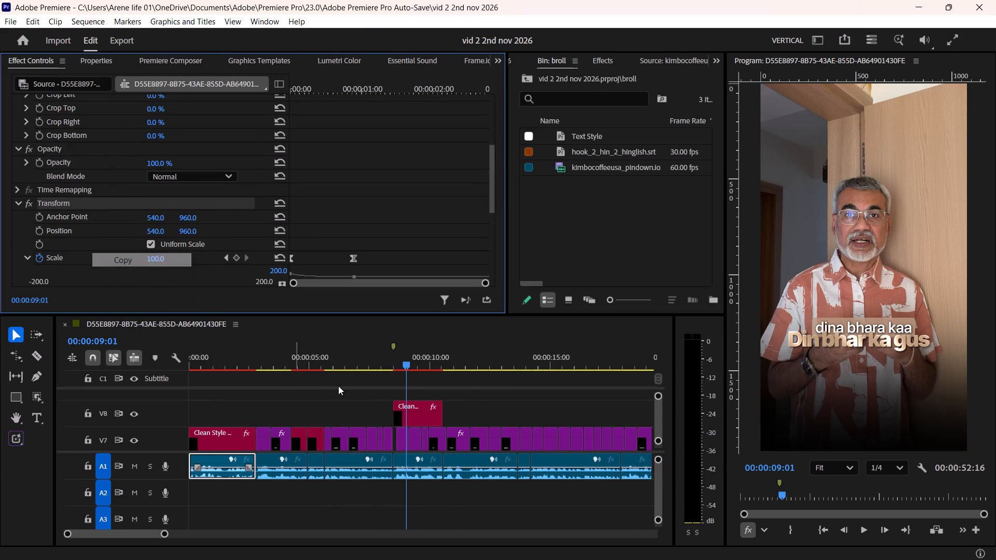
pyautogui.click(409, 461)
pyautogui.rightClick(409, 461)
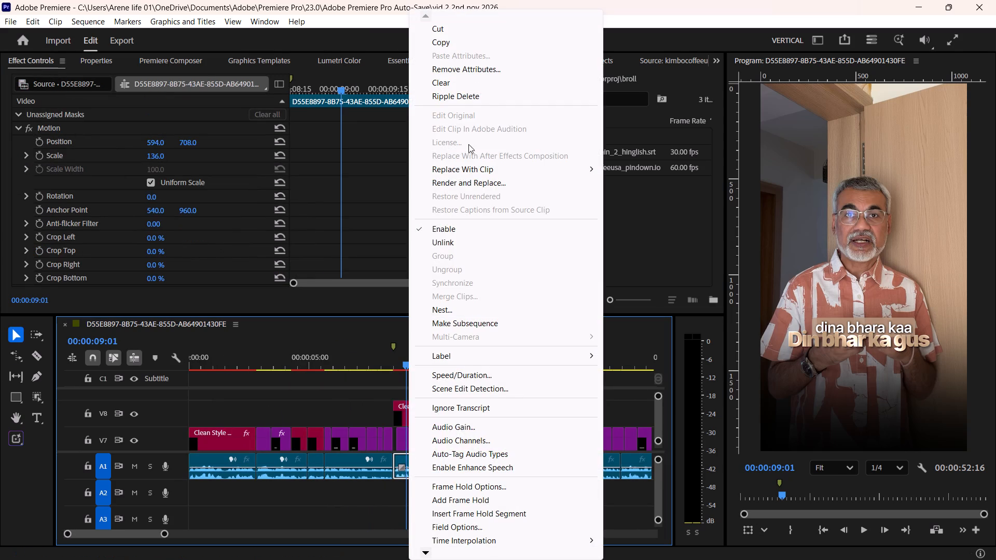
pyautogui.click(403, 458)
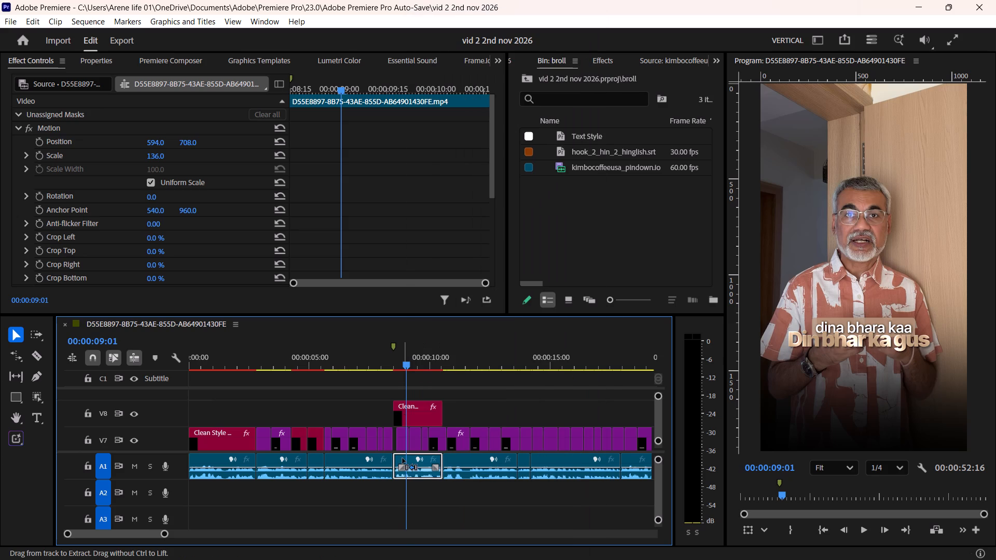
pyautogui.hotkey('ctrl', 'v')
# Play from just before the V8 title to 00:00:10:02 to check the pasted zoom with the title.
pyautogui.click(392, 362)
pyautogui.press('space')
pyautogui.keyDown('alt'); pyautogui.scroll(3, 390, 400); pyautogui.keyUp('alt')
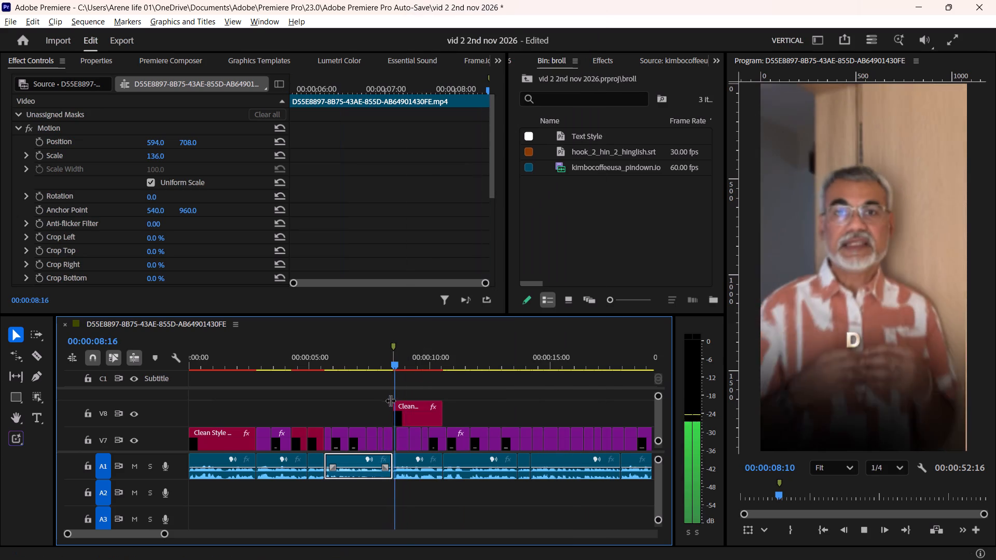
pyautogui.keyDown('alt'); pyautogui.scroll(2, 390, 400); pyautogui.keyUp('alt')
pyautogui.press('space')
pyautogui.scroll(4, 424, 412)
pyautogui.press('space')
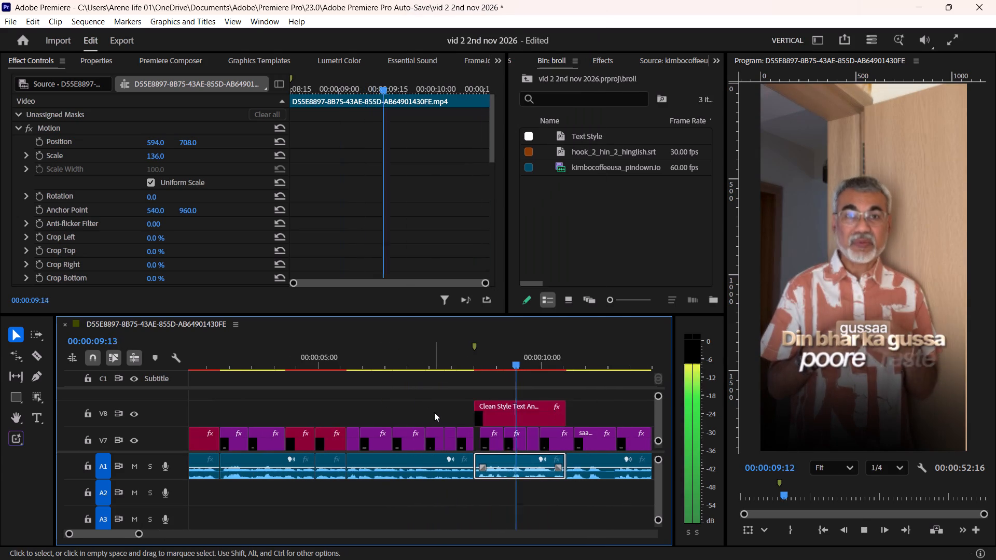
pyautogui.scroll(-4, 434, 412)
pyautogui.press('space')
# Select the V8 title and enlarge Text 2 "poore raste" to font size 400.
pyautogui.keyDown('alt'); pyautogui.scroll(4, 418, 410); pyautogui.keyUp('alt')
pyautogui.click(475, 411)
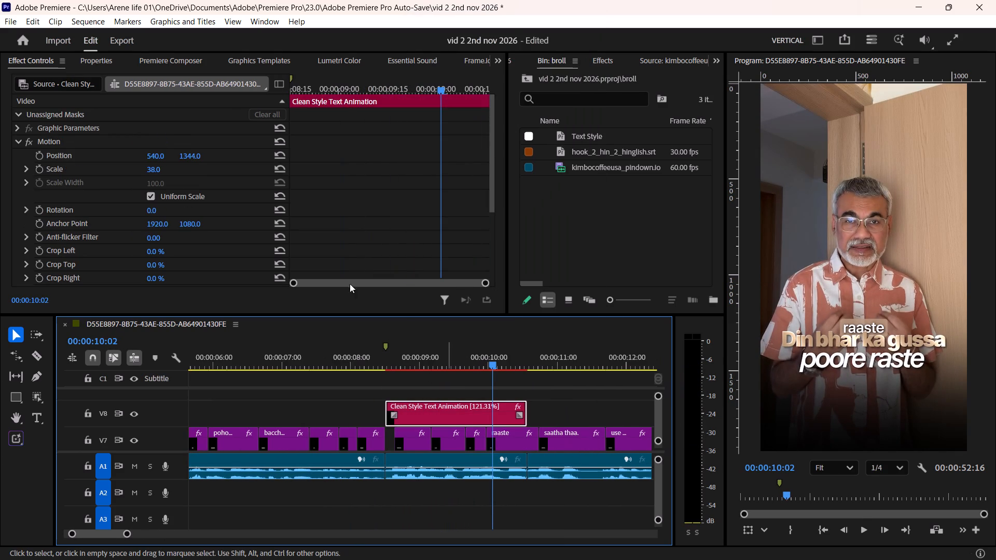
pyautogui.click(111, 61)
pyautogui.scroll(-7, 366, 268)
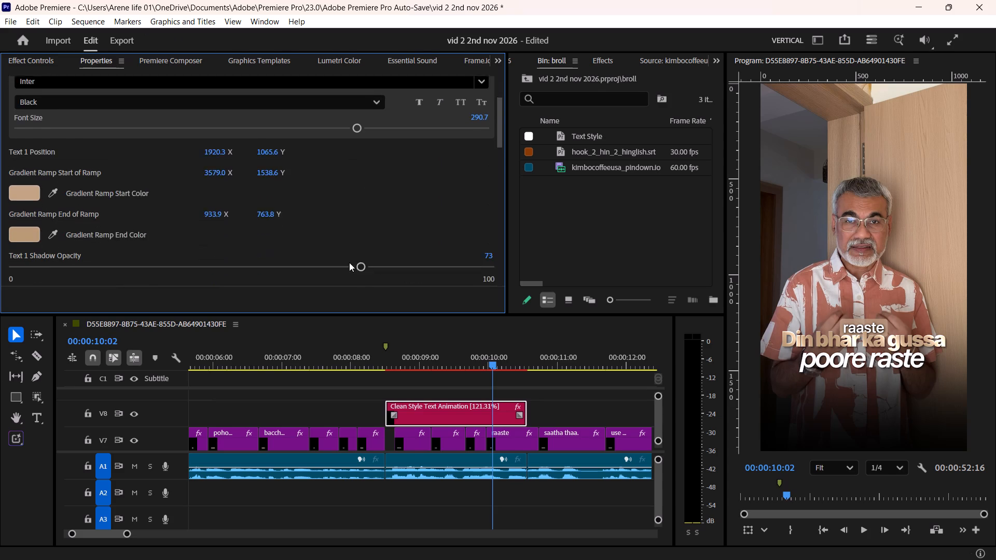
pyautogui.scroll(-6, 349, 262)
pyautogui.scroll(-8, 301, 217)
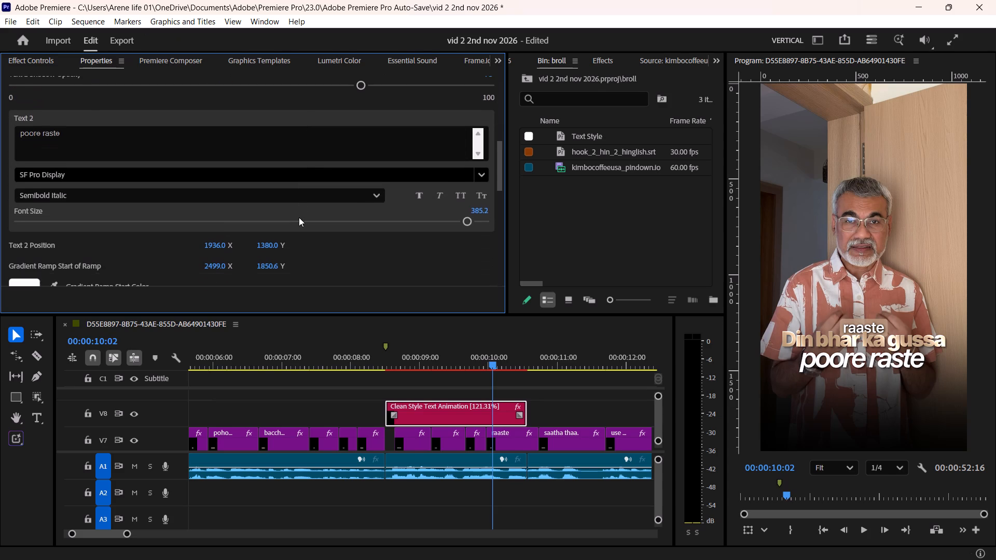
pyautogui.moveTo(466, 221); pyautogui.dragTo(501, 221)
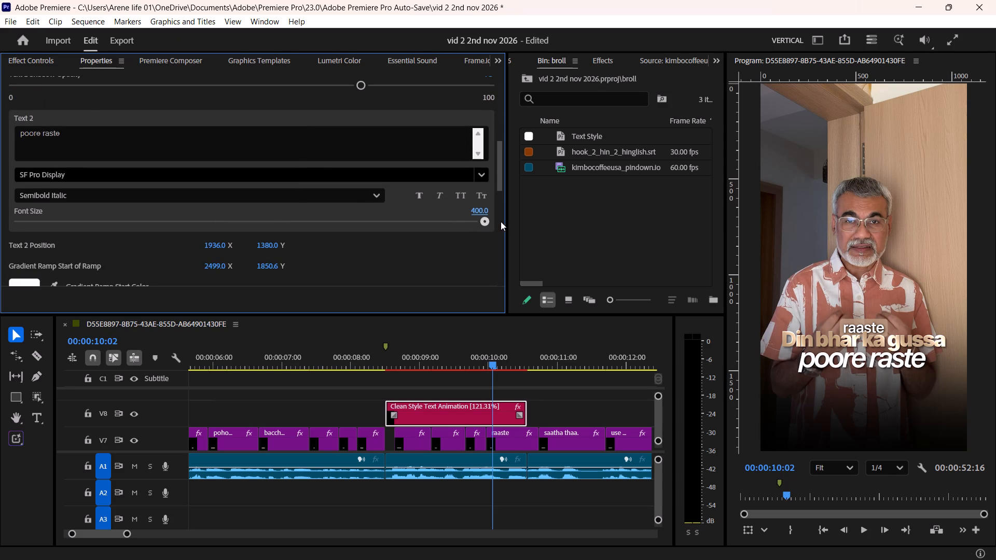
pyautogui.moveTo(501, 221); pyautogui.dragTo(505, 221)
# Reduce Text 1 "Din bhar ka gussa" to font size 252.1 and shift its X position to 1892.
pyautogui.scroll(16, 391, 244)
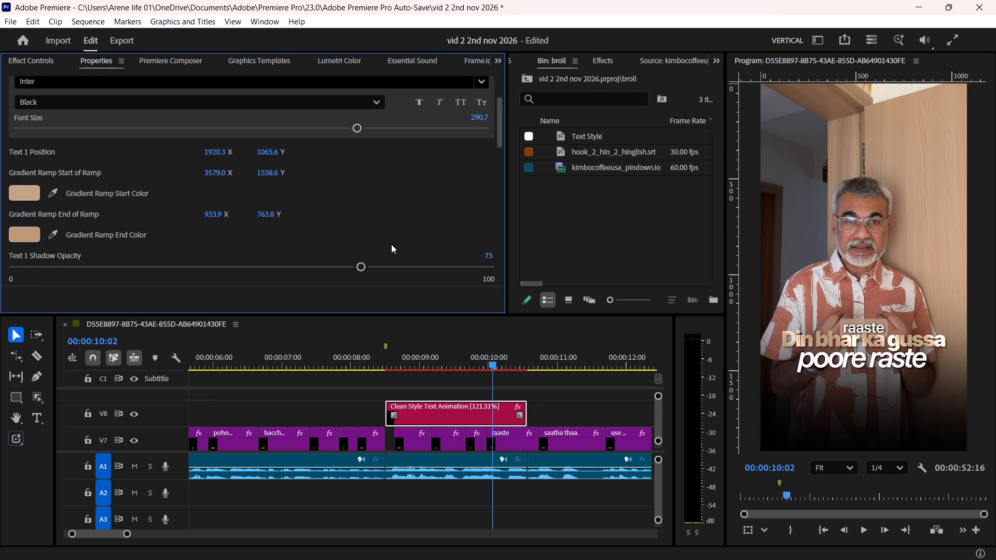
pyautogui.scroll(2, 391, 244)
pyautogui.moveTo(358, 177); pyautogui.dragTo(327, 190)
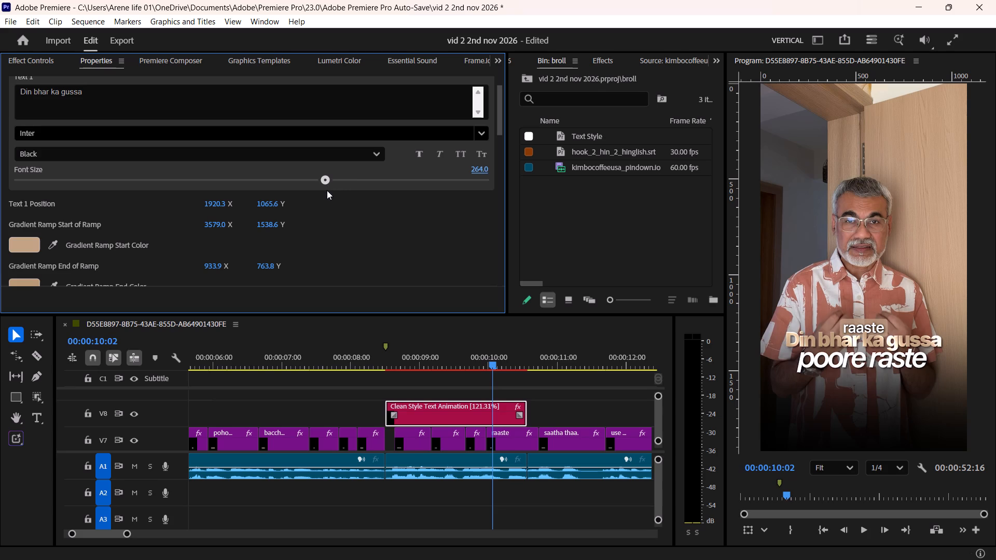
pyautogui.moveTo(327, 190); pyautogui.dragTo(326, 190)
pyautogui.moveTo(326, 181); pyautogui.dragTo(313, 186)
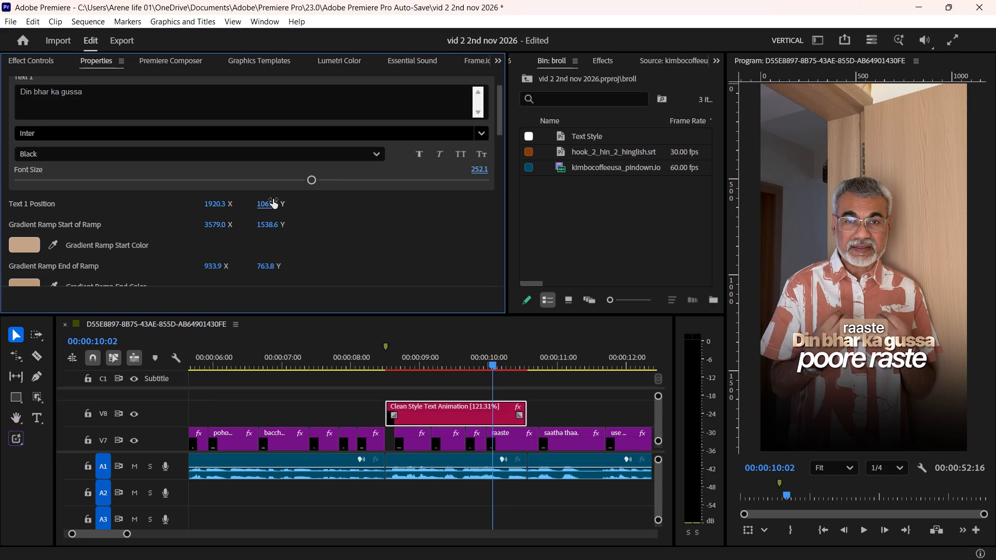
pyautogui.moveTo(211, 202); pyautogui.dragTo(199, 209)
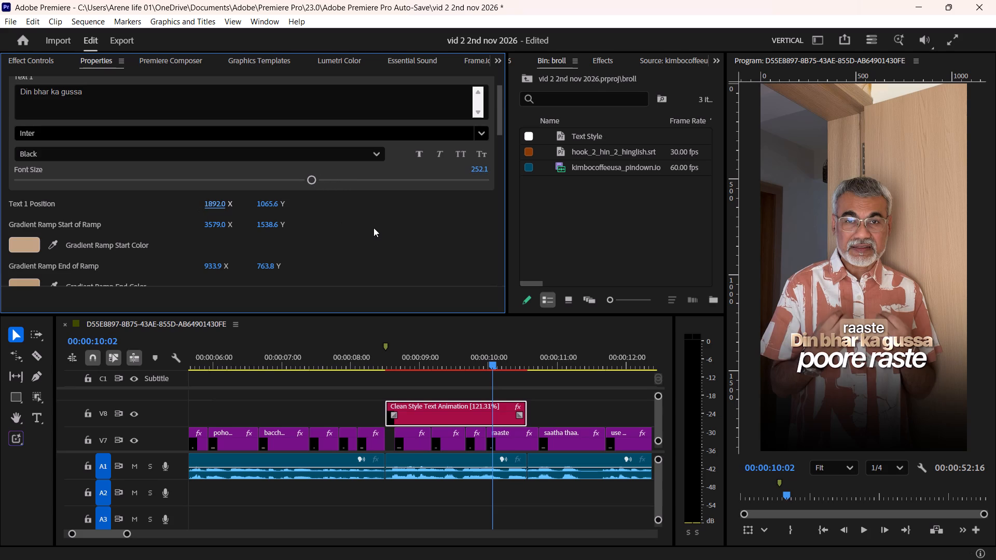
# Set the Text 1 Shadow Opacity to 70.
pyautogui.scroll(-9, 374, 228)
pyautogui.moveTo(362, 200); pyautogui.dragTo(373, 199)
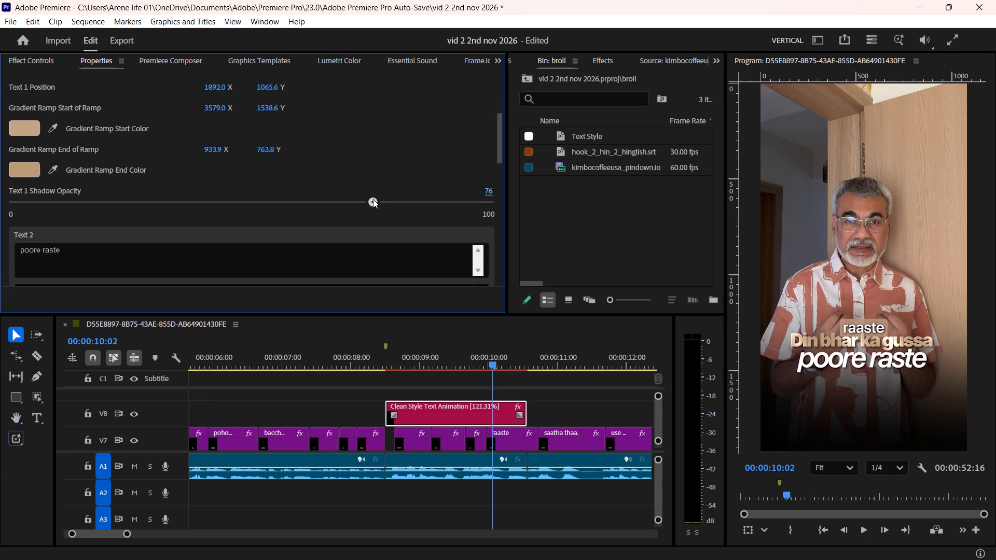
pyautogui.moveTo(373, 199); pyautogui.dragTo(349, 208)
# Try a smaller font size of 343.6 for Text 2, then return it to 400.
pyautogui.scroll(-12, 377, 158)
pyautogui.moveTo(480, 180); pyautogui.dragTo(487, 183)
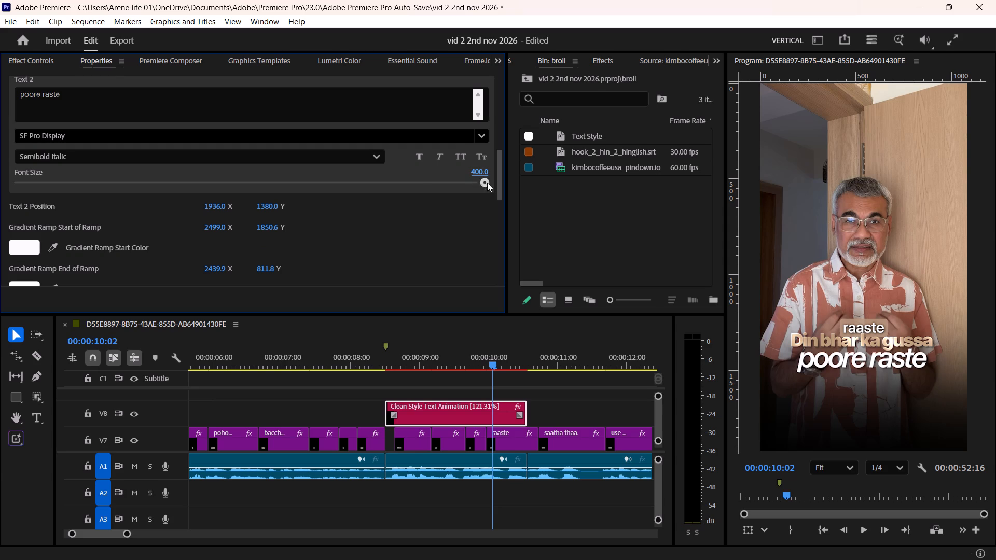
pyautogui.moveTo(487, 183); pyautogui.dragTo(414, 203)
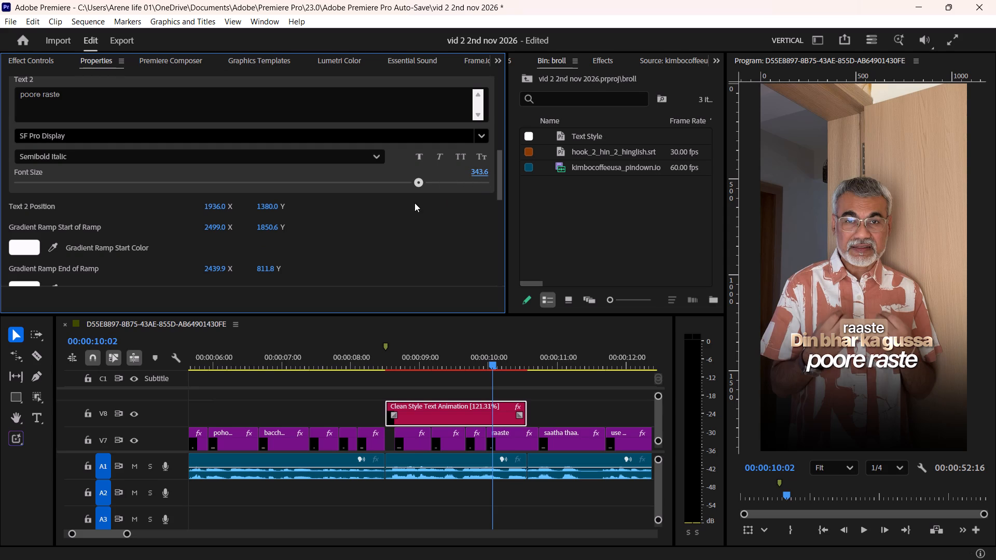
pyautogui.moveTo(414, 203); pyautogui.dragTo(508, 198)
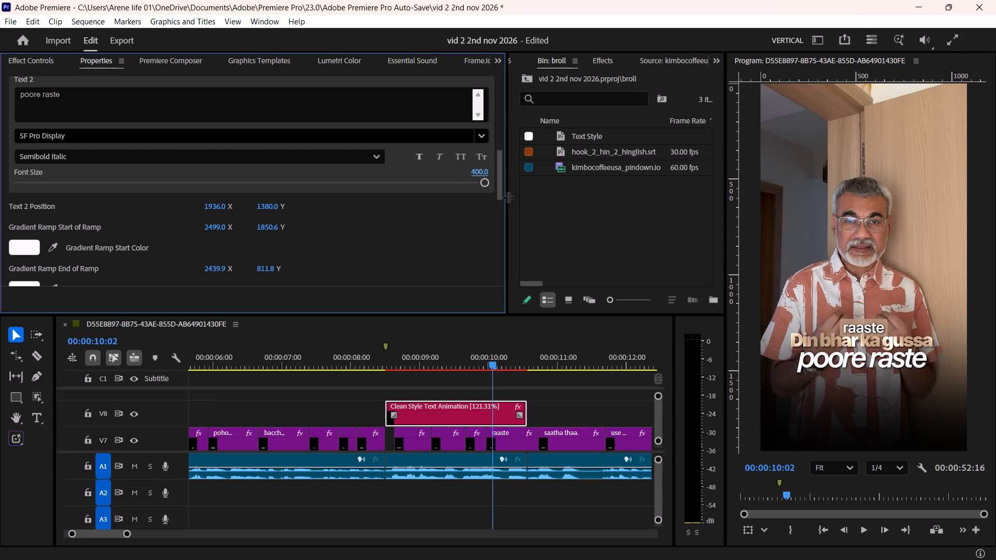
# Change Text 1's Inter font style to Bold and reduce its font size to 230.7.
pyautogui.scroll(20, 381, 221)
pyautogui.scroll(3, 381, 221)
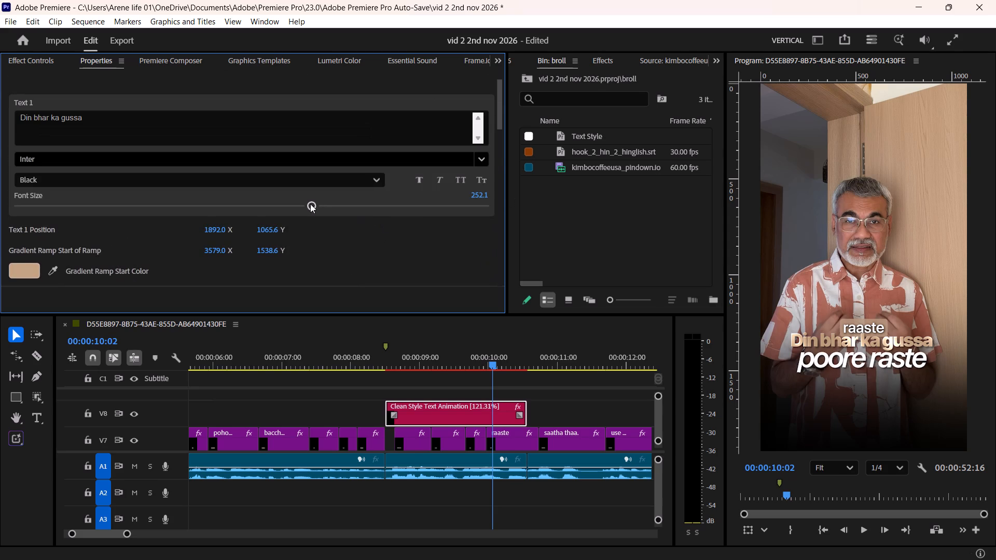
pyautogui.moveTo(308, 203); pyautogui.dragTo(300, 208)
pyautogui.click(141, 171)
pyautogui.click(132, 174)
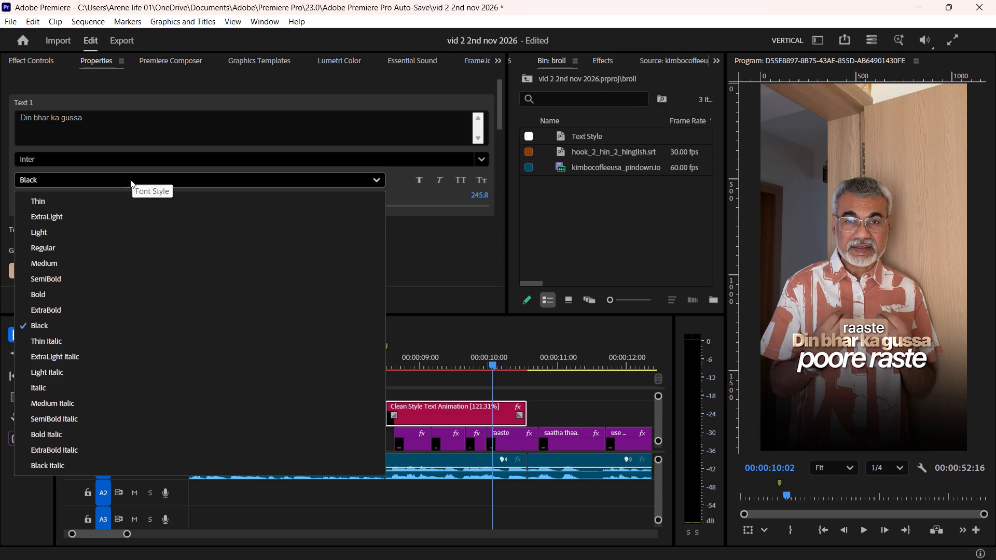
pyautogui.click(88, 293)
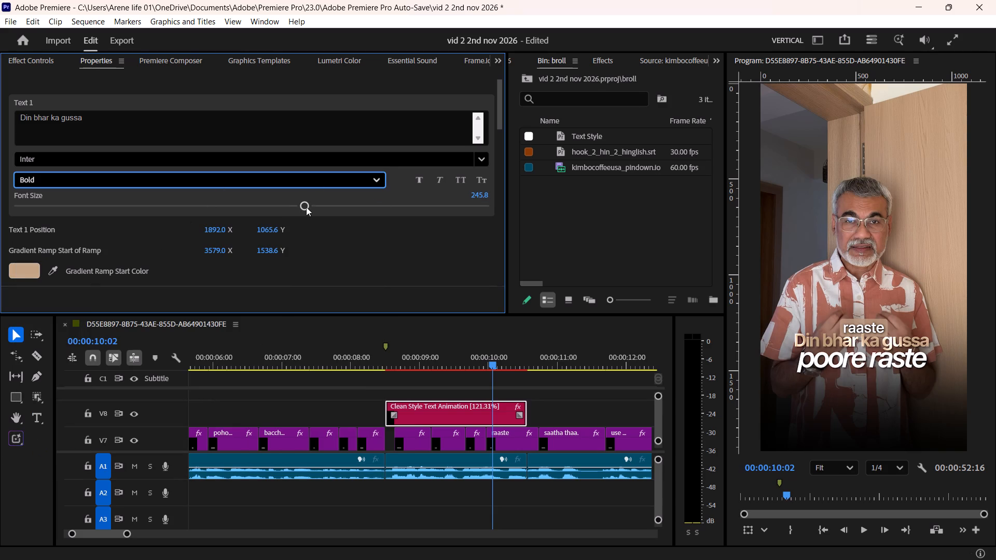
pyautogui.moveTo(306, 207); pyautogui.dragTo(288, 213)
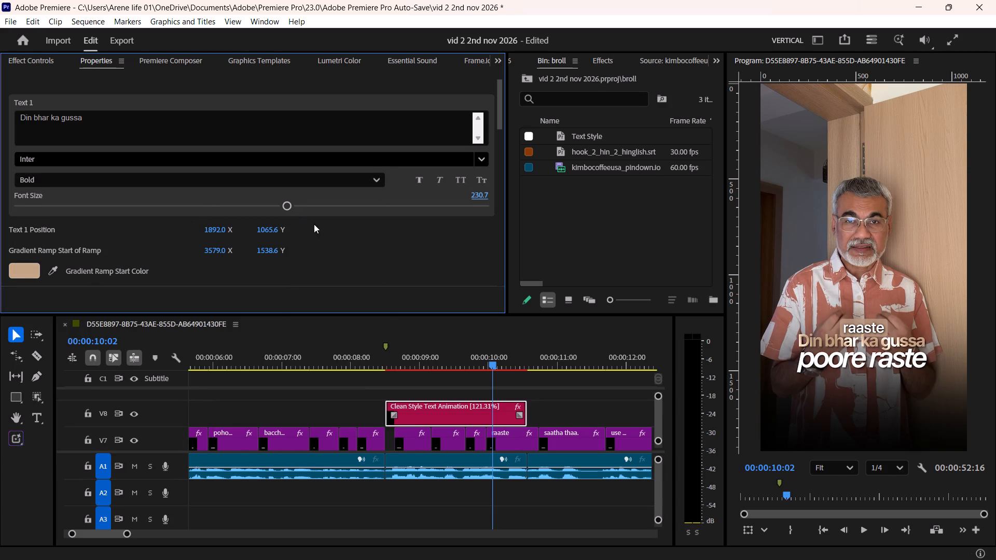
# Change the SF Pro Display font style of Text 2 "poore raste" to Black Italic.
pyautogui.scroll(-19, 345, 245)
pyautogui.scroll(-1, 144, 207)
pyautogui.click(144, 207)
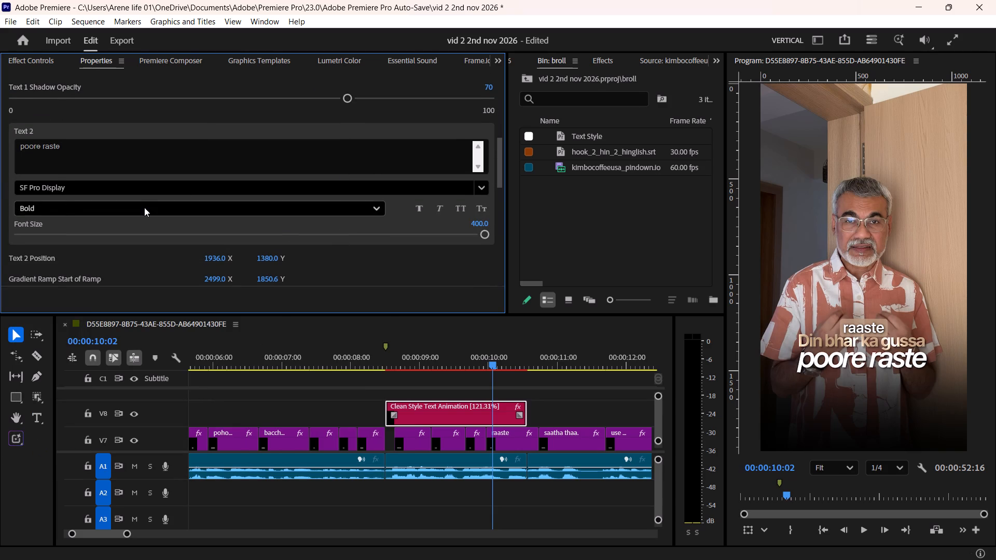
pyautogui.click(125, 208)
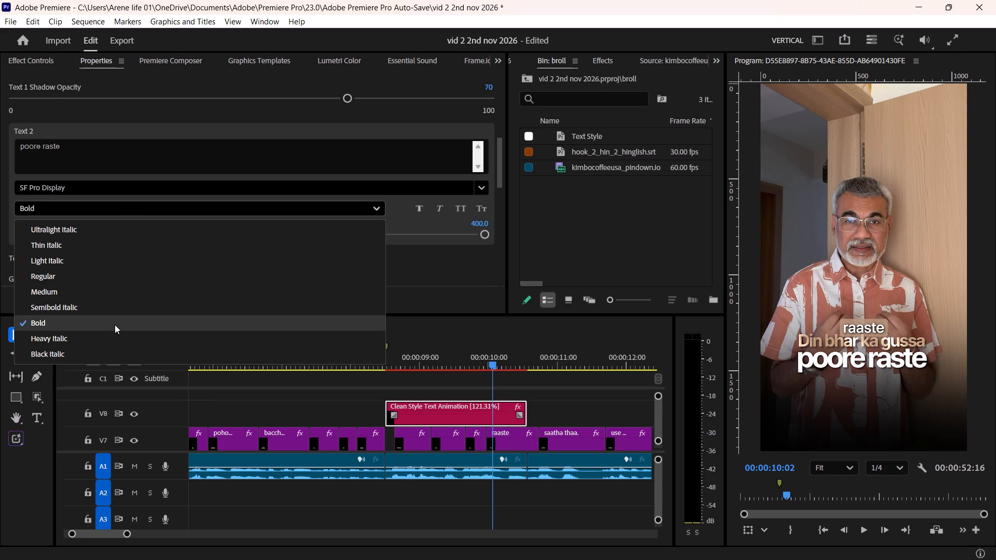
pyautogui.click(118, 351)
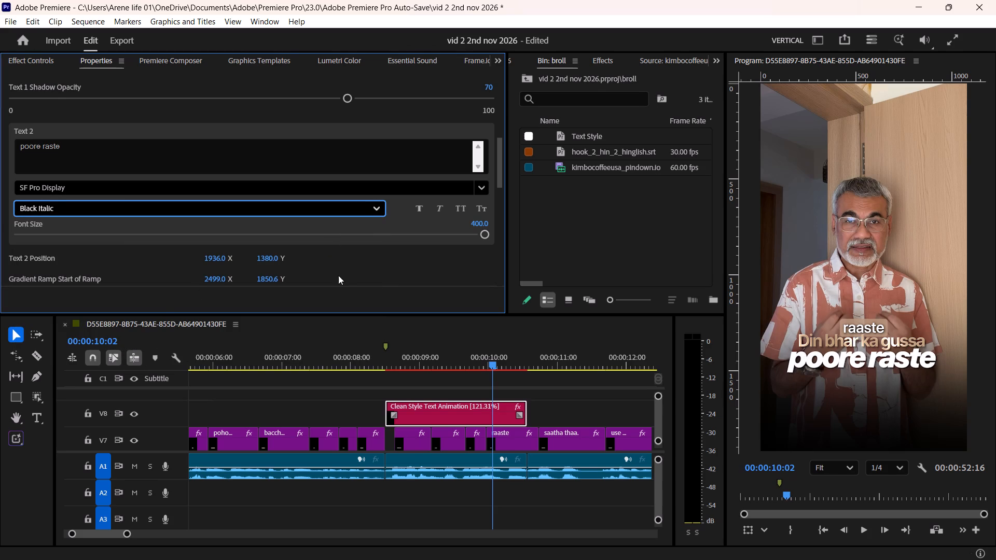
# Set the title clip's motion Scale to 47 and its vertical Position to 1267, keeping the horizontal value at 540.
pyautogui.click(32, 62)
pyautogui.moveTo(153, 170); pyautogui.dragTo(159, 172)
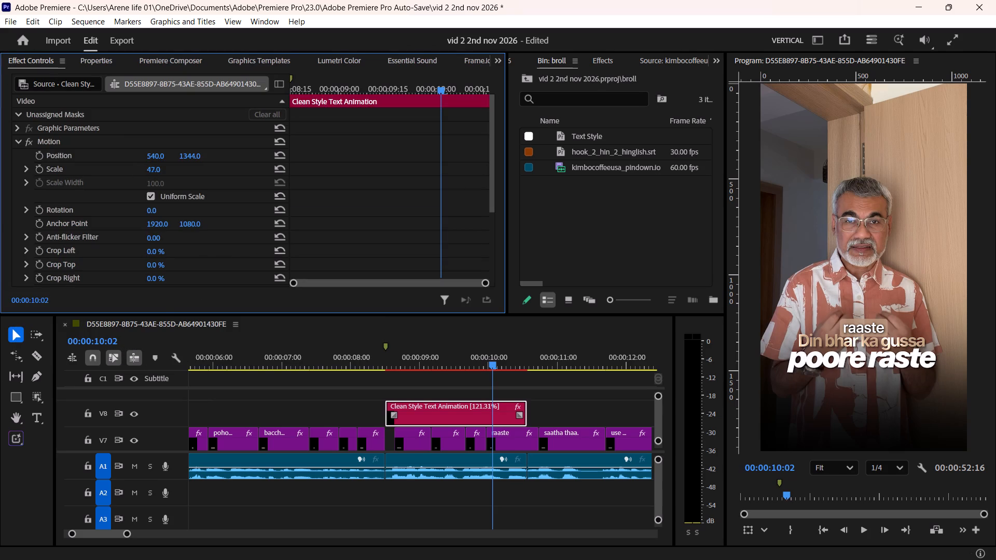
pyautogui.moveTo(159, 172); pyautogui.dragTo(160, 174)
pyautogui.moveTo(190, 152); pyautogui.dragTo(193, 160)
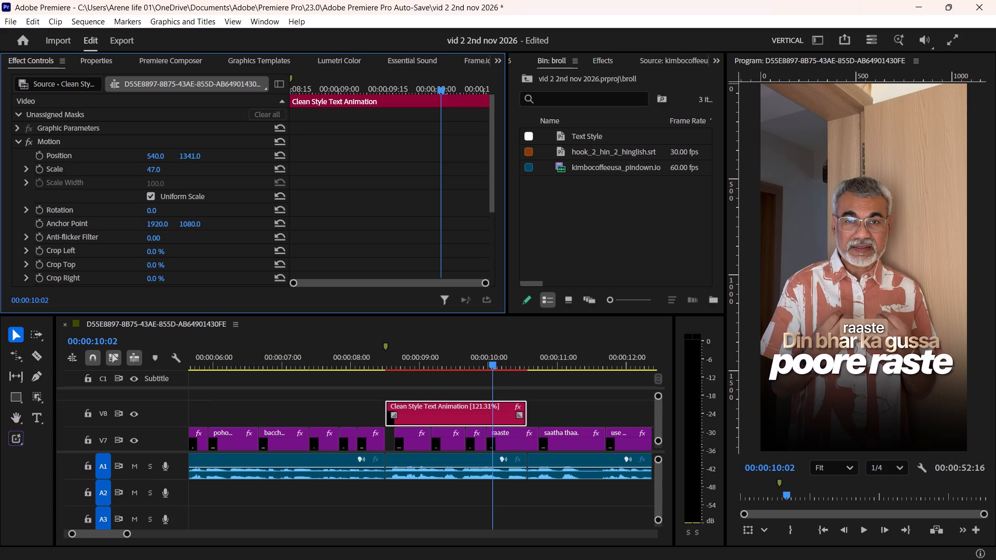
pyautogui.moveTo(193, 160); pyautogui.dragTo(203, 202)
pyautogui.moveTo(432, 413); pyautogui.dragTo(434, 422)
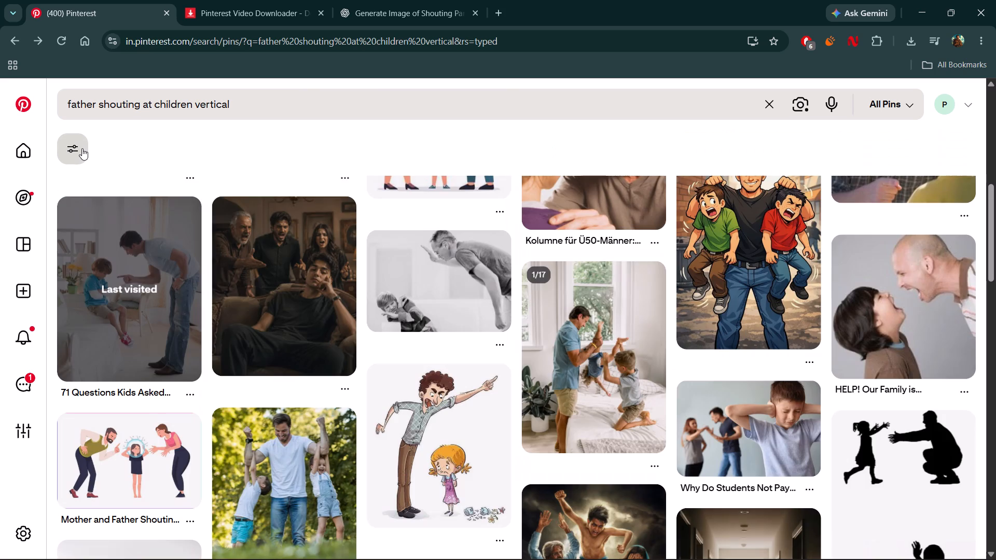
pyautogui.scroll(3, 320, 399)
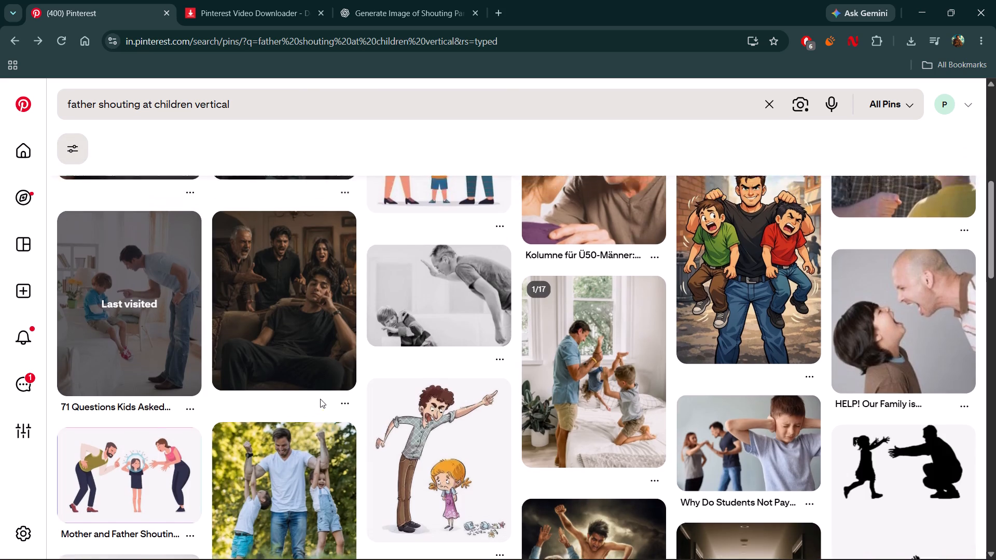
pyautogui.scroll(6, 320, 399)
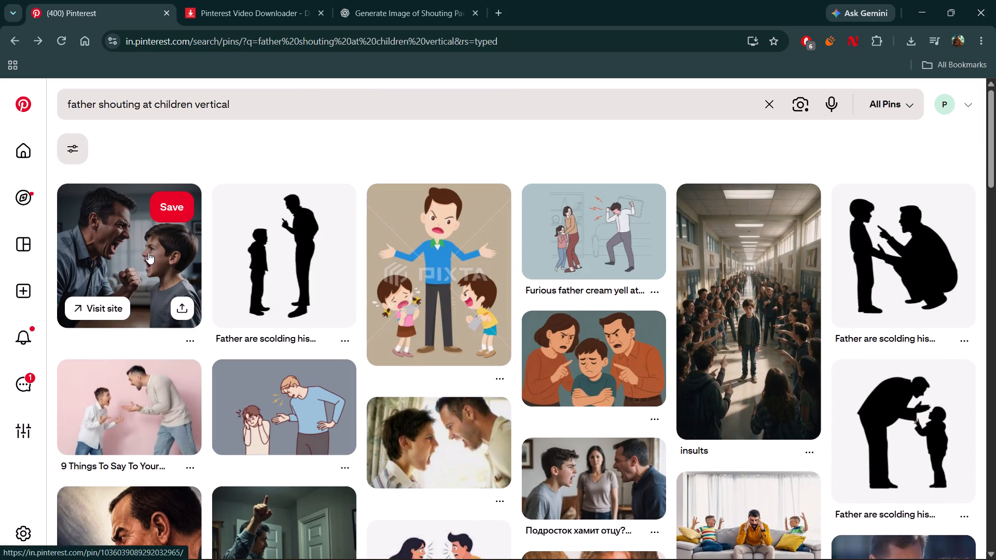
# From the pin of a father and boy yelling face to face, open the related video of a man shouting on a sofa and pause it.
pyautogui.click(172, 277)
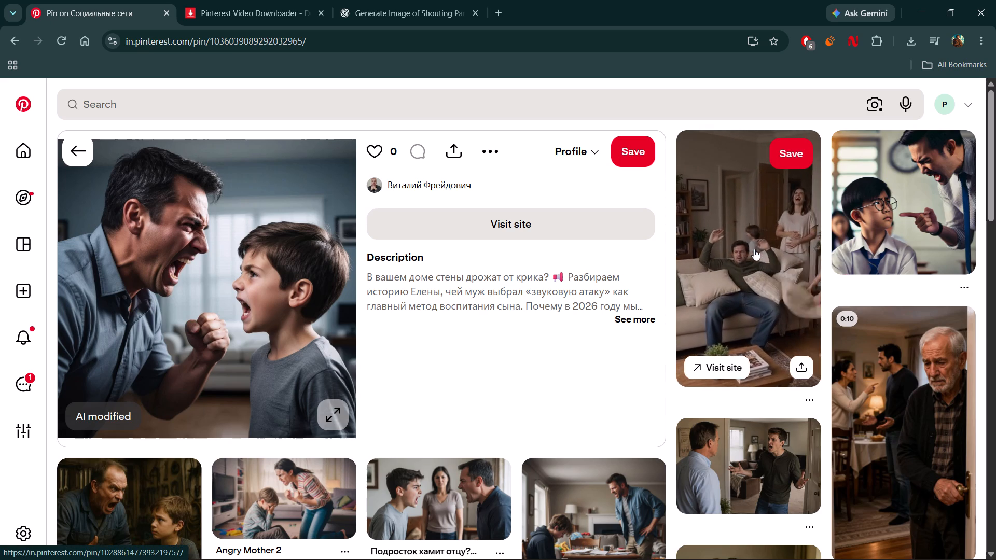
pyautogui.scroll(-4, 754, 249)
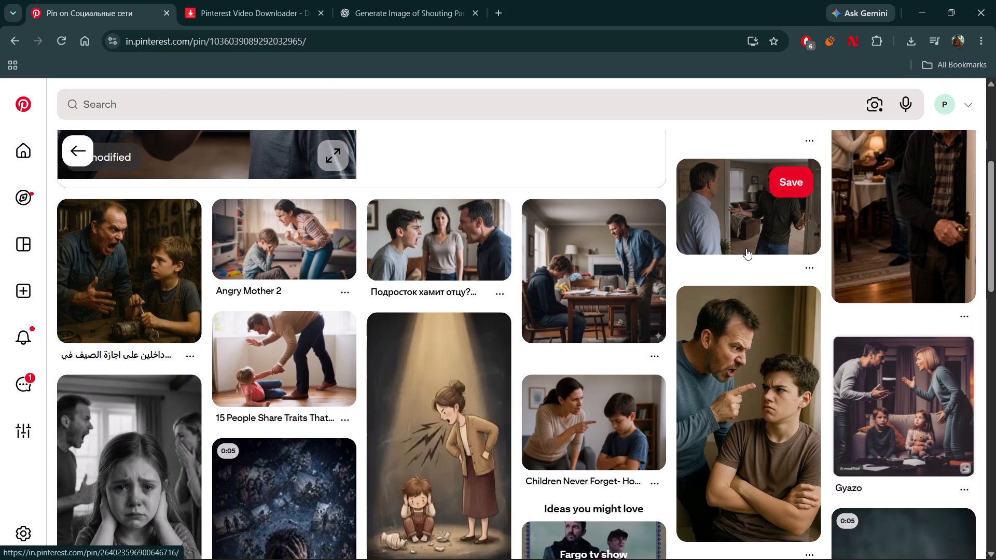
pyautogui.scroll(4, 746, 248)
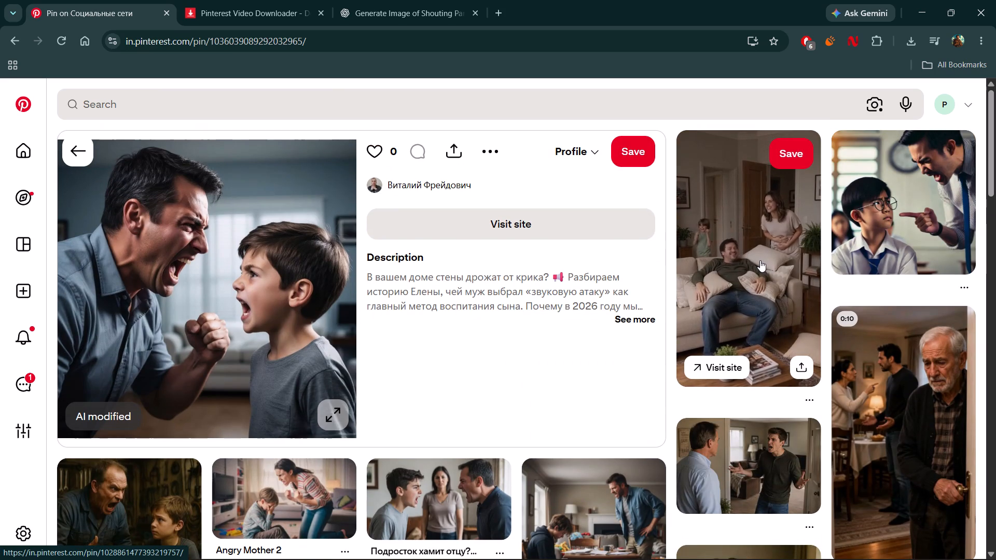
pyautogui.click(755, 256)
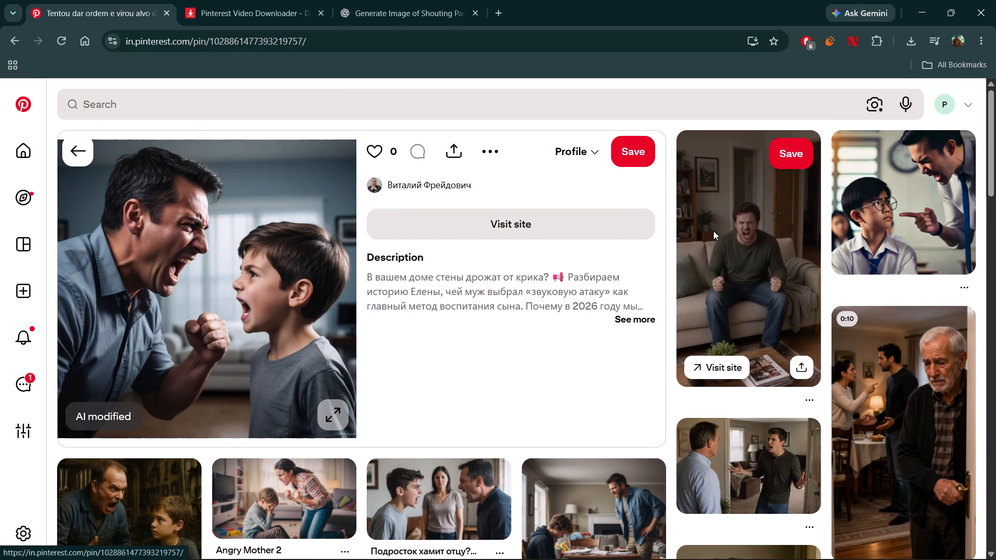
pyautogui.click(223, 286)
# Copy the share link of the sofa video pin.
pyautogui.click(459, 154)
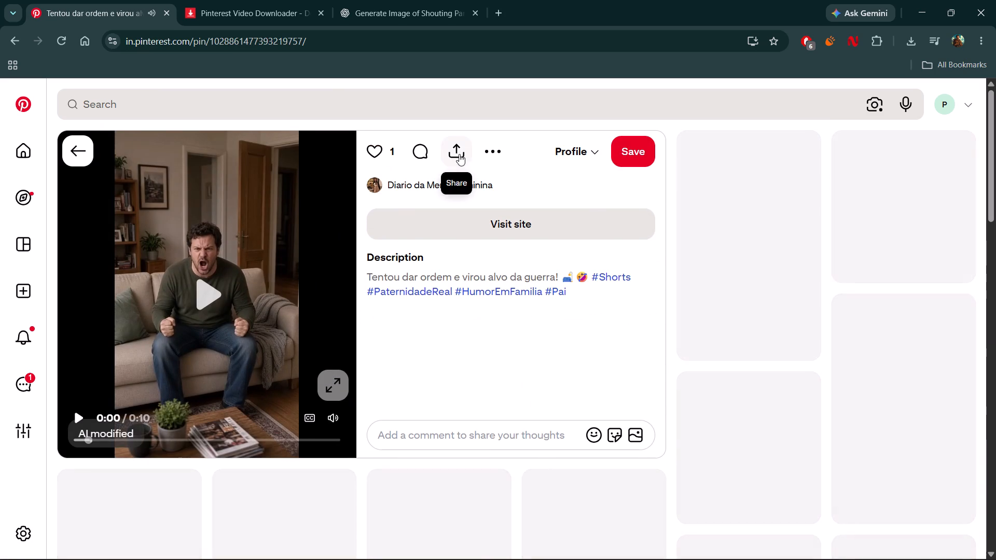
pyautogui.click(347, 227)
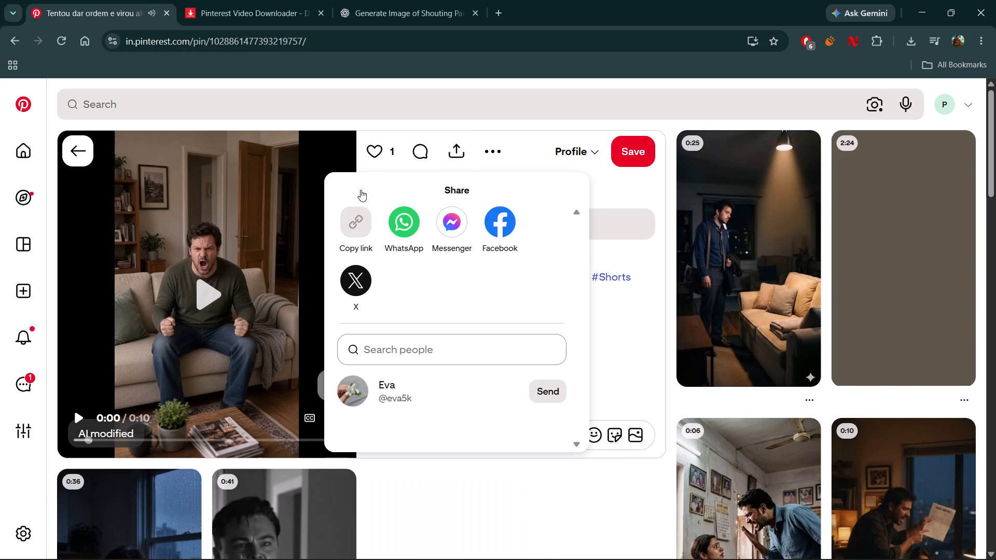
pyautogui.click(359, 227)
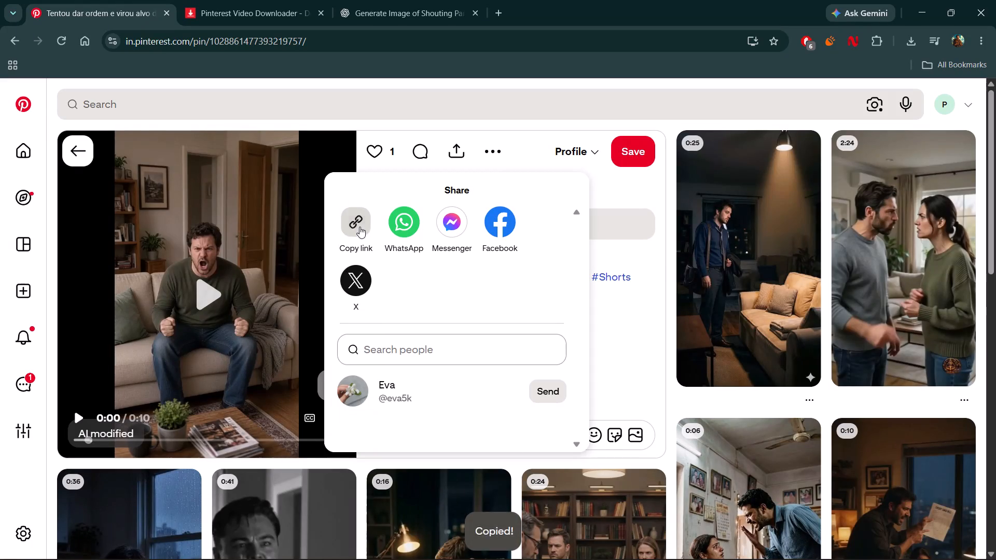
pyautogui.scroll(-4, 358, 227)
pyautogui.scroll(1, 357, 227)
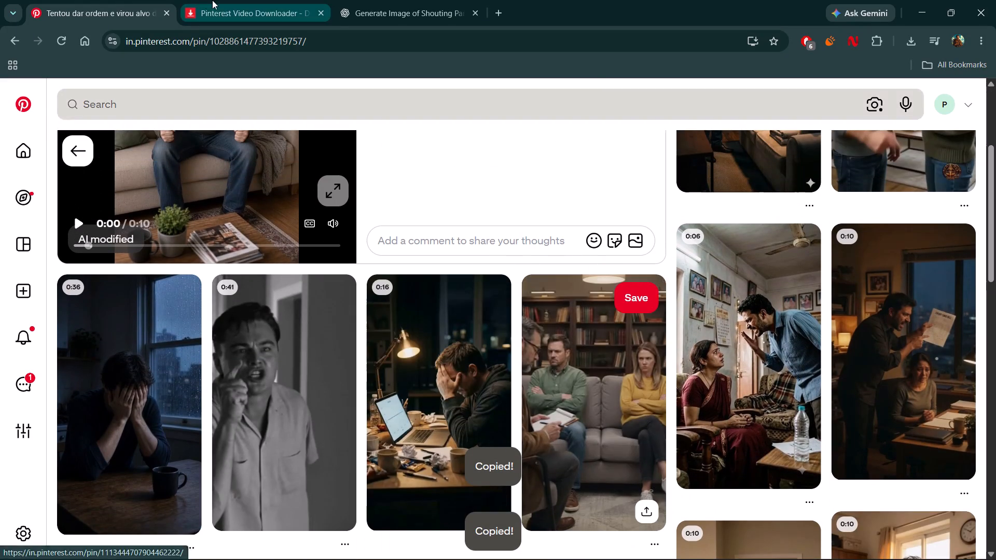
# Go to the PinDown Pinterest Video Downloader and start a new video download form.
pyautogui.click(217, 0)
pyautogui.click(441, 193)
pyautogui.click(495, 352)
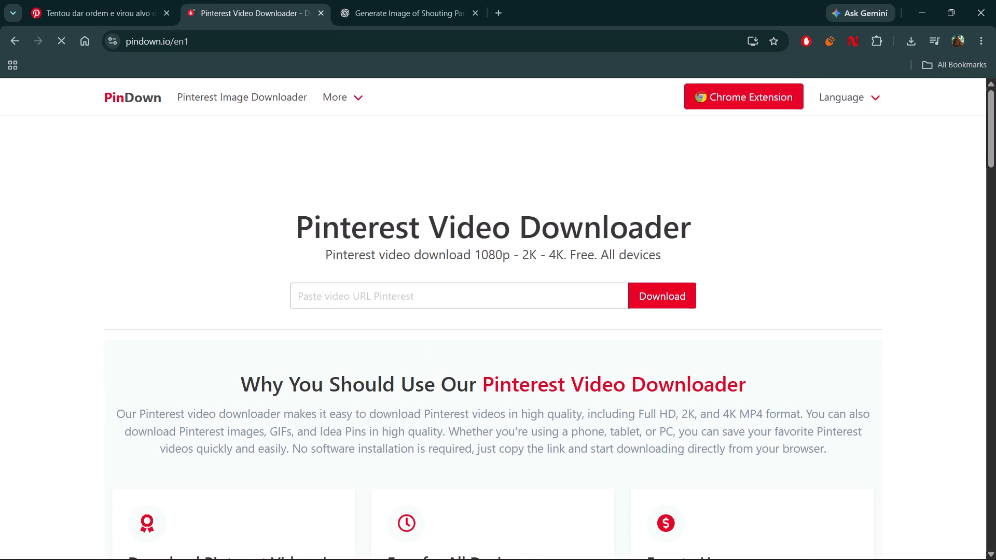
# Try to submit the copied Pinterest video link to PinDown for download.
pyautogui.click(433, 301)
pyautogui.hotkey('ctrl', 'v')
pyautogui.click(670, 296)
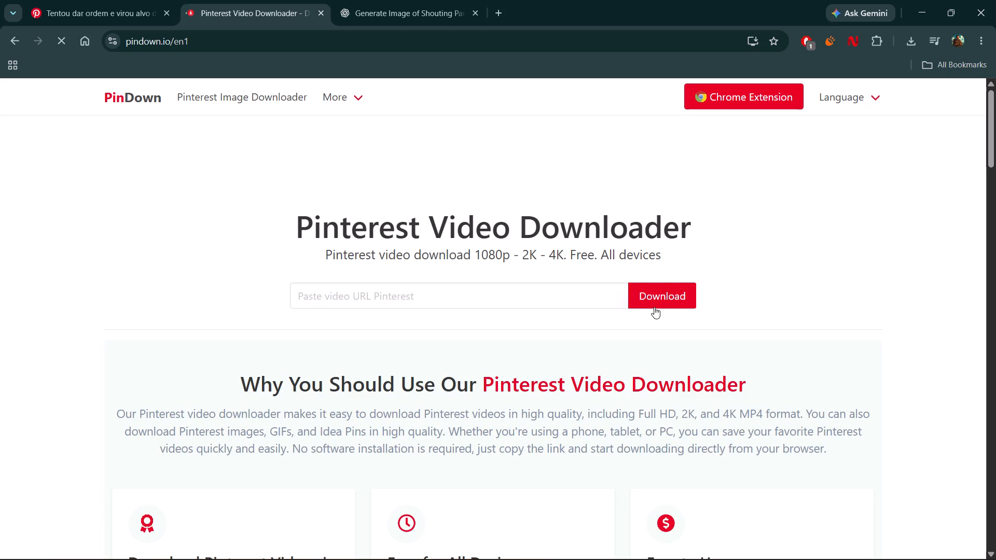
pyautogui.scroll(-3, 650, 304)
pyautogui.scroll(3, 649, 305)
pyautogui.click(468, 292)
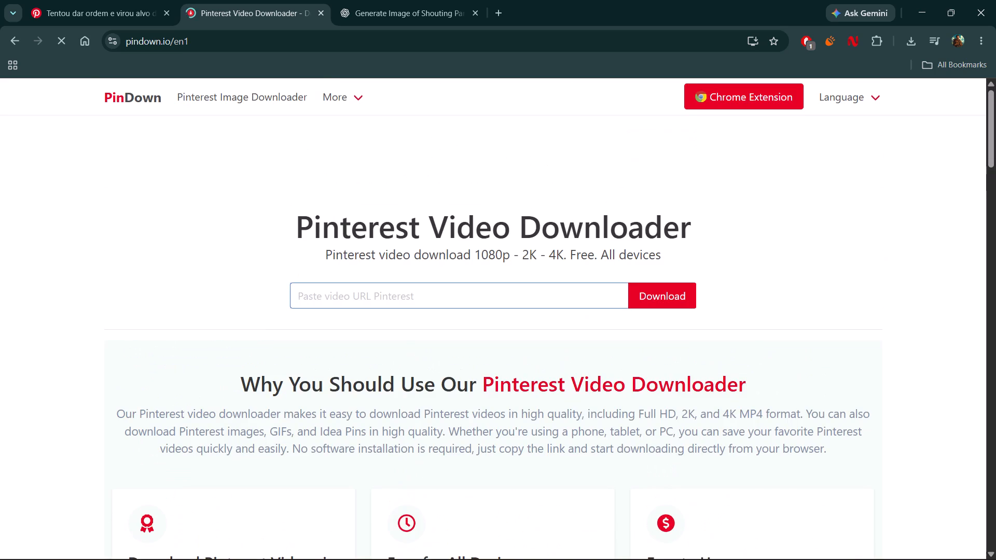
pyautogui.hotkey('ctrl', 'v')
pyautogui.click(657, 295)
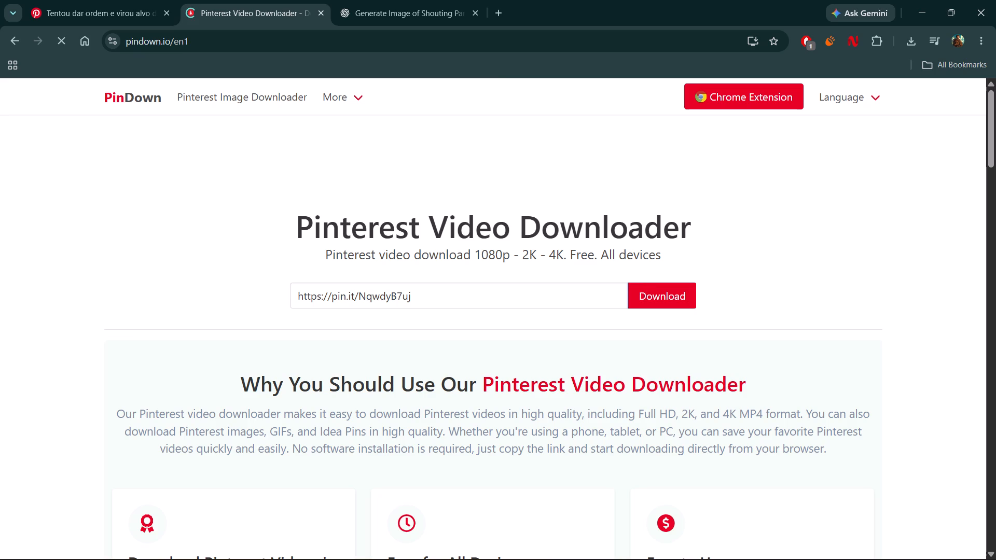
# Return to the pin of the man shouting on the sofa and copy a fresh share link.
pyautogui.click(136, 0)
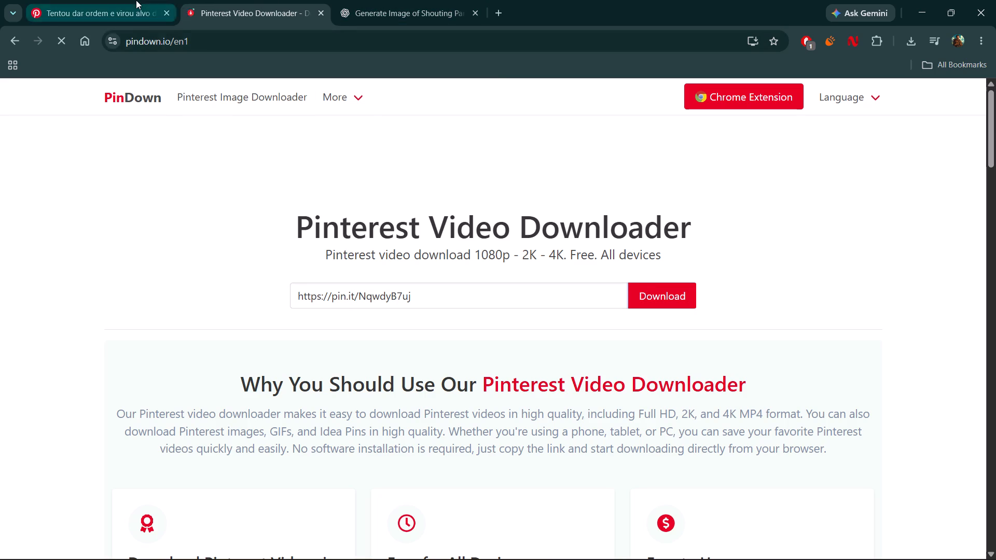
pyautogui.scroll(11, 337, 207)
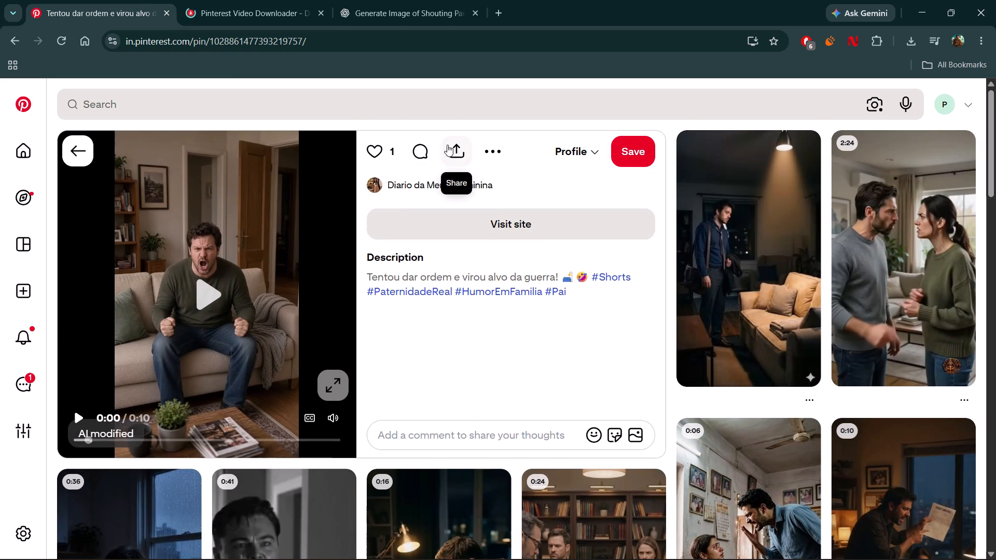
pyautogui.click(450, 148)
pyautogui.click(349, 225)
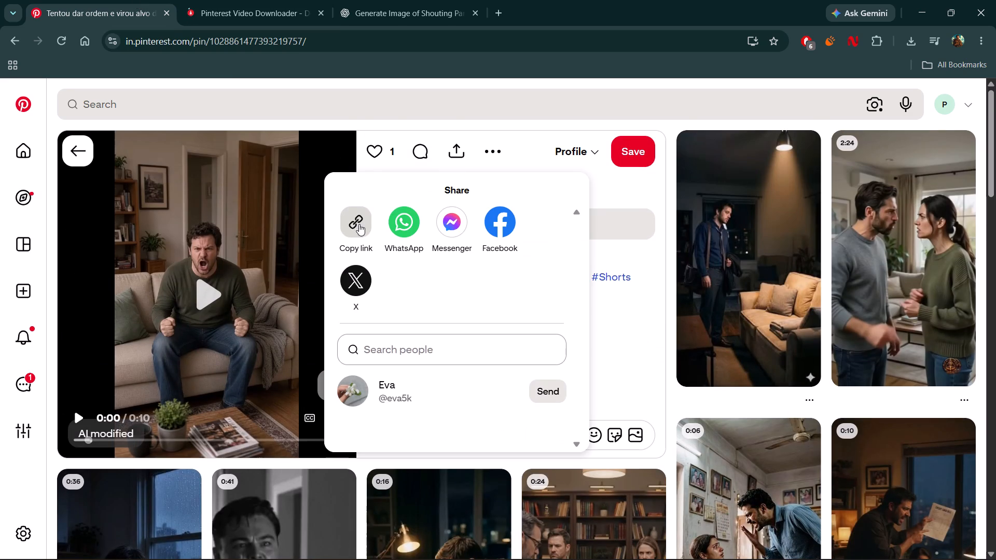
pyautogui.click(351, 223)
# Replace the old link in PinDown with the fresh sofa video link and submit it for download.
pyautogui.click(212, 0)
pyautogui.moveTo(426, 298); pyautogui.dragTo(330, 310)
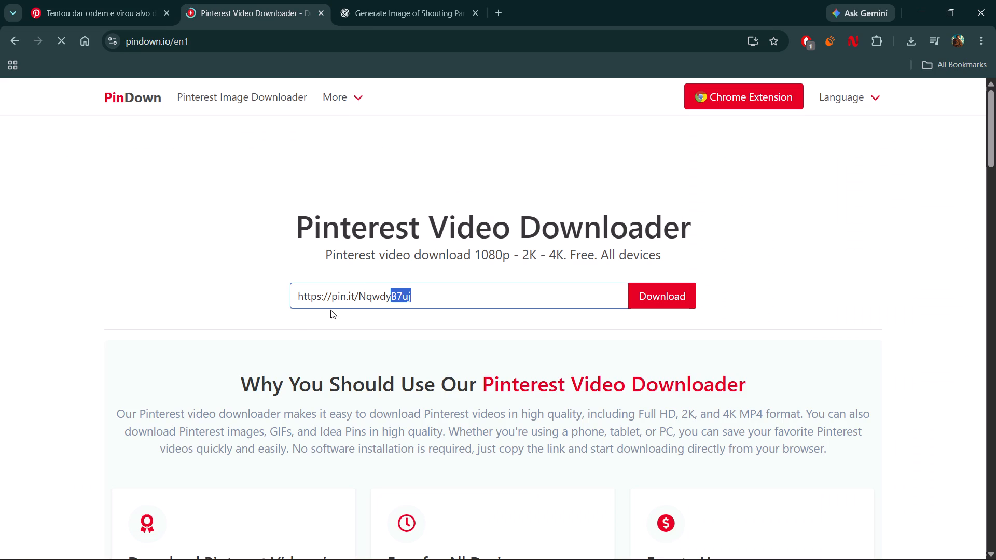
pyautogui.moveTo(330, 310); pyautogui.dragTo(284, 318)
pyautogui.hotkey('ctrl', 'v')
pyautogui.click(658, 300)
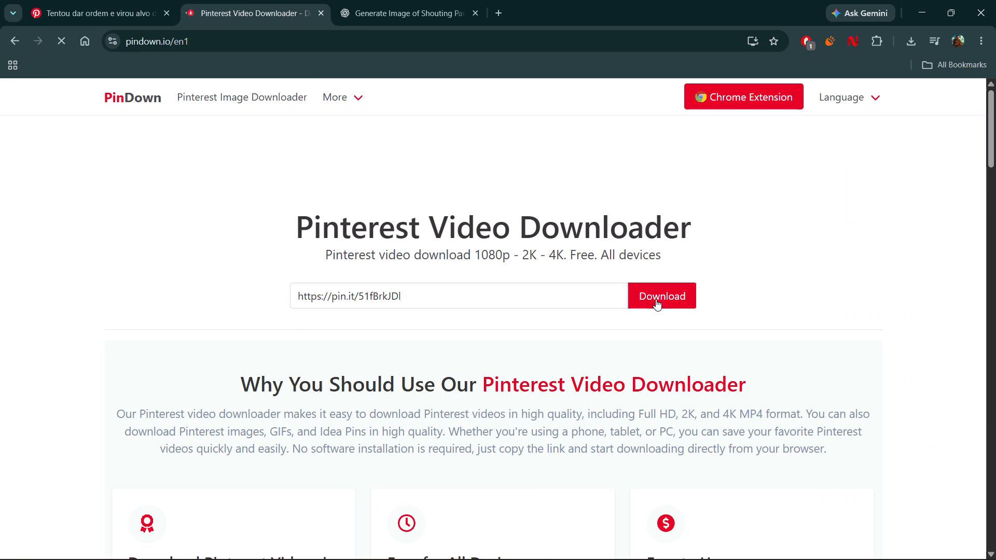
pyautogui.click(547, 293)
pyautogui.hotkey('ctrl', 'v')
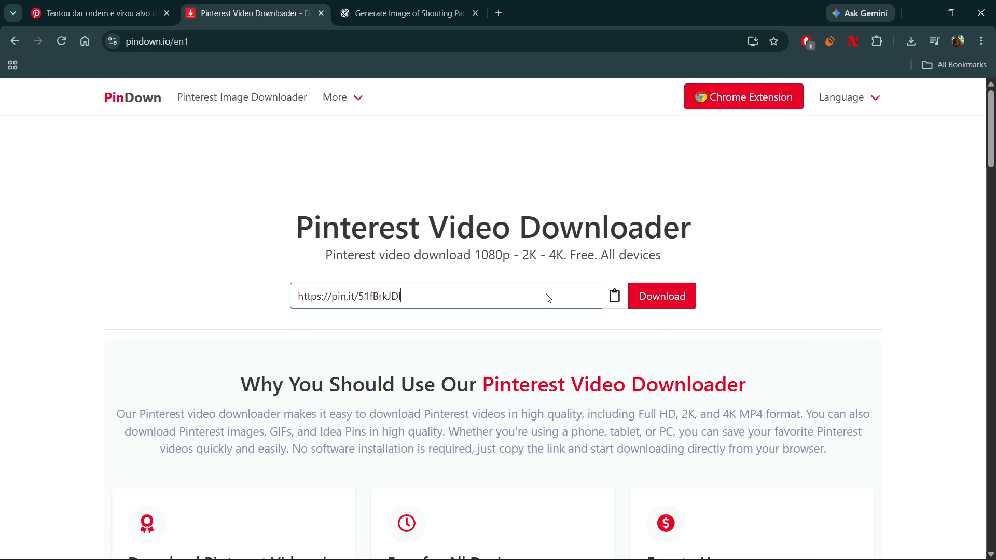
pyautogui.click(662, 293)
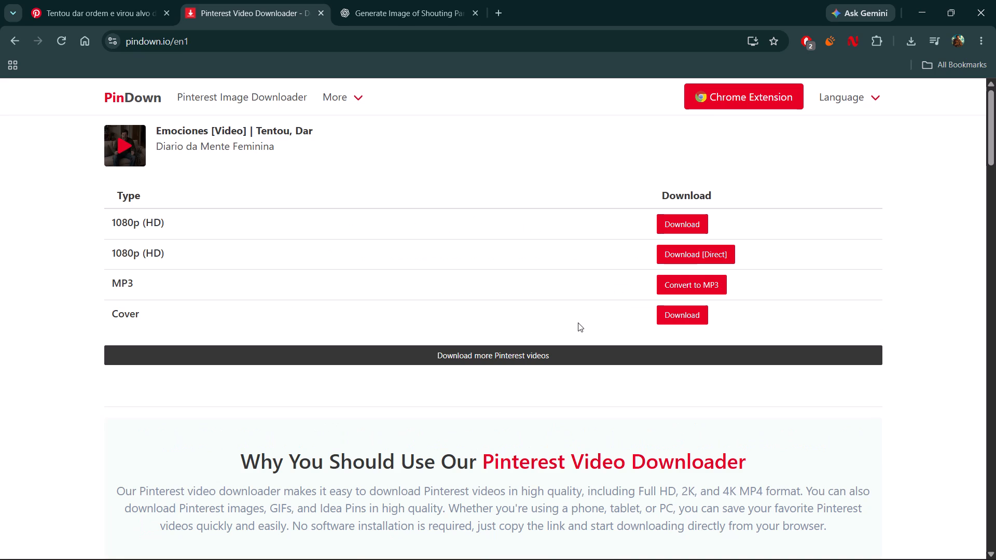
# Download the 1080p (HD) version of the sofa video and save it in the "vid 2" folder.
pyautogui.click(671, 229)
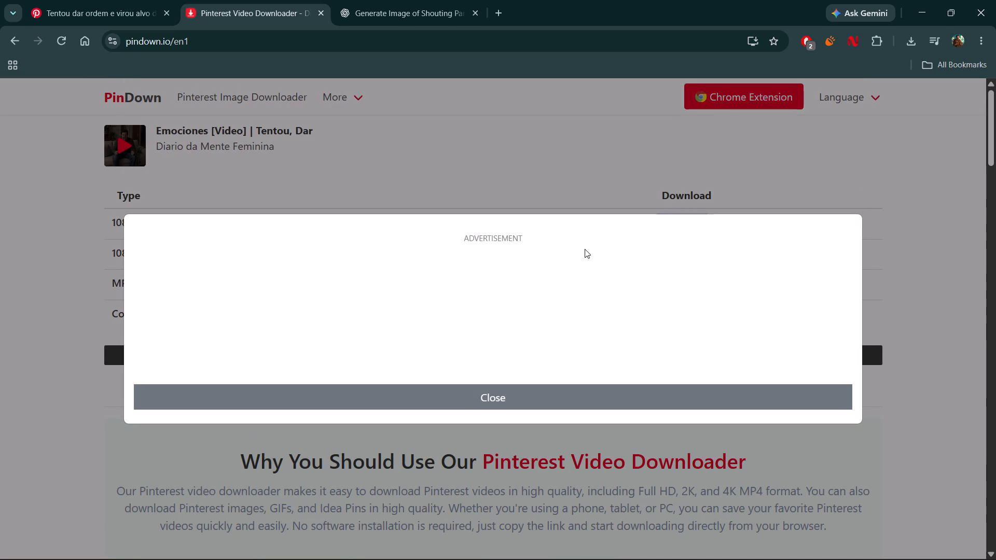
pyautogui.click(382, 280)
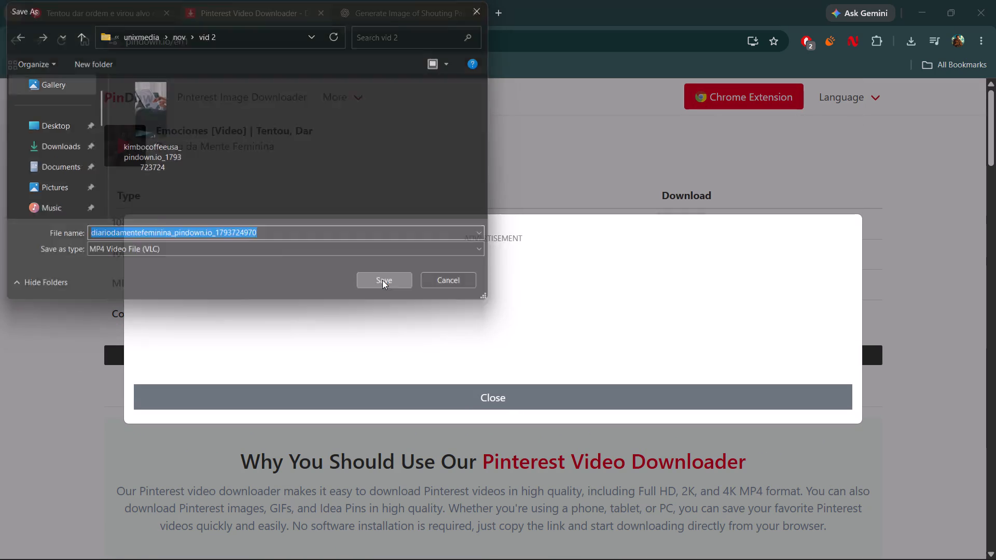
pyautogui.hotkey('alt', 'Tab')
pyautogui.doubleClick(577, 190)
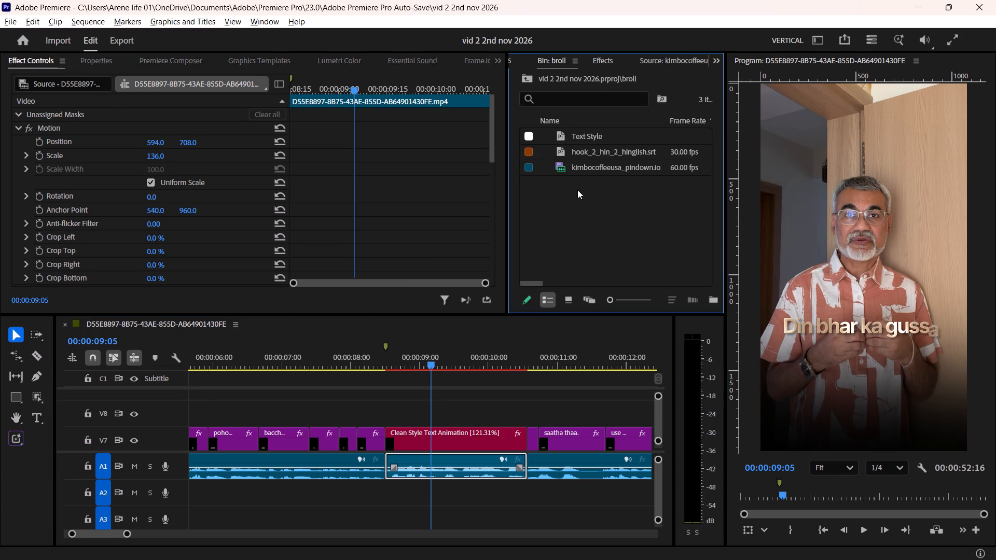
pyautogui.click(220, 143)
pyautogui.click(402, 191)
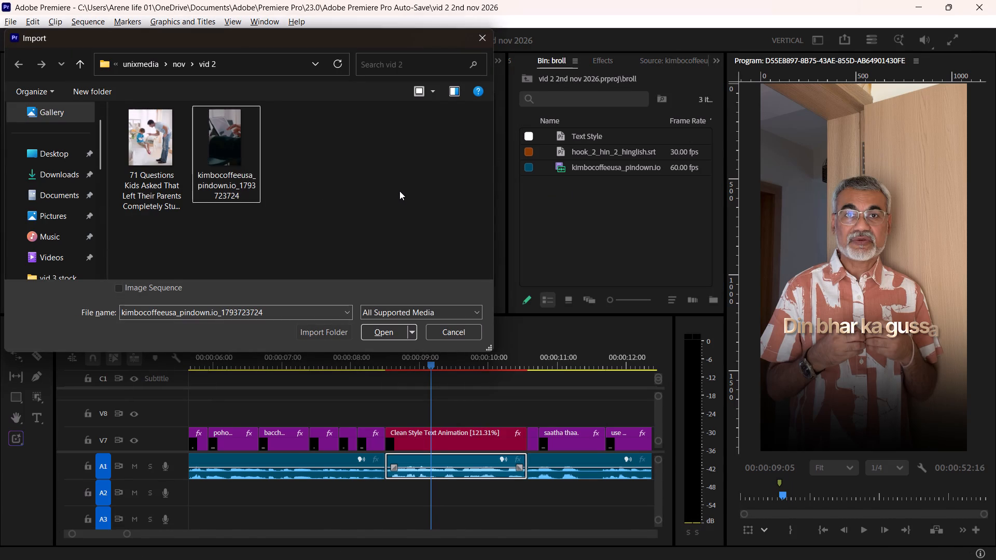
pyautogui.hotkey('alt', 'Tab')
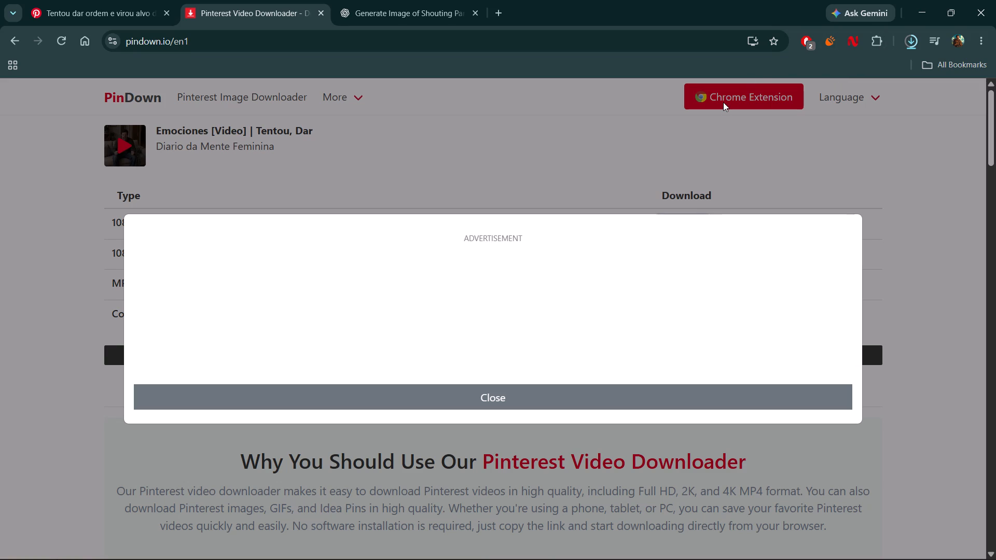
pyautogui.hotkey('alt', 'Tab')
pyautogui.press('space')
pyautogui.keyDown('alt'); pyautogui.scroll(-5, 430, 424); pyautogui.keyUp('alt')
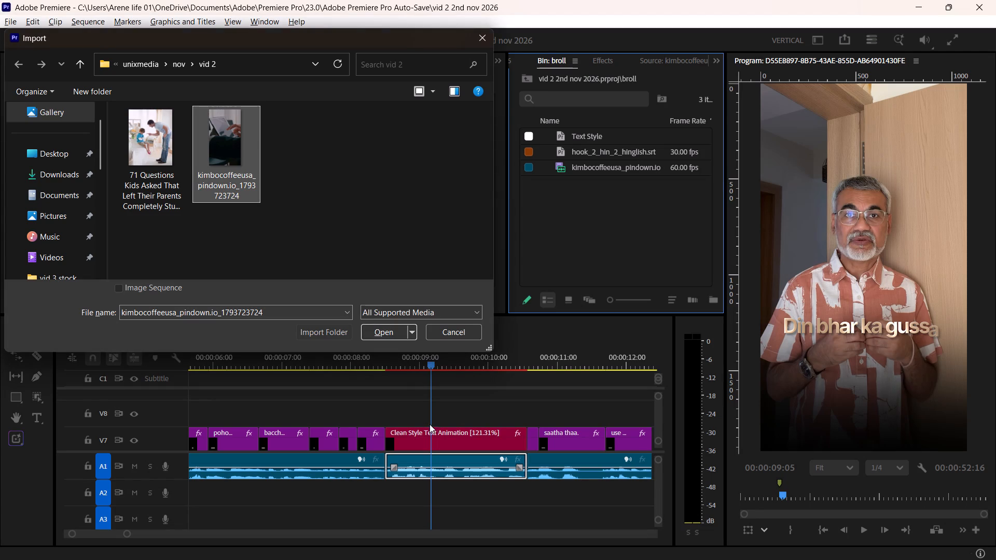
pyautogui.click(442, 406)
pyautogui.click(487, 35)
# Play back the timeline around the "poore raste" title and the subtitles following it to check their timing and wording.
pyautogui.keyDown('alt'); pyautogui.scroll(-5, 438, 400); pyautogui.keyUp('alt')
pyautogui.click(458, 408)
pyautogui.press('space')
pyautogui.keyDown('alt'); pyautogui.scroll(-5, 452, 409); pyautogui.keyUp('alt')
pyautogui.keyDown('alt'); pyautogui.scroll(5, 436, 414); pyautogui.keyUp('alt')
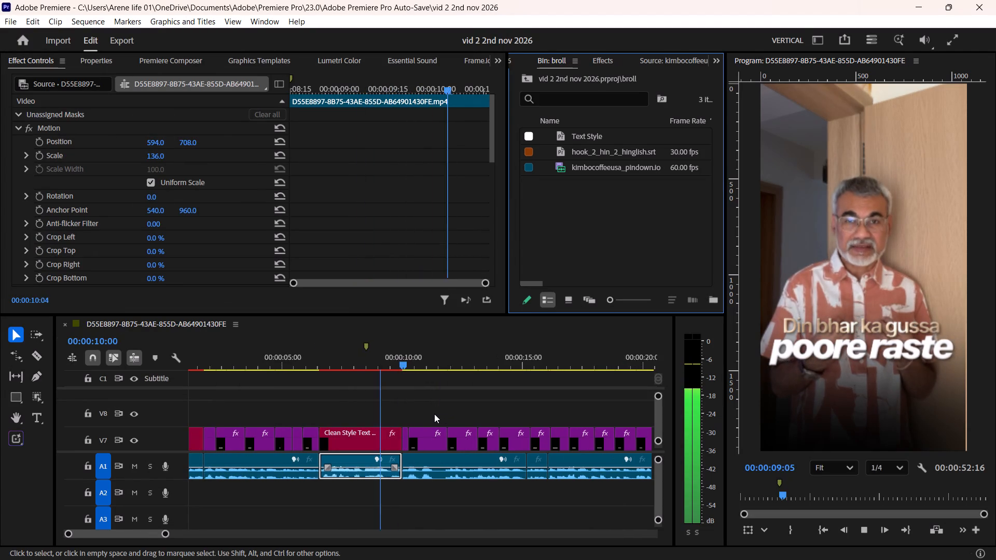
pyautogui.keyDown('alt'); pyautogui.scroll(9, 427, 414); pyautogui.keyUp('alt')
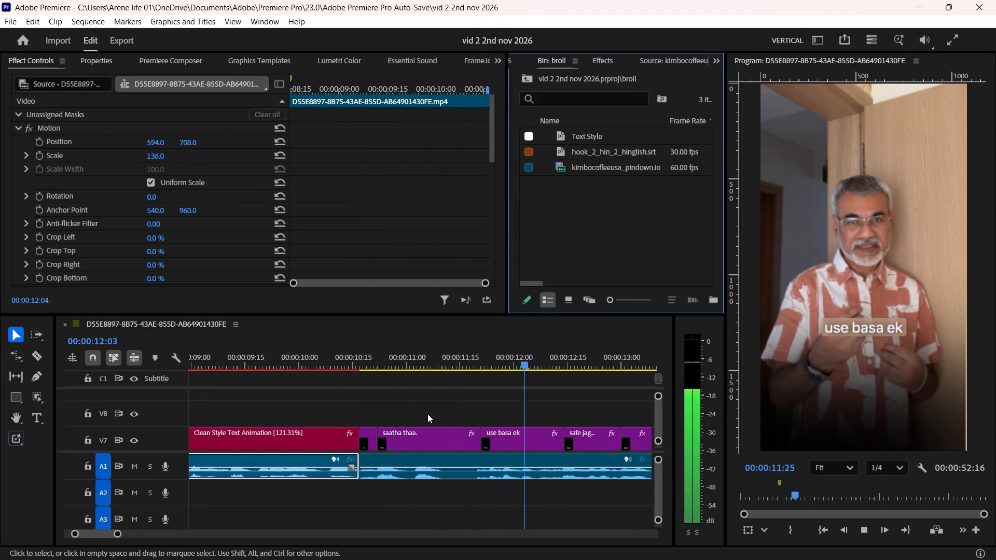
pyautogui.keyDown('alt'); pyautogui.scroll(-10, 427, 414); pyautogui.keyUp('alt')
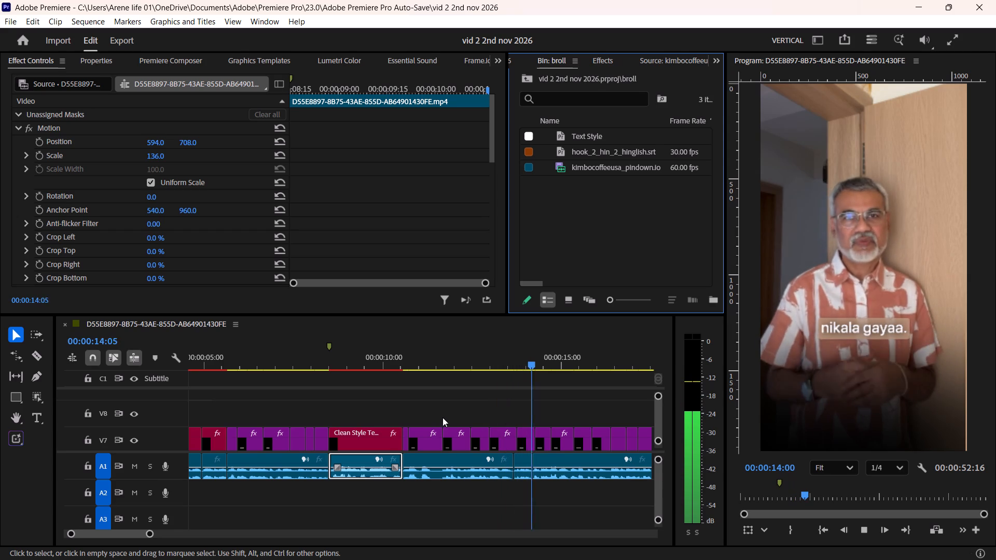
pyautogui.press('space')
pyautogui.keyDown('alt'); pyautogui.scroll(5, 445, 417); pyautogui.keyUp('alt')
pyautogui.moveTo(408, 363); pyautogui.dragTo(370, 377)
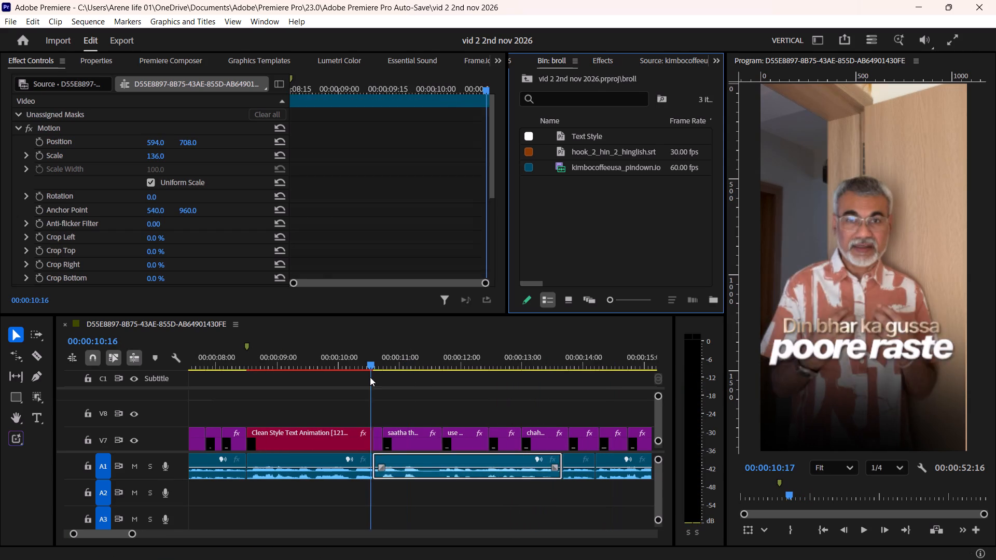
pyautogui.moveTo(370, 377); pyautogui.dragTo(378, 377)
pyautogui.keyDown('alt'); pyautogui.scroll(5, 402, 406); pyautogui.keyUp('alt')
pyautogui.press('space')
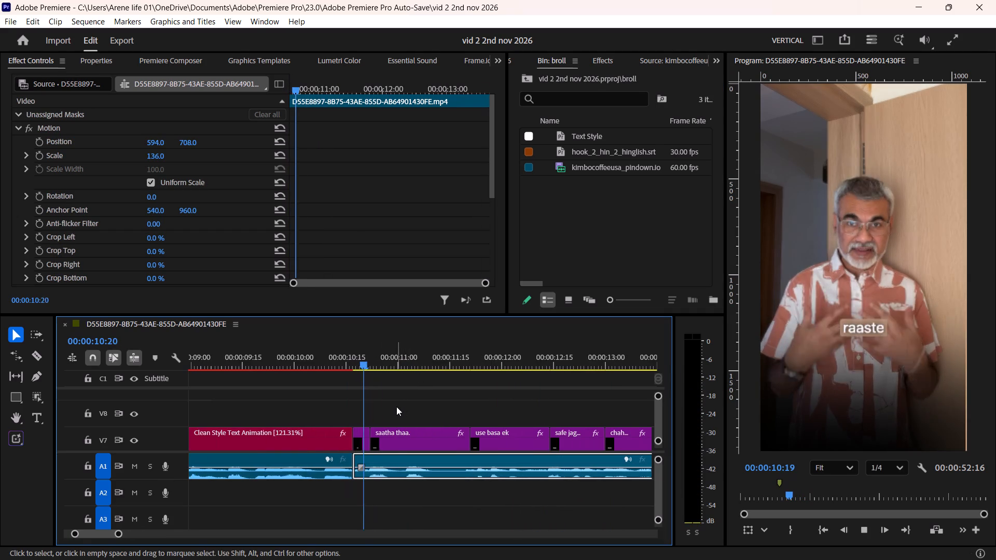
pyautogui.press('space')
pyautogui.keyDown('alt'); pyautogui.scroll(4, 396, 407); pyautogui.keyUp('alt')
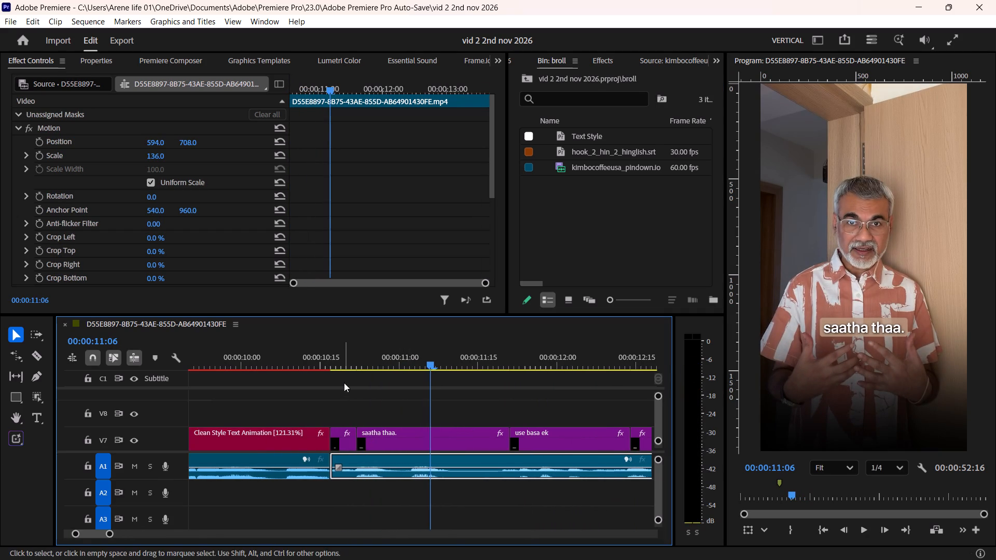
pyautogui.moveTo(330, 355); pyautogui.dragTo(292, 369)
pyautogui.press('space')
pyautogui.press('space')
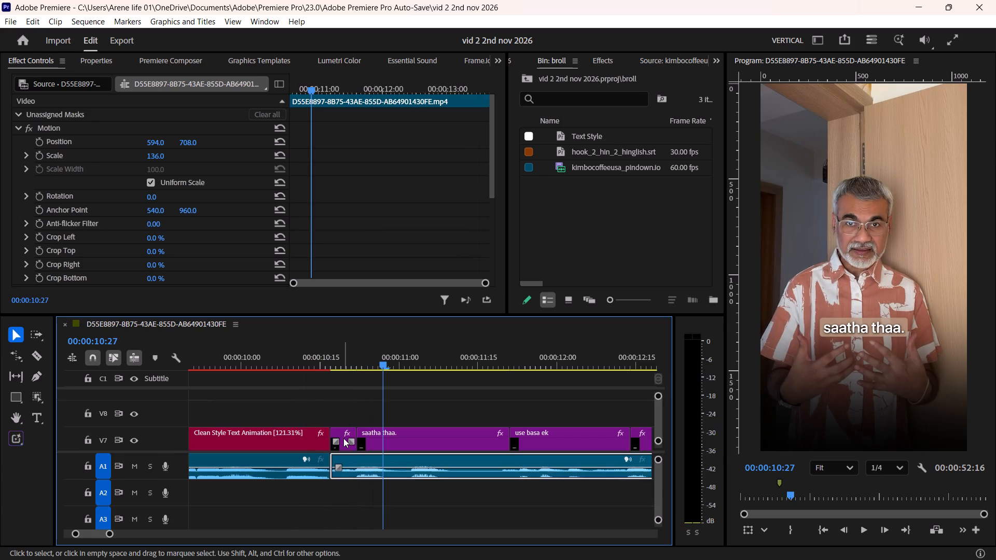
# Delete the short "raaste" subtitle and extend the start of the "saatha thaa." subtitle back to the Clean Style title's end.
pyautogui.click(343, 438)
pyautogui.press('Delete')
pyautogui.moveTo(363, 437); pyautogui.dragTo(332, 445)
# Set the "saatha thaa." subtitle's Vector Motion scale to 128 and its vertical position to 903.
pyautogui.click(371, 438)
pyautogui.moveTo(153, 143); pyautogui.dragTo(154, 143)
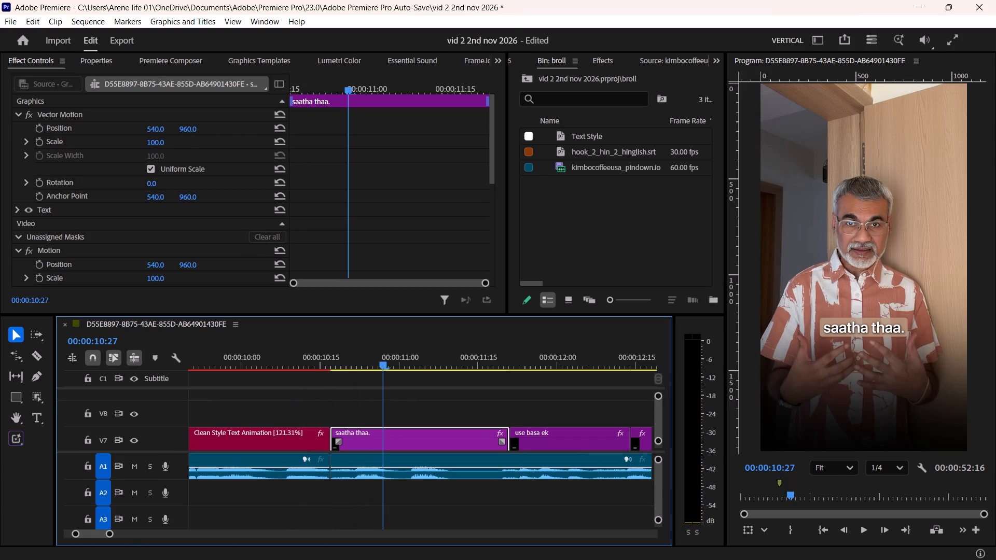
pyautogui.moveTo(154, 143); pyautogui.dragTo(173, 139)
pyautogui.moveTo(191, 127); pyautogui.dragTo(193, 161)
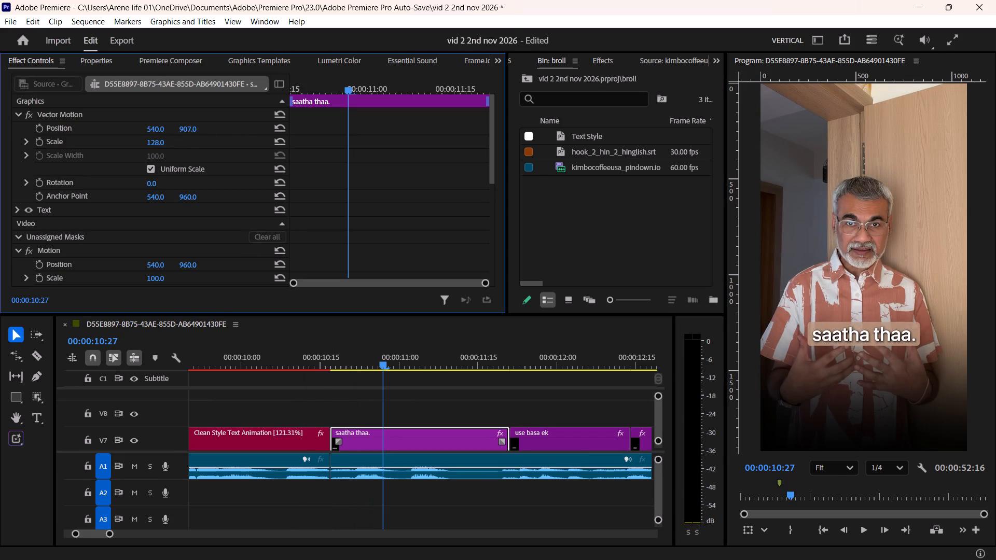
pyautogui.moveTo(193, 161); pyautogui.dragTo(195, 164)
# Change the subtitle text "saatha thaa." to "sath tha" and save the project.
pyautogui.doubleClick(390, 435)
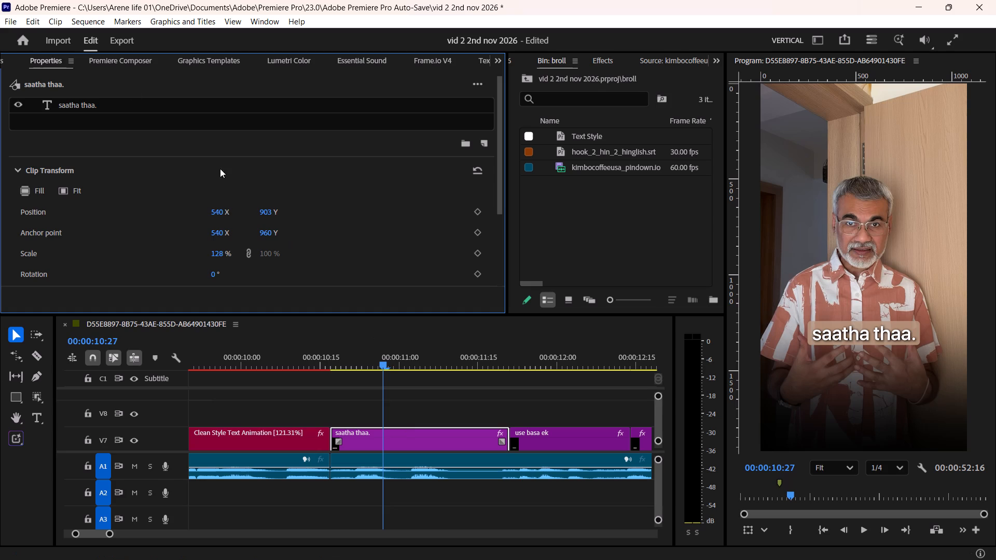
pyautogui.doubleClick(101, 107)
pyautogui.click(870, 339)
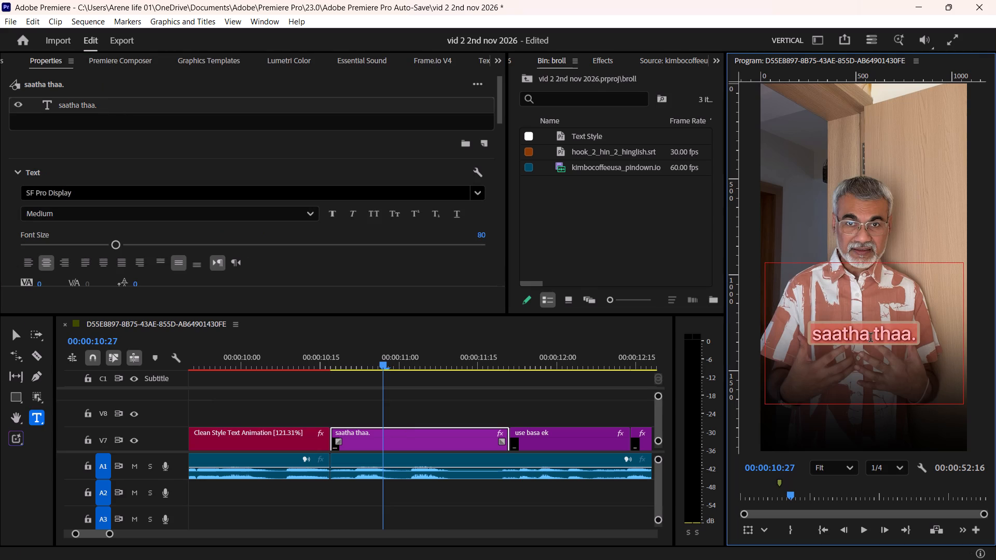
pyautogui.press('BackSpace')
pyautogui.press('Left')
pyautogui.press('Left')
pyautogui.press('Left')
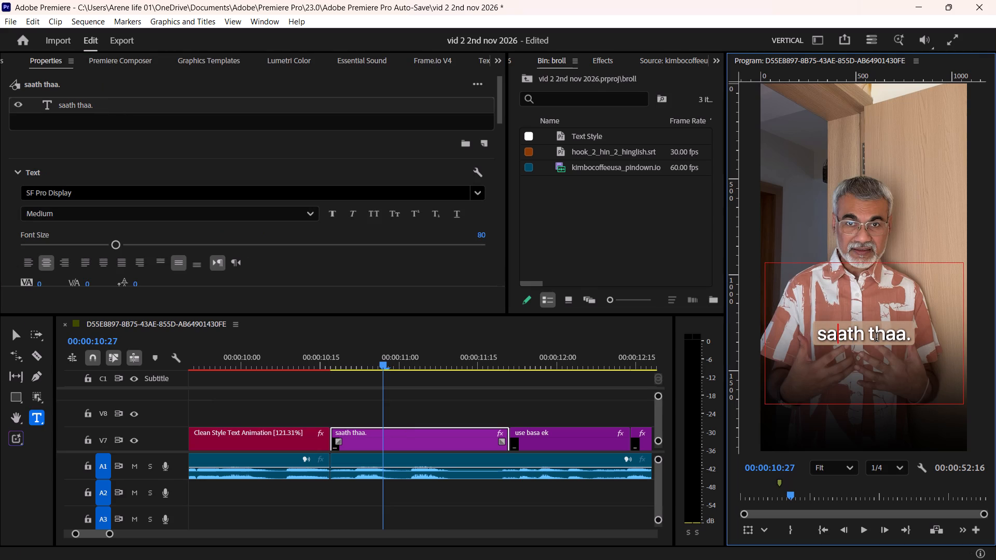
pyautogui.press('BackSpace')
pyautogui.press('Right')
pyautogui.press('Right')
pyautogui.press('Right')
pyautogui.press('Right')
pyautogui.press('Right')
pyautogui.press('Right')
pyautogui.press('Right')
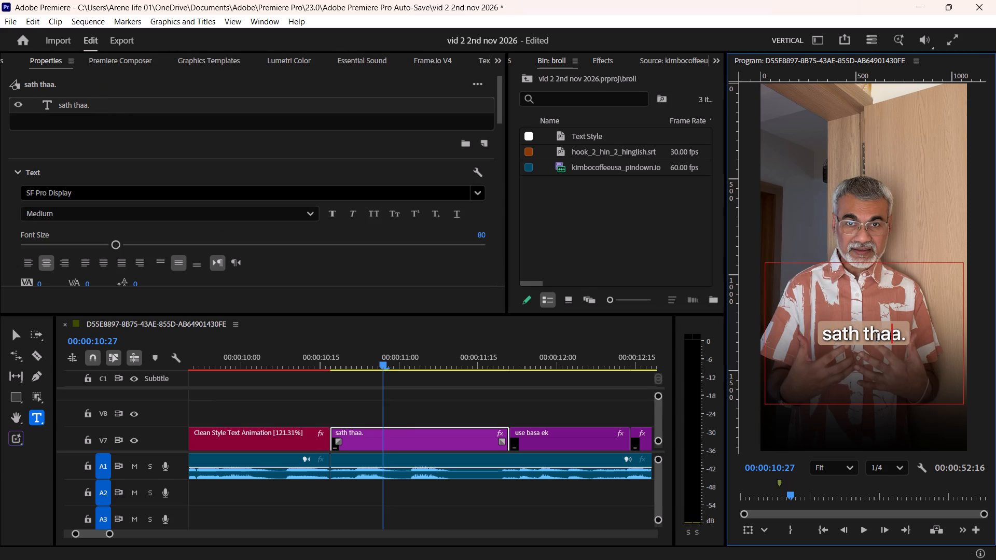
pyautogui.press('Right')
pyautogui.press('Right')
pyautogui.press('Right')
pyautogui.press('BackSpace')
pyautogui.press('BackSpace')
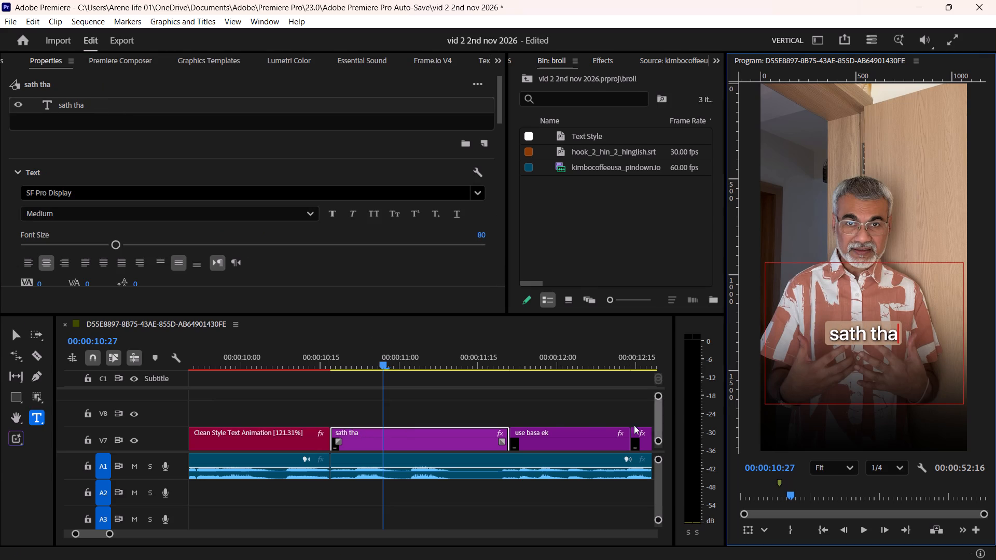
pyautogui.click(324, 368)
pyautogui.click(336, 396)
pyautogui.hotkey('ctrl', 's')
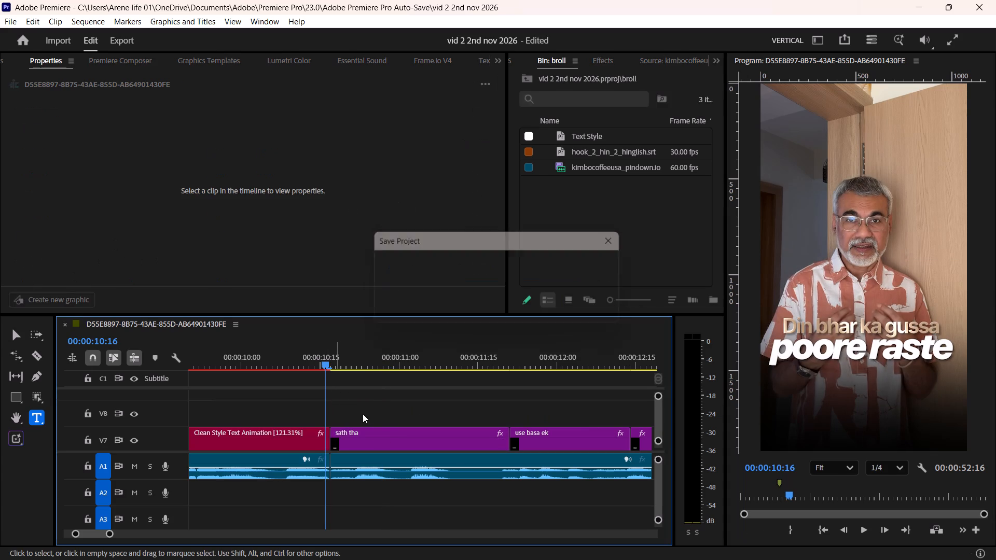
# Play back from the end of the "poore raste" title to about 00:00:17:28, reviewing the subtitles and saving along the way.
pyautogui.press('space')
pyautogui.keyDown('alt'); pyautogui.scroll(-5, 403, 429); pyautogui.keyUp('alt')
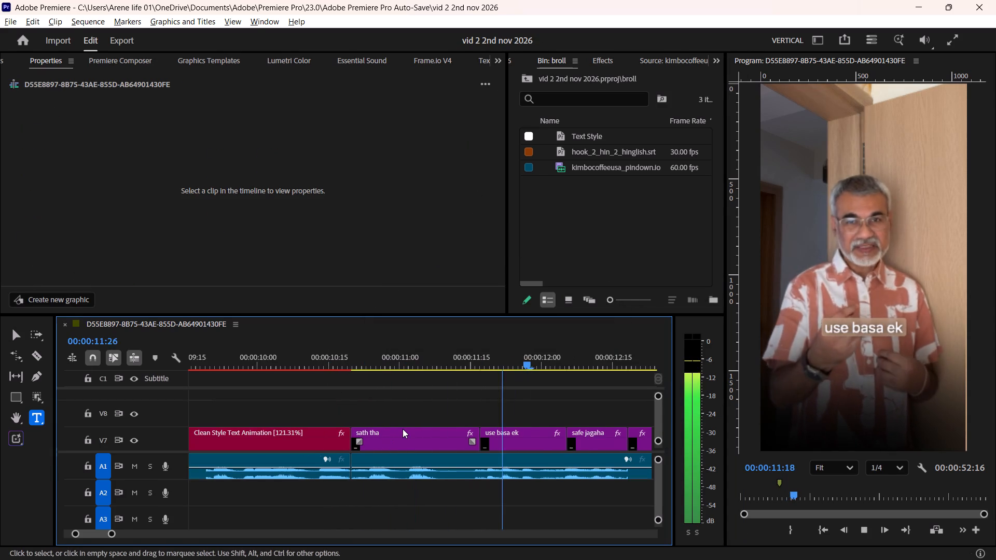
pyautogui.press('space')
pyautogui.keyDown('alt'); pyautogui.scroll(-9, 504, 413); pyautogui.keyUp('alt')
pyautogui.press('space')
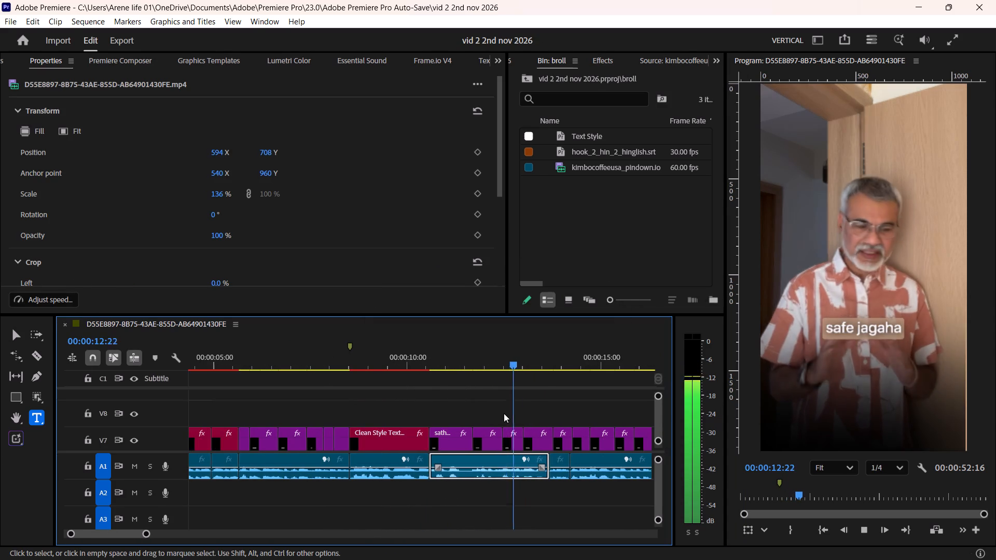
pyautogui.scroll(-8, 504, 413)
pyautogui.press('space')
pyautogui.hotkey('ctrl', 's')
pyautogui.hotkey('ctrl', 's')
pyautogui.press('space')
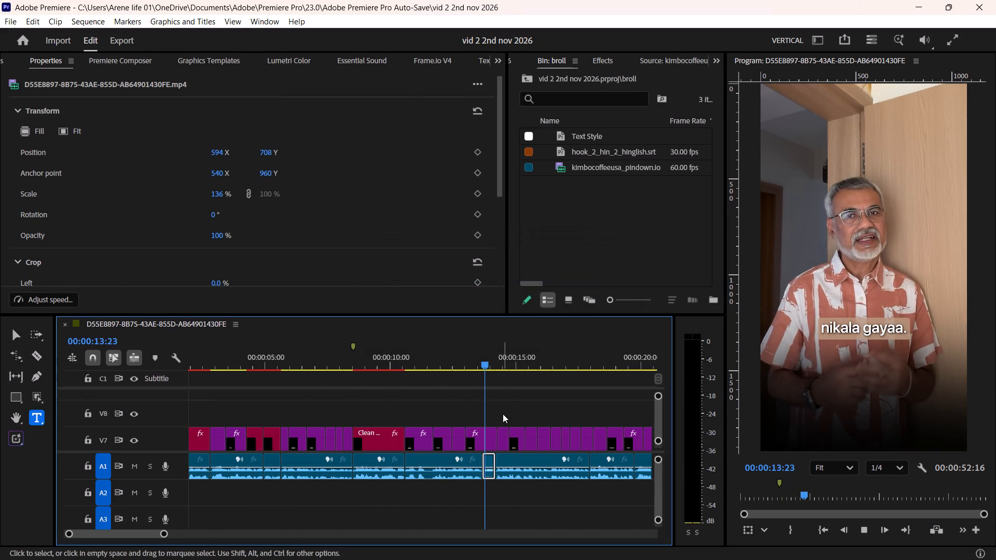
pyautogui.scroll(-2, 503, 414)
pyautogui.press('space')
pyautogui.hotkey('ctrl', 's')
pyautogui.press('space')
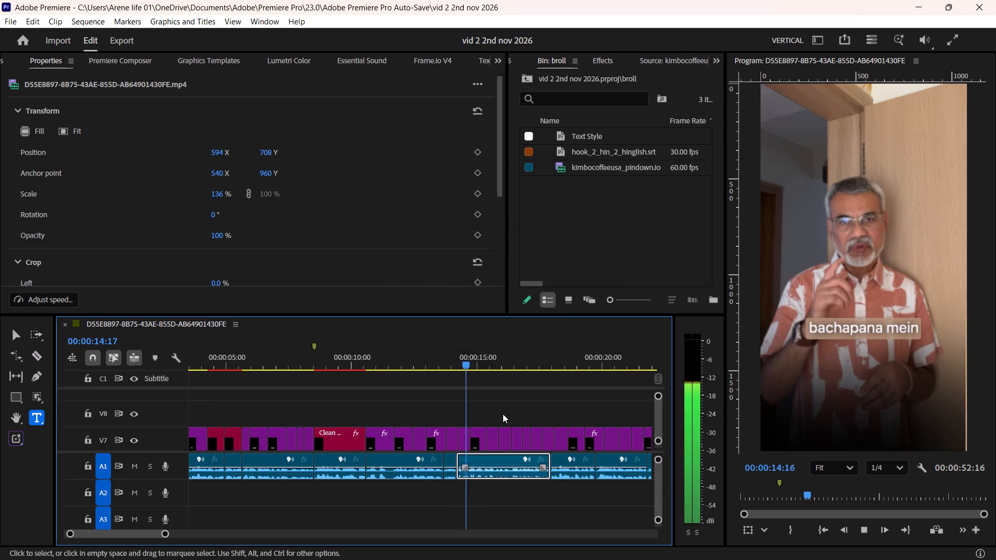
pyautogui.press('space')
pyautogui.press('space')
pyautogui.keyDown('alt'); pyautogui.scroll(-4, 503, 414); pyautogui.keyUp('alt')
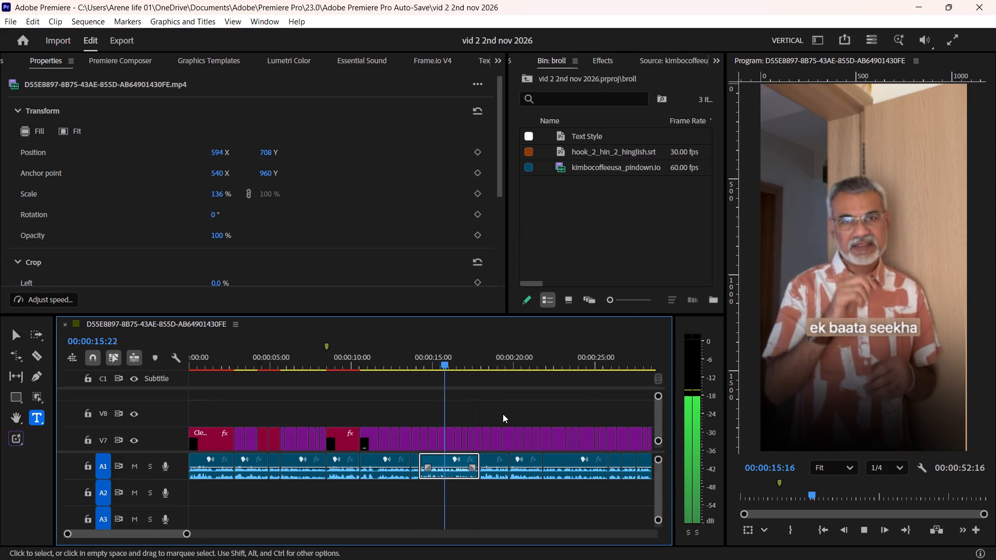
pyautogui.press('space')
pyautogui.press('space')
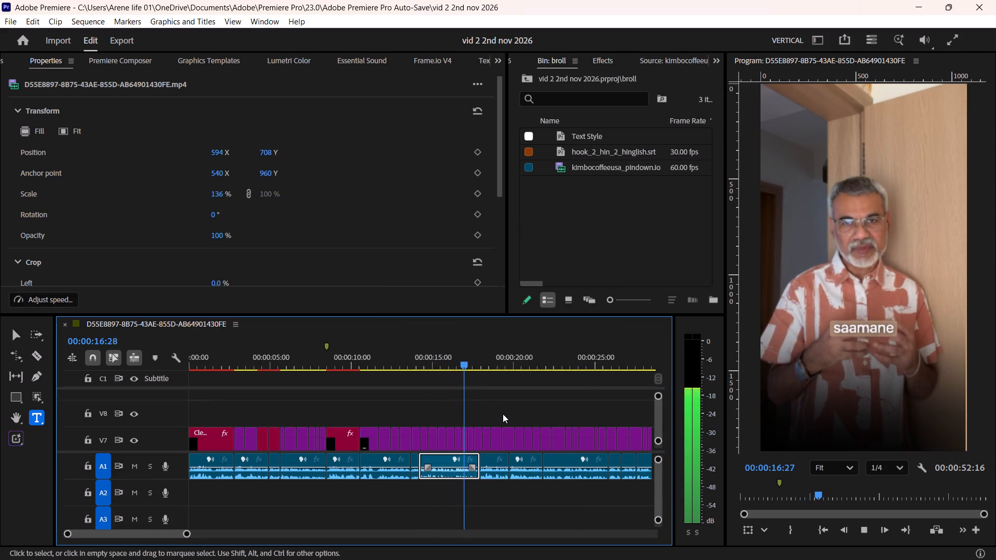
pyautogui.press('space')
pyautogui.hotkey('ctrl', 's')
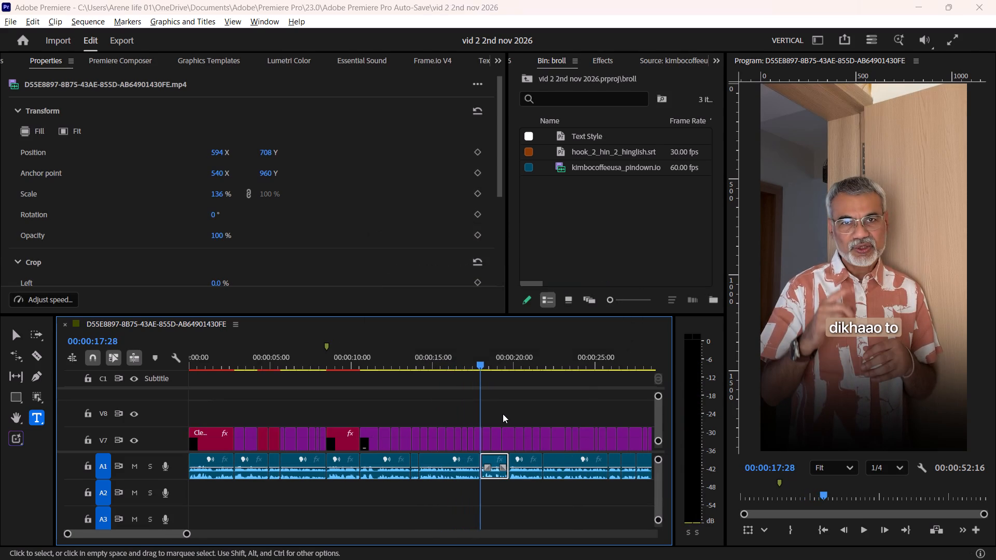
# Review the phone-call b-roll on V5 and V4 from about 00:00:05 to 00:00:06:15.
pyautogui.hotkey('alt', 'Tab')
pyautogui.hotkey('alt', 'Tab')
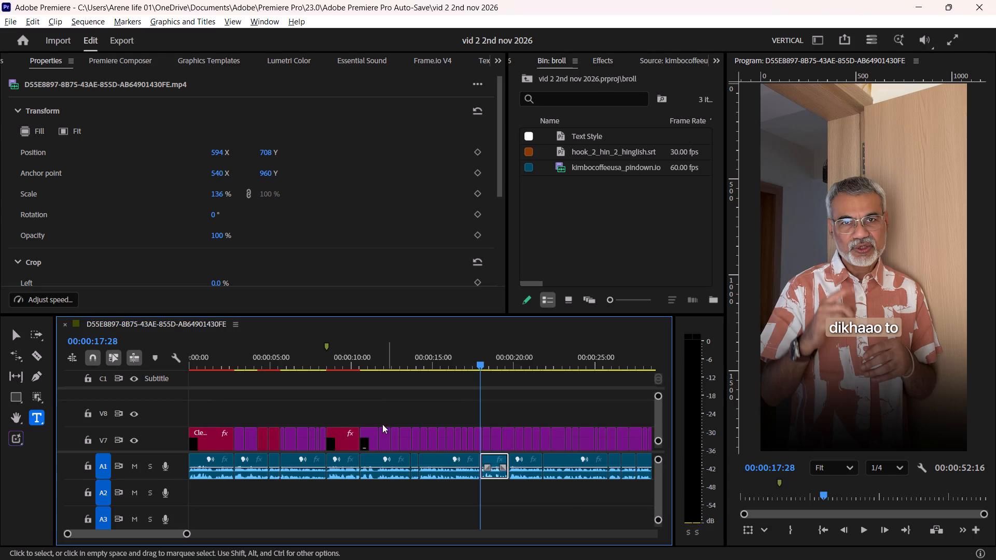
pyautogui.keyDown('alt'); pyautogui.scroll(18, 312, 438); pyautogui.keyUp('alt')
pyautogui.keyDown('ctrl'); pyautogui.scroll(-7, 323, 421); pyautogui.keyUp('ctrl')
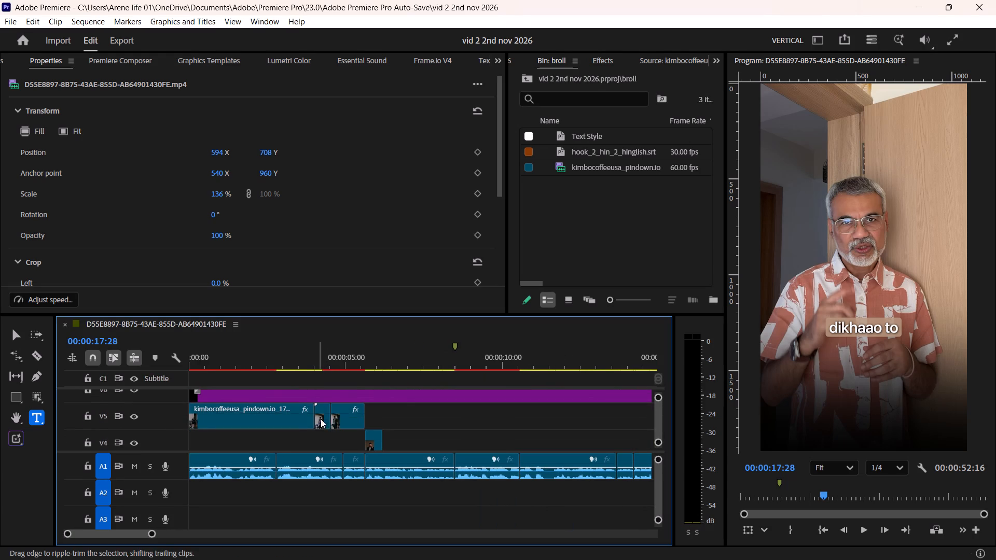
pyautogui.moveTo(395, 360); pyautogui.dragTo(350, 374)
pyautogui.press('space')
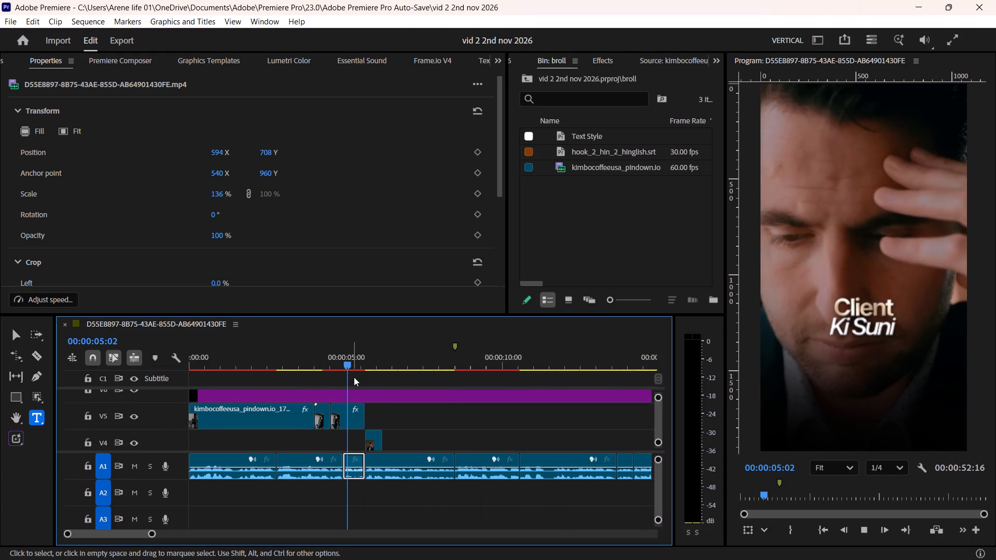
pyautogui.keyDown('alt'); pyautogui.scroll(5, 378, 401); pyautogui.keyUp('alt')
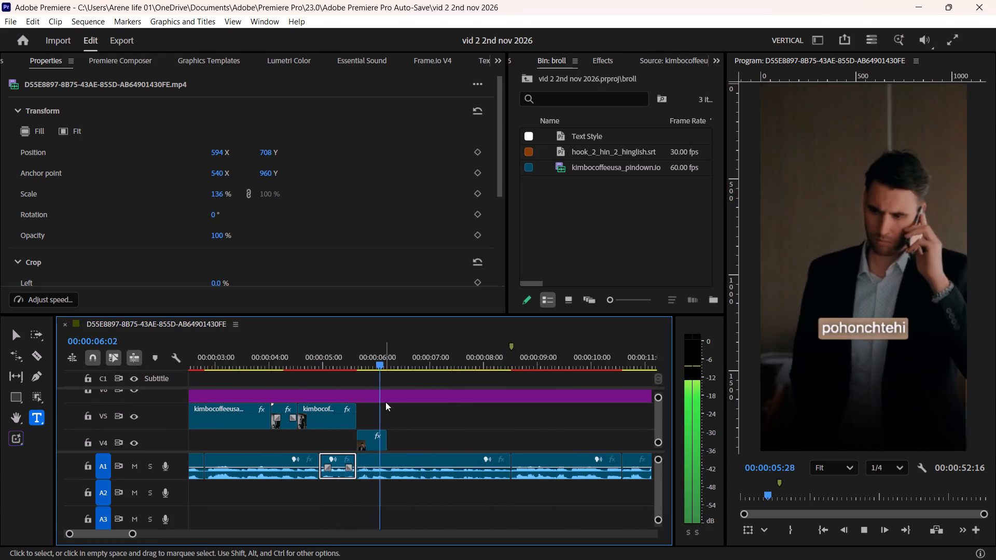
pyautogui.press('space')
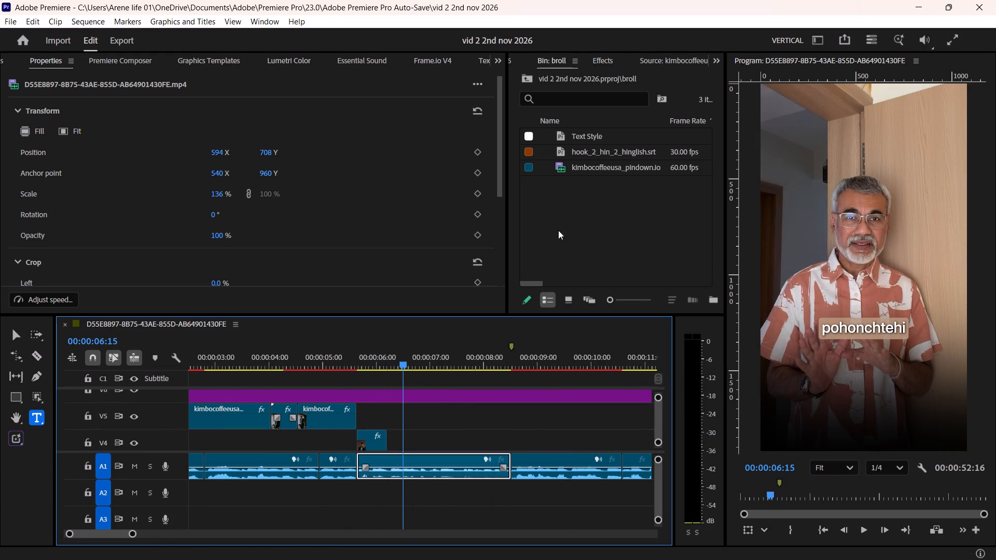
pyautogui.doubleClick(561, 206)
pyautogui.click(234, 150)
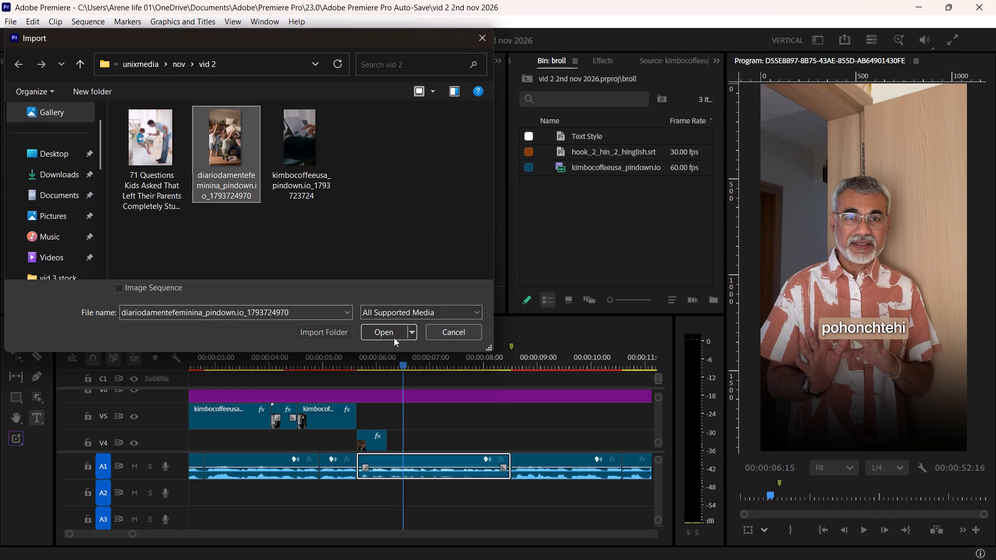
pyautogui.click(385, 335)
# Mark the sofa video from its start to 00:00:02:07 and place that video-only range on V4, right after the V5 phone-call b-roll.
pyautogui.doubleClick(678, 153)
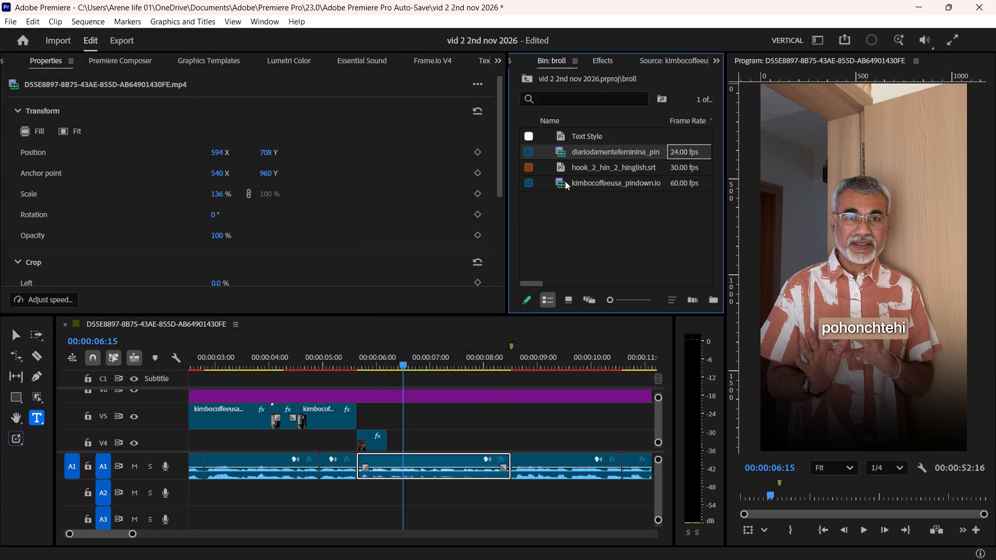
pyautogui.doubleClick(675, 151)
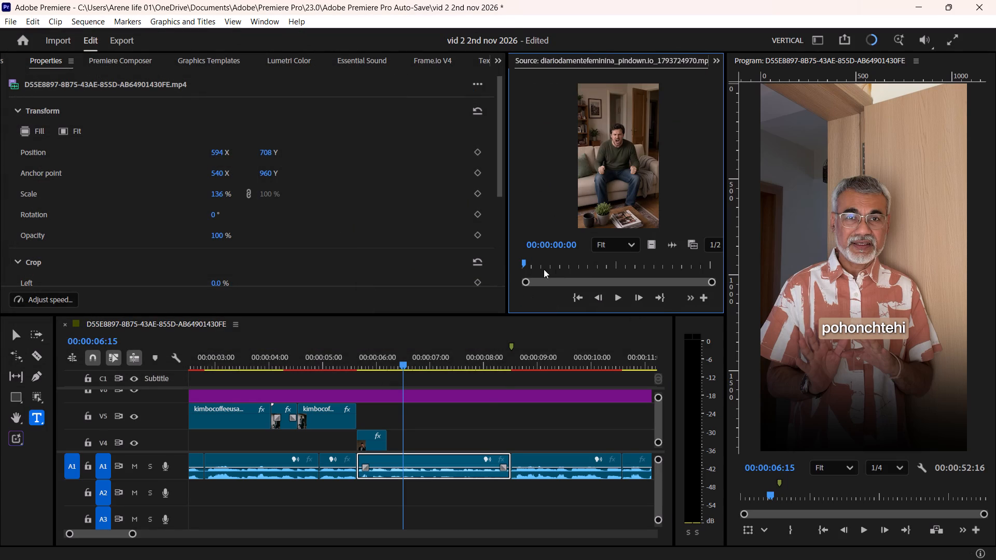
pyautogui.press('i')
pyautogui.moveTo(527, 260); pyautogui.dragTo(546, 261)
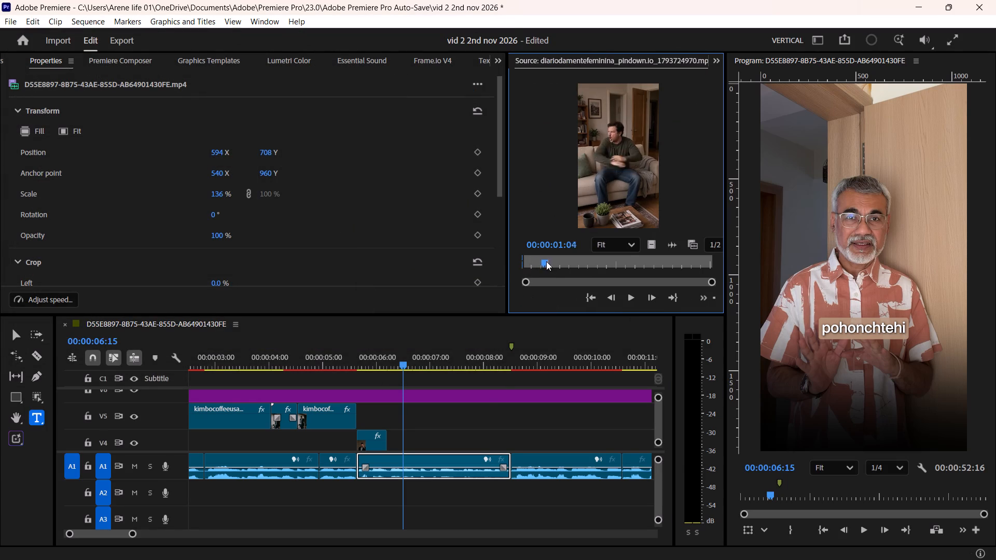
pyautogui.moveTo(546, 261); pyautogui.dragTo(568, 261)
pyautogui.press('o')
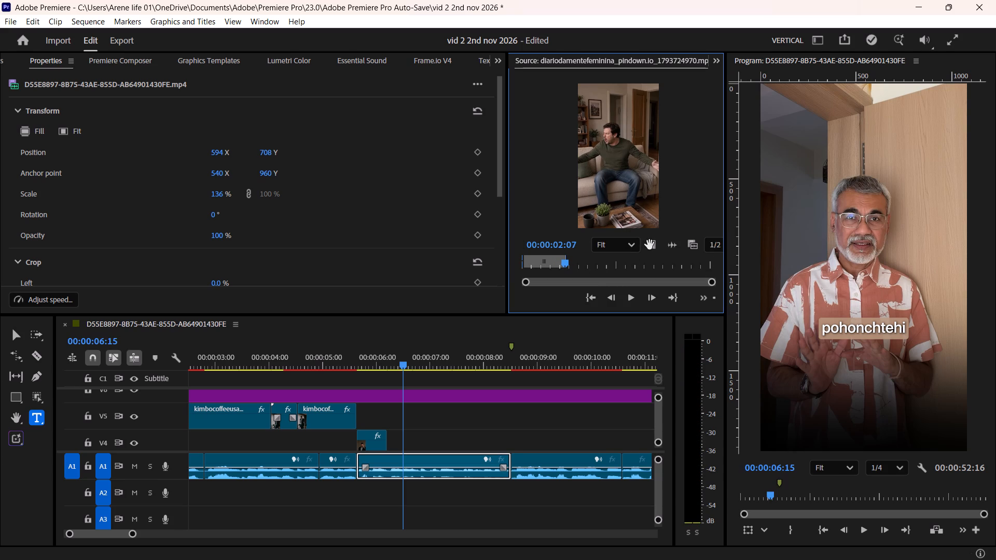
pyautogui.moveTo(651, 245); pyautogui.dragTo(359, 446)
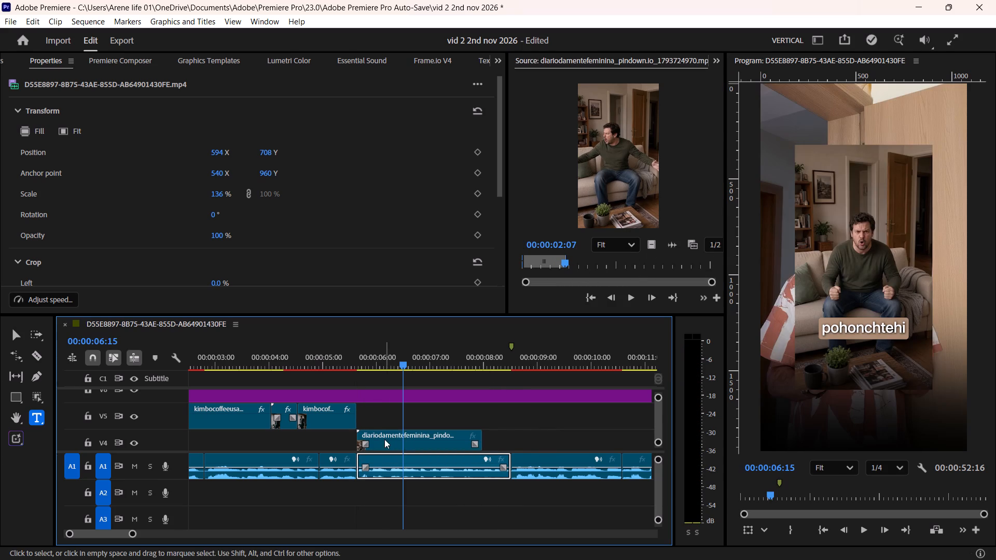
# Fit the sofa clip on V4 to the frame and play back through it from just before its start.
pyautogui.click(396, 439)
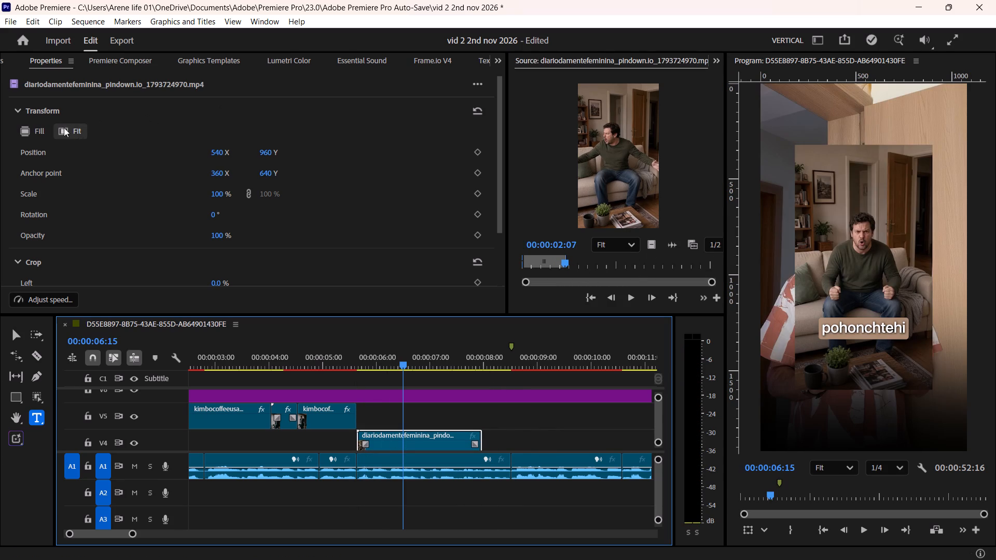
pyautogui.click(62, 129)
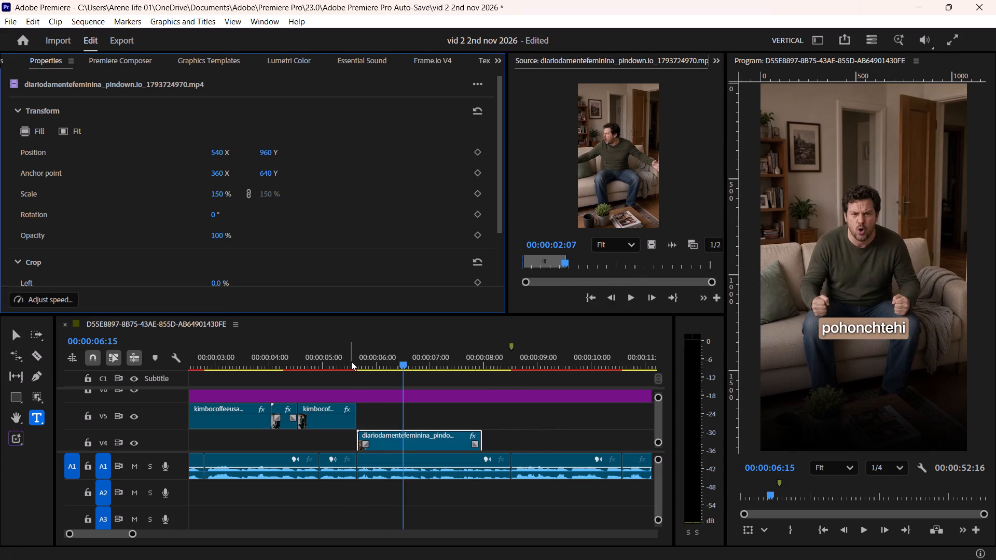
pyautogui.click(351, 361)
pyautogui.press('space')
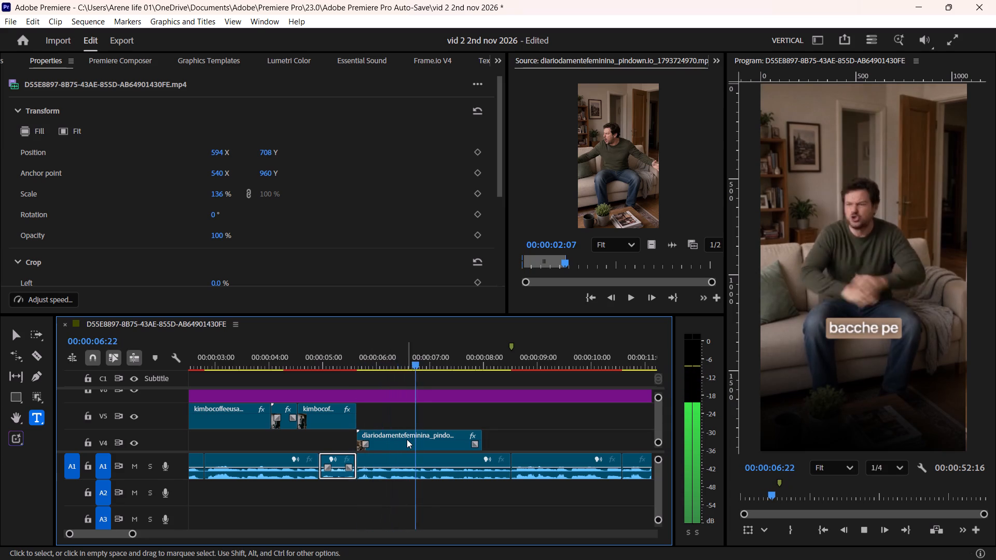
pyautogui.keyDown('alt'); pyautogui.scroll(4, 407, 439); pyautogui.keyUp('alt')
pyautogui.keyDown('alt'); pyautogui.scroll(-4, 405, 440); pyautogui.keyUp('alt')
pyautogui.press('space')
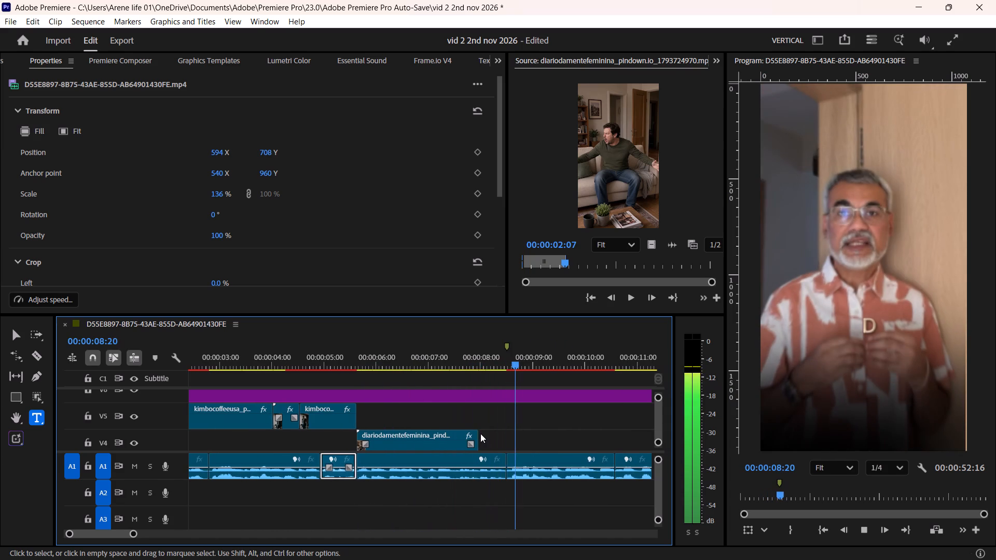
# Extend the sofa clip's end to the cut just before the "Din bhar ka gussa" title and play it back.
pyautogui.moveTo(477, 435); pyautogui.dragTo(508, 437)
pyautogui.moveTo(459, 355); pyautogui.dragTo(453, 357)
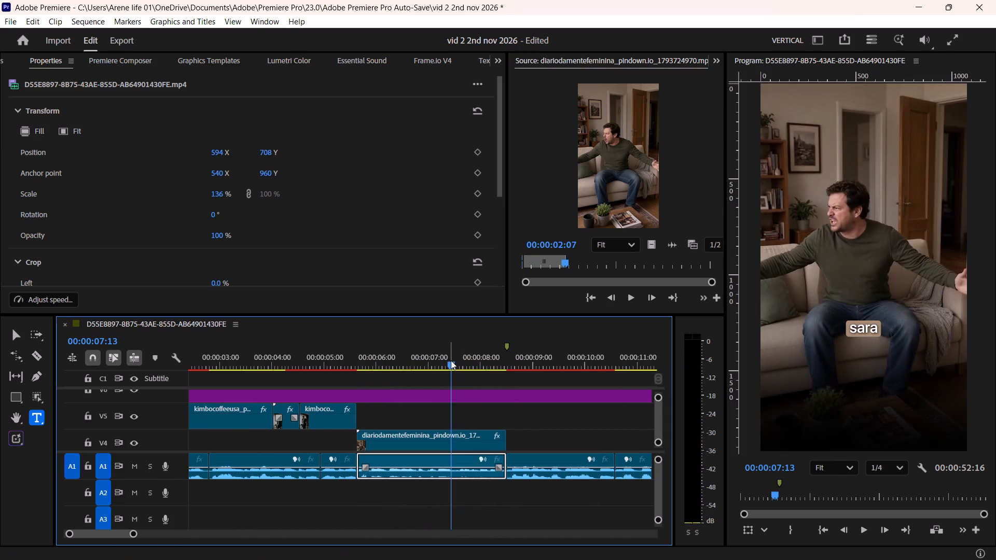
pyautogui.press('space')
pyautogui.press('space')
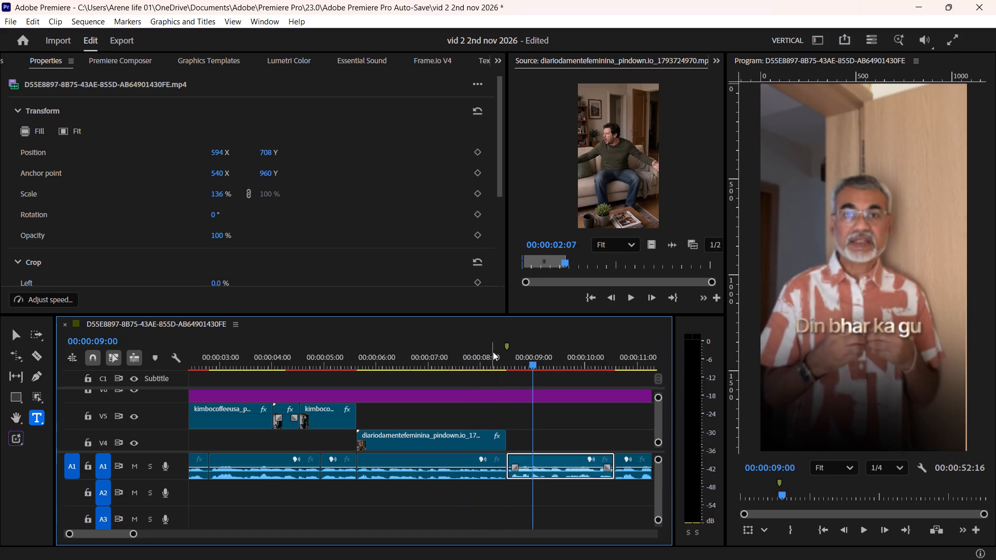
# Trim the sofa clip's end back to about 00:00:08, rate stretch it to the cut before "Din bhar ka gussa", and save.
pyautogui.moveTo(493, 352); pyautogui.dragTo(479, 373)
pyautogui.moveTo(506, 438); pyautogui.dragTo(488, 445)
pyautogui.click(460, 444)
pyautogui.press('r')
pyautogui.moveTo(483, 432); pyautogui.dragTo(488, 431)
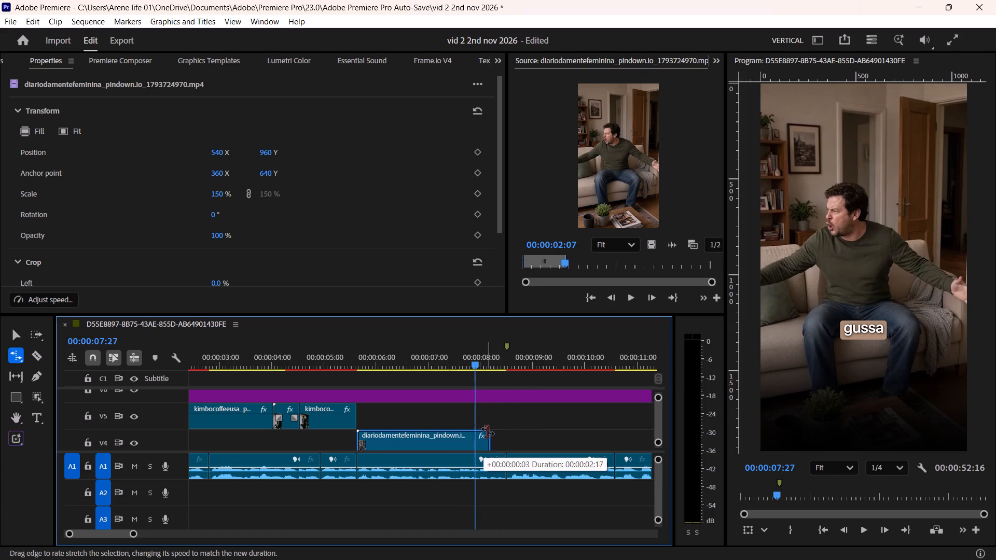
pyautogui.moveTo(488, 431); pyautogui.dragTo(504, 431)
pyautogui.press('space')
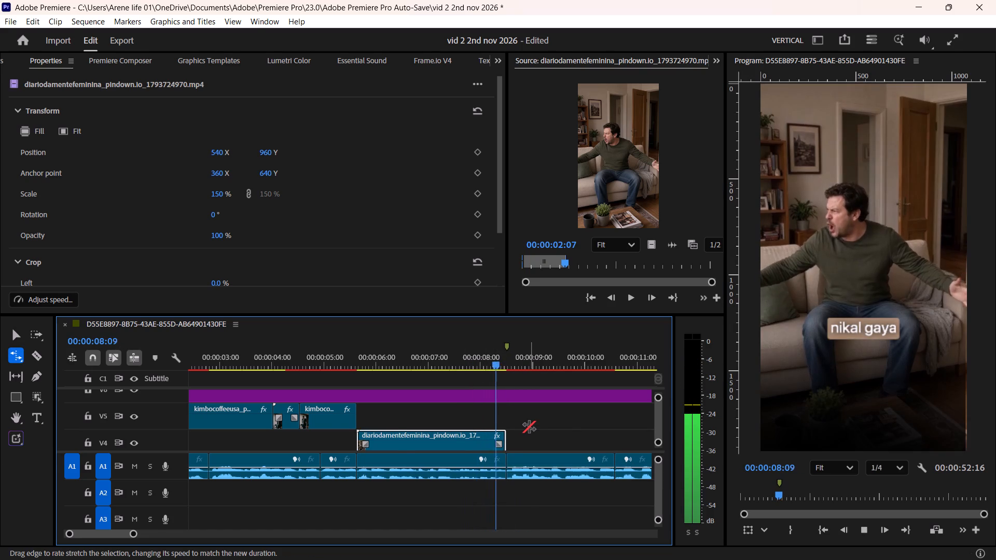
pyautogui.keyDown('alt'); pyautogui.scroll(-9, 529, 427); pyautogui.keyUp('alt')
pyautogui.press('space')
pyautogui.click(323, 362)
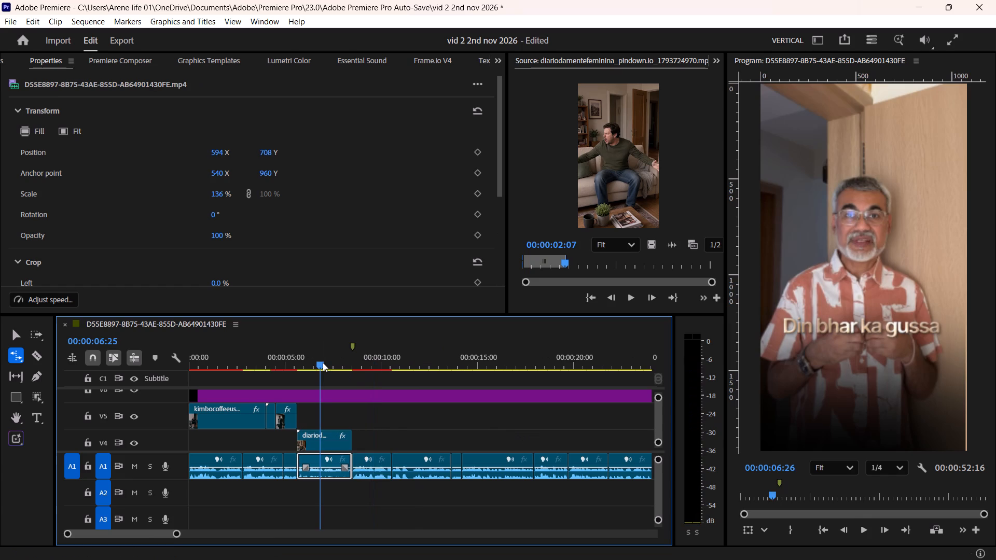
pyautogui.hotkey('ctrl', 's')
# Play back from 00:00:06:26 and check where the speech changes from "sath tha" to "use basa ek", saving along the way.
pyautogui.press('space')
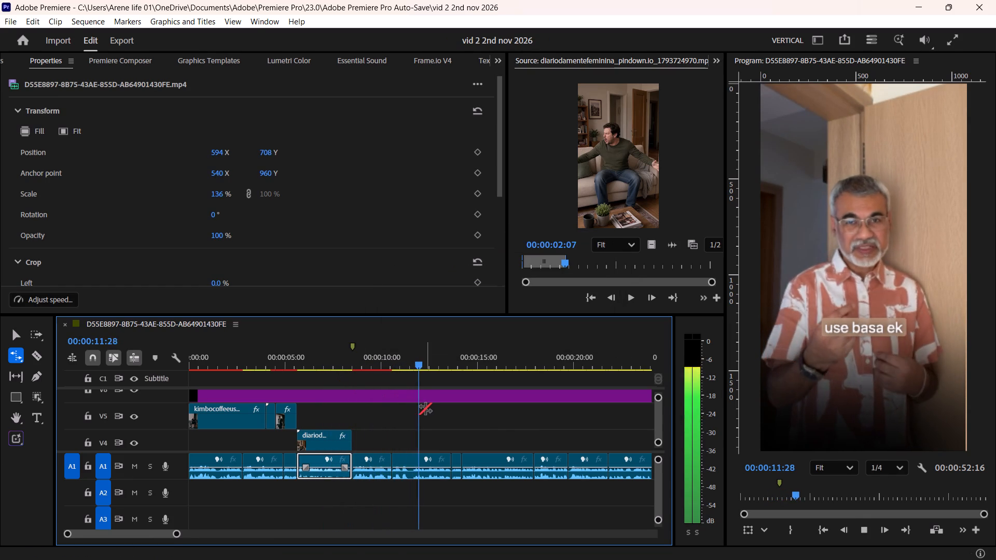
pyautogui.press('space')
pyautogui.keyDown('alt'); pyautogui.scroll(13, 425, 409); pyautogui.keyUp('alt')
pyautogui.moveTo(461, 353); pyautogui.dragTo(455, 368)
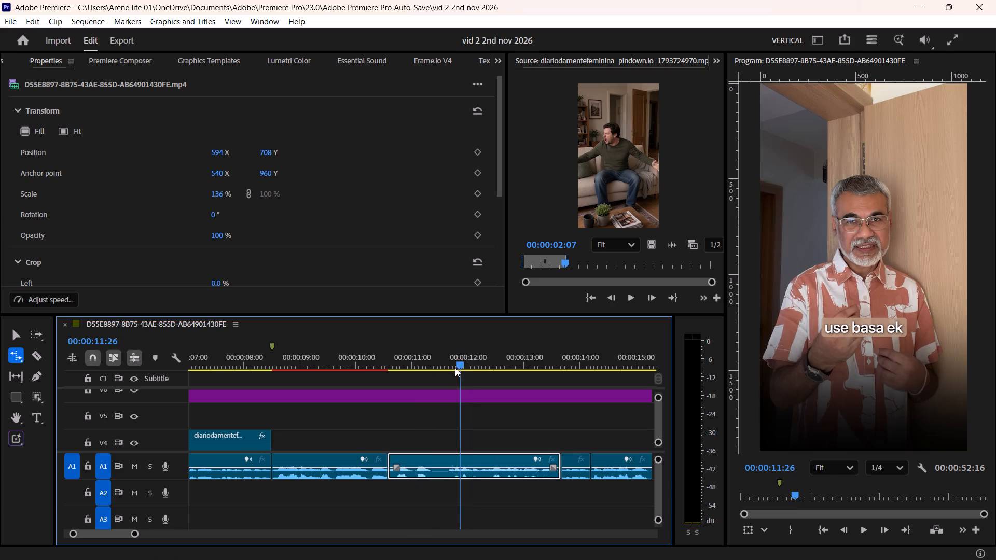
pyautogui.moveTo(455, 368); pyautogui.dragTo(447, 392)
pyautogui.hotkey('ctrl', 's')
pyautogui.hotkey('ctrl', 's')
pyautogui.keyDown('alt'); pyautogui.scroll(4, 450, 425); pyautogui.keyUp('alt')
pyautogui.press('space')
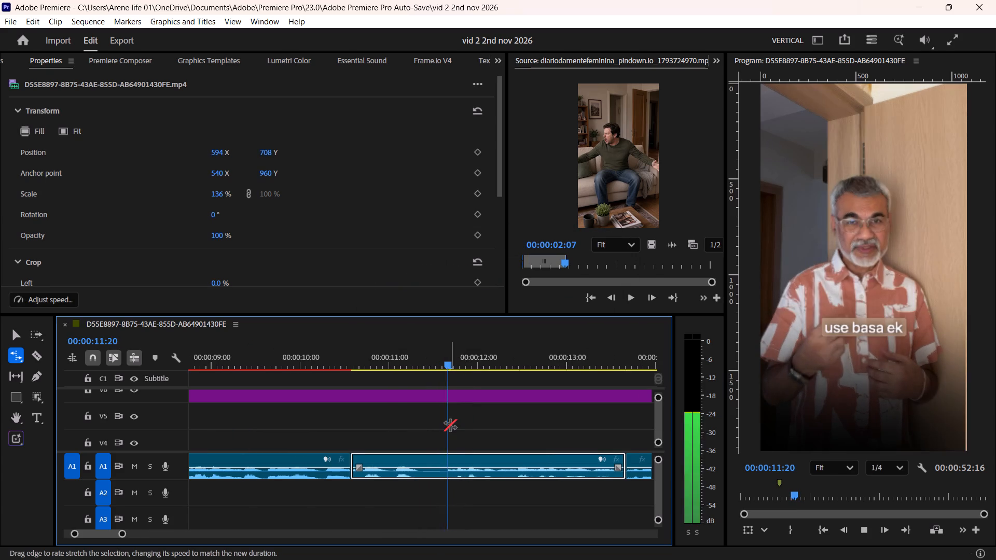
pyautogui.press('space')
pyautogui.moveTo(453, 350); pyautogui.dragTo(445, 363)
pyautogui.keyDown('ctrl'); pyautogui.scroll(12, 450, 434); pyautogui.keyUp('ctrl')
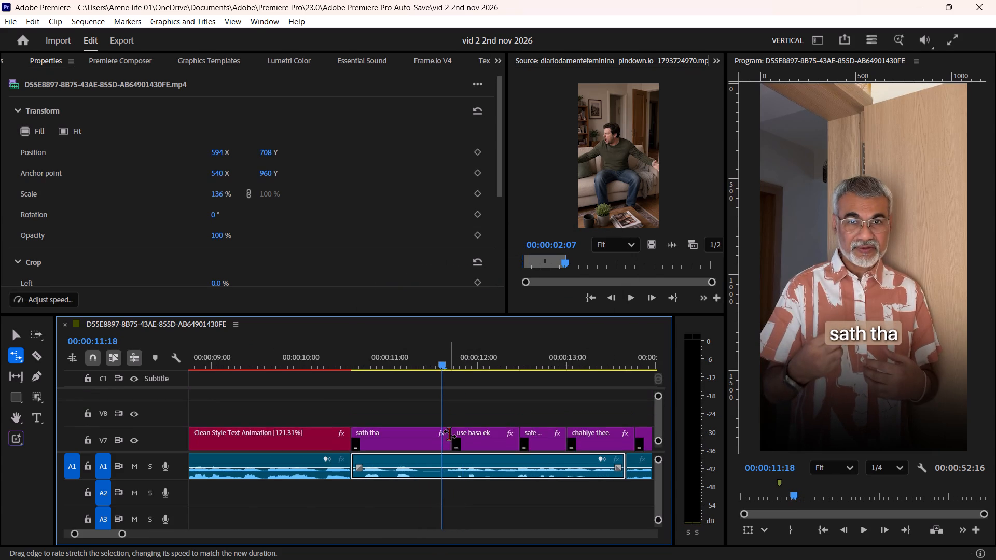
pyautogui.keyDown('ctrl'); pyautogui.scroll(3, 450, 434); pyautogui.keyUp('ctrl')
pyautogui.press('space')
pyautogui.press('space')
# Shorten the "sath tha" subtitle to end at 00:00:11:19, extend the start of "use basa ek" to meet it, and save.
pyautogui.moveTo(451, 356); pyautogui.dragTo(447, 370)
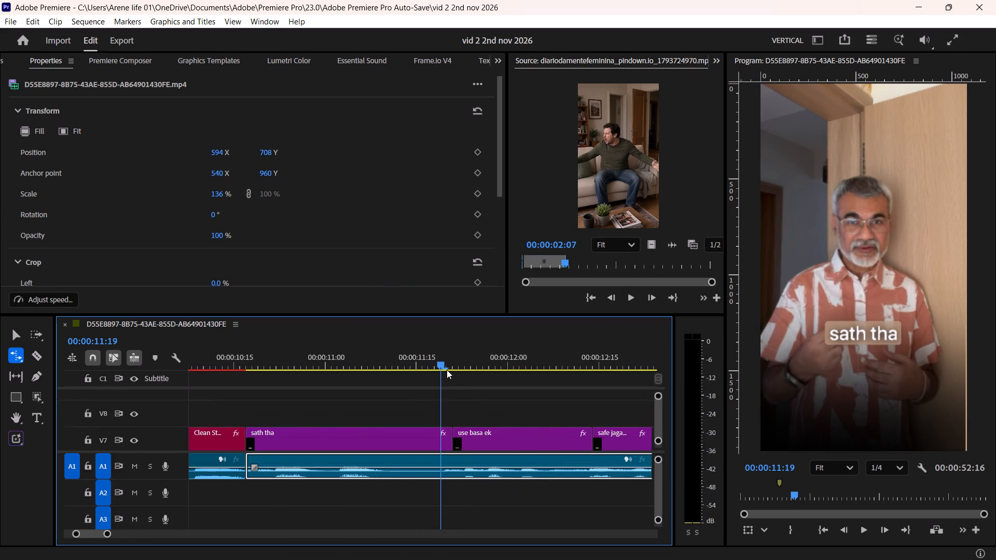
pyautogui.moveTo(447, 370); pyautogui.dragTo(448, 370)
pyautogui.press('v')
pyautogui.moveTo(451, 435); pyautogui.dragTo(440, 444)
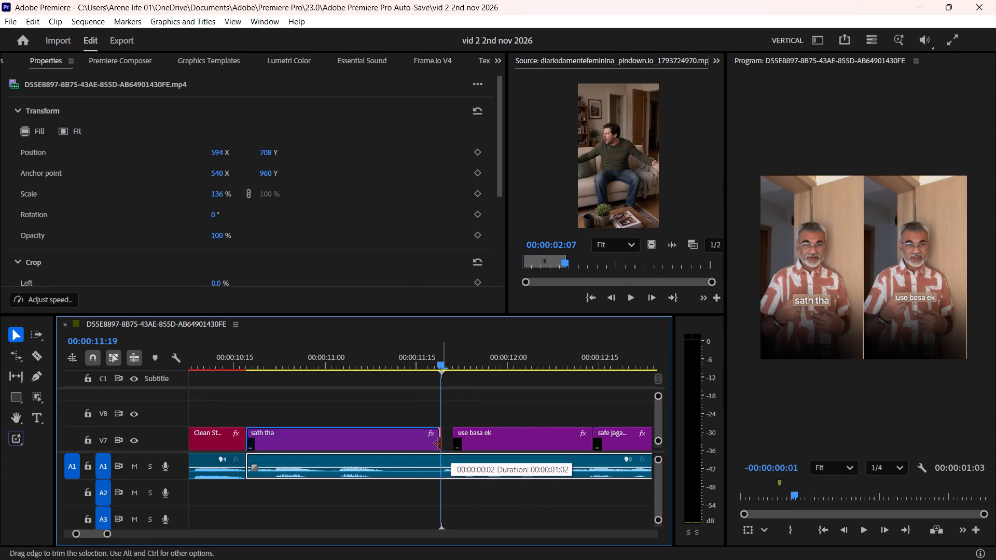
pyautogui.moveTo(440, 444); pyautogui.dragTo(439, 445)
pyautogui.moveTo(457, 436); pyautogui.dragTo(445, 440)
pyautogui.keyDown('alt'); pyautogui.scroll(-5, 459, 435); pyautogui.keyUp('alt')
pyautogui.press('space')
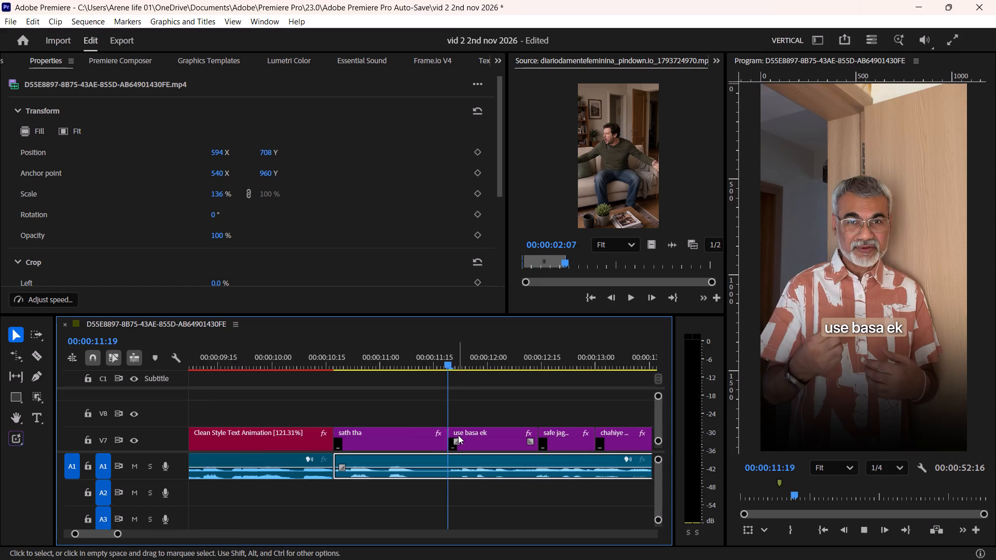
pyautogui.keyDown('alt'); pyautogui.scroll(-5, 458, 435); pyautogui.keyUp('alt')
pyautogui.press('space')
pyautogui.hotkey('ctrl', 's')
pyautogui.hotkey('ctrl', 's')
# Duplicate the "Din bhar ka gussa" title onto V8, aligned with the start of the "use basa ek" subtitle.
pyautogui.keyDown('alt'); pyautogui.moveTo(338, 438); pyautogui.dragTo(418, 414); pyautogui.keyUp('alt')
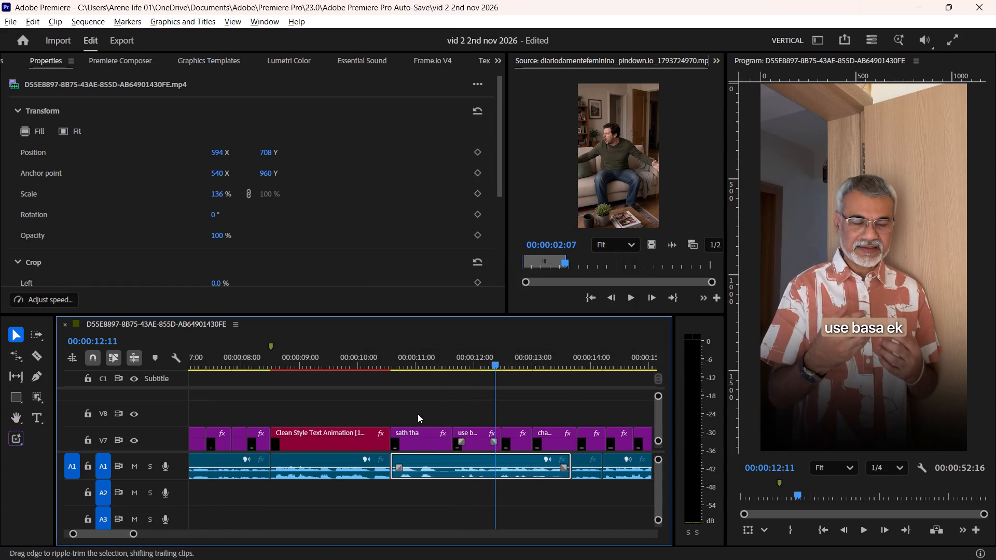
pyautogui.keyDown('alt'); pyautogui.moveTo(418, 414); pyautogui.dragTo(519, 412); pyautogui.keyUp('alt')
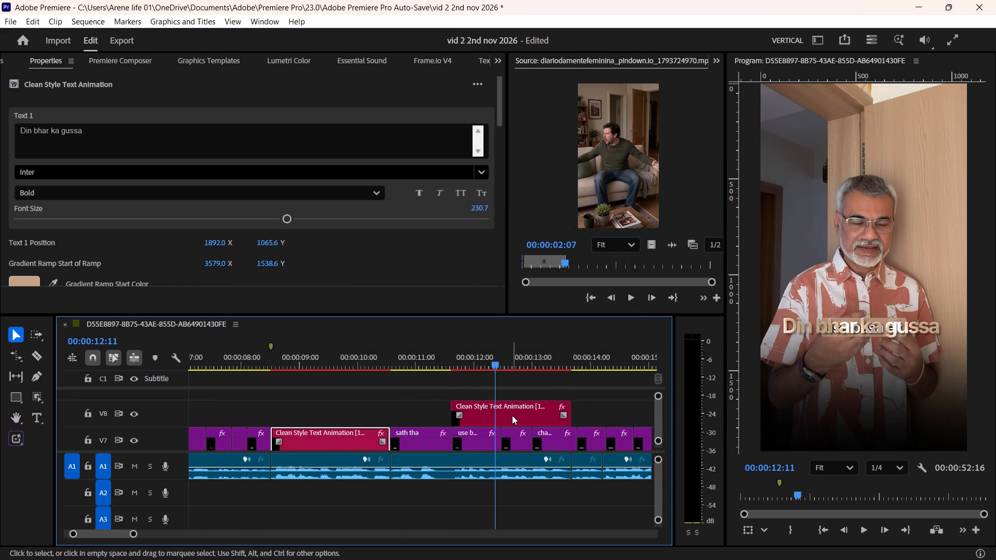
pyautogui.click(512, 415)
pyautogui.click(506, 415)
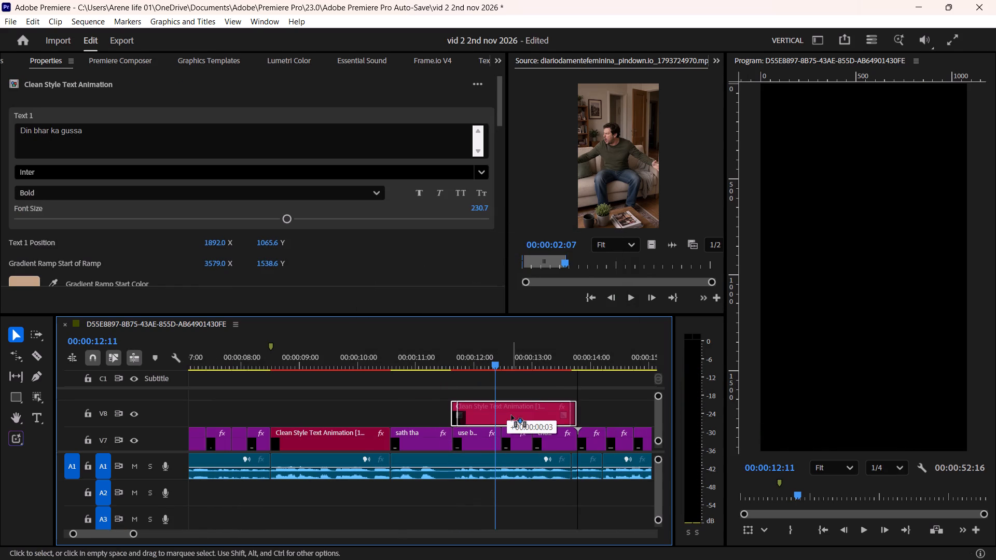
pyautogui.click(502, 418)
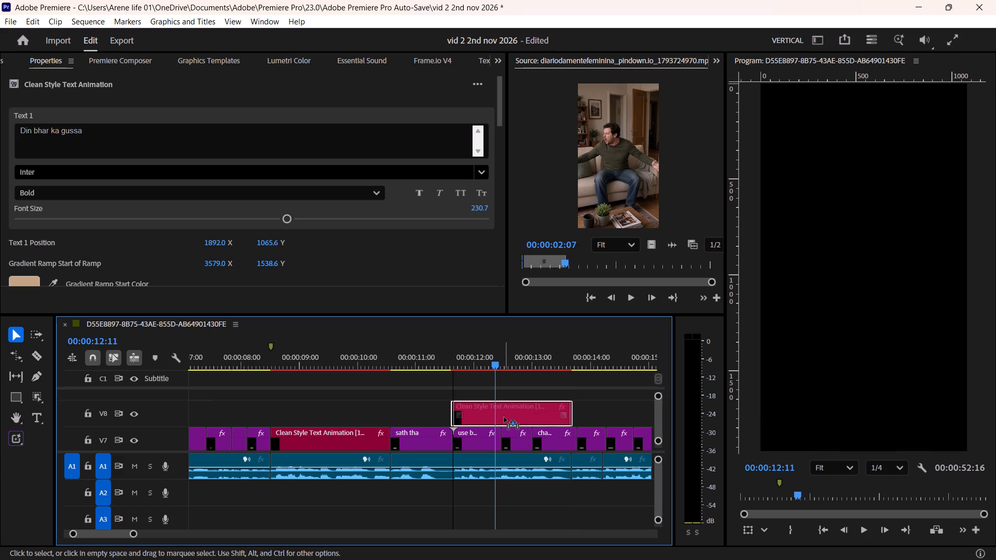
# Set the copied title's Text 1 to "Usse bass ek" and Text 2 to "Safe jagah", and play it back.
pyautogui.moveTo(122, 133); pyautogui.dragTo(0, 149)
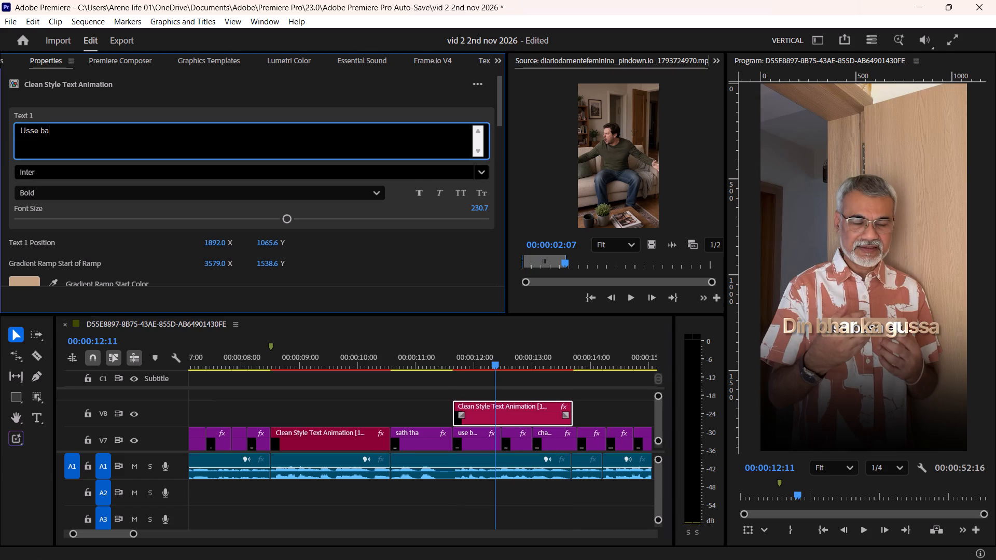
pyautogui.click(524, 394)
pyautogui.scroll(-5, 375, 248)
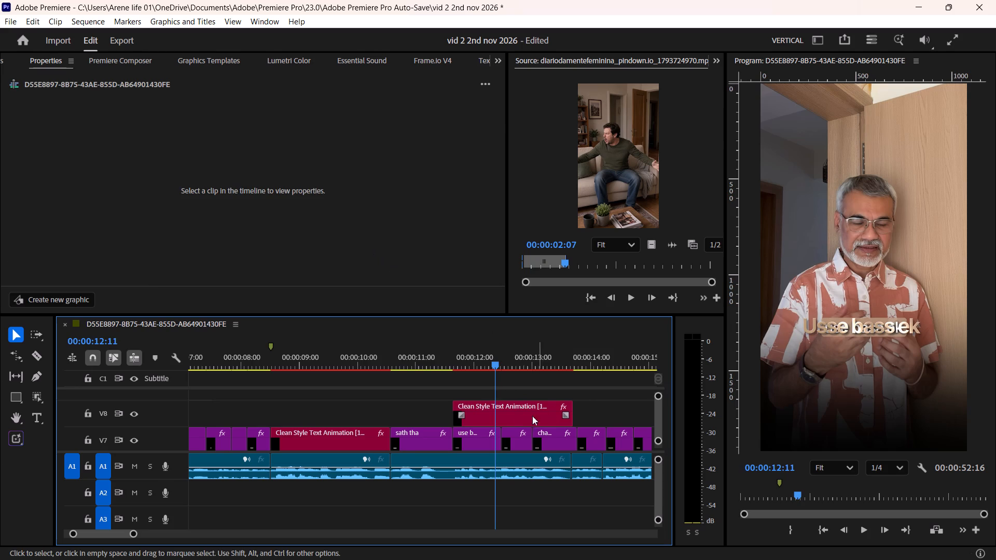
pyautogui.click(518, 416)
pyautogui.scroll(-7, 408, 248)
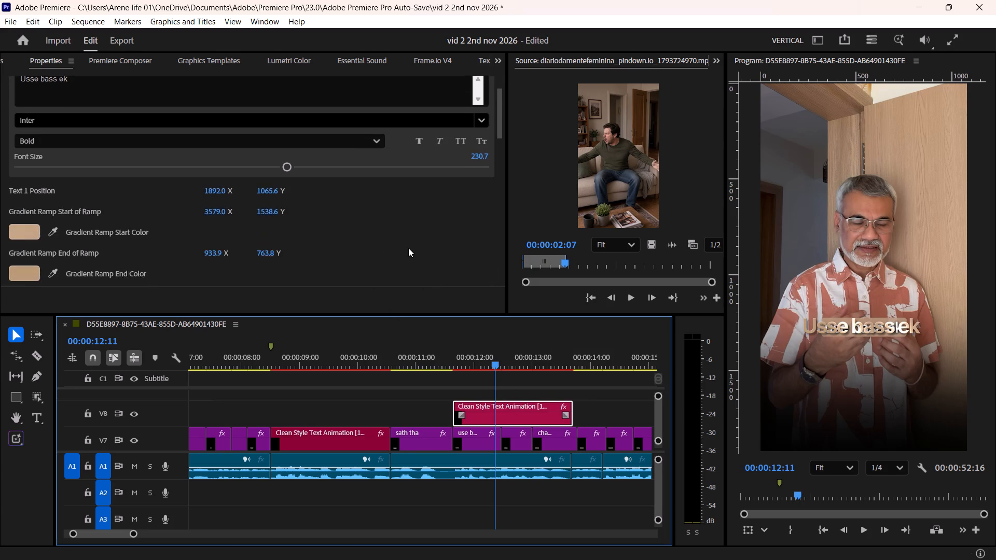
pyautogui.scroll(-4, 408, 248)
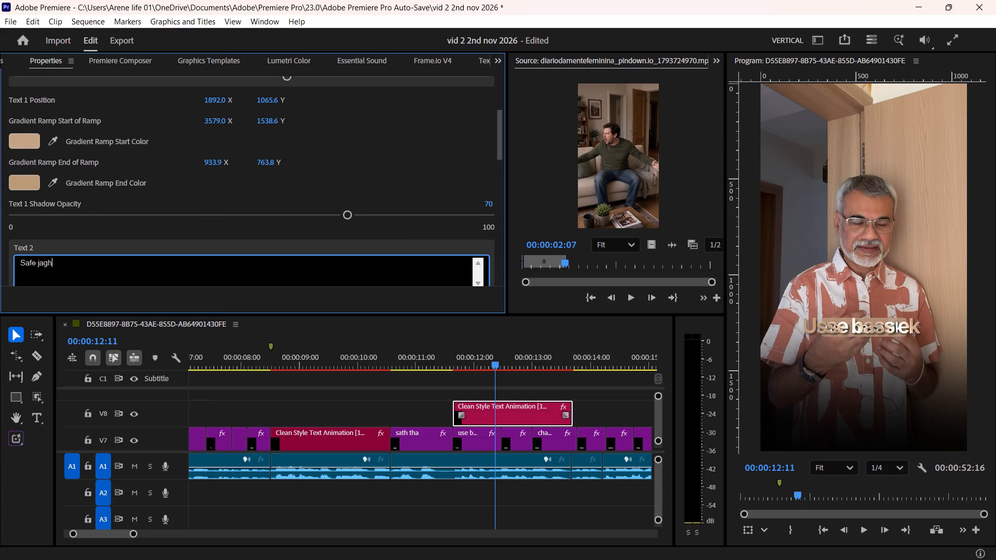
pyautogui.press('BackSpace')
pyautogui.write('ah')
pyautogui.click(91, 230)
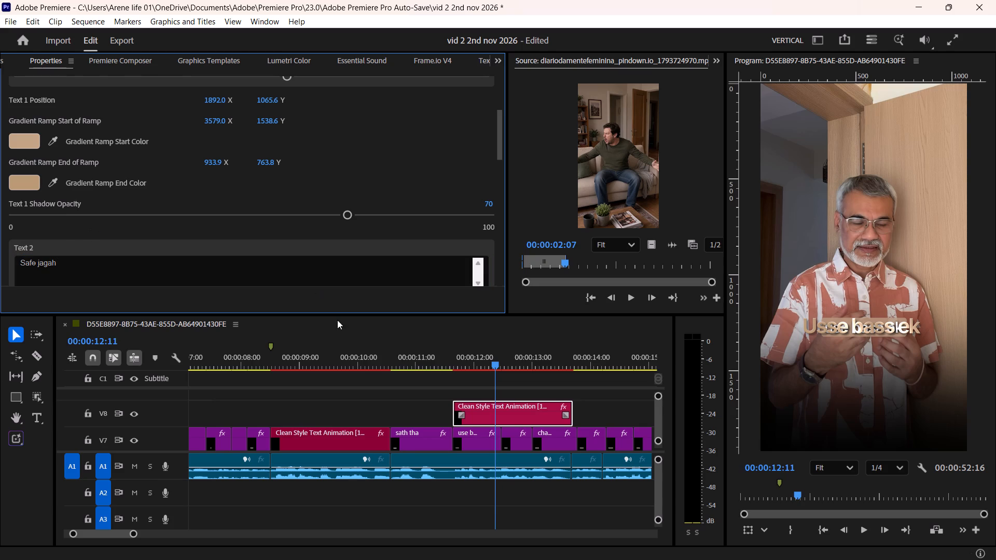
pyautogui.click(595, 412)
pyautogui.press('space')
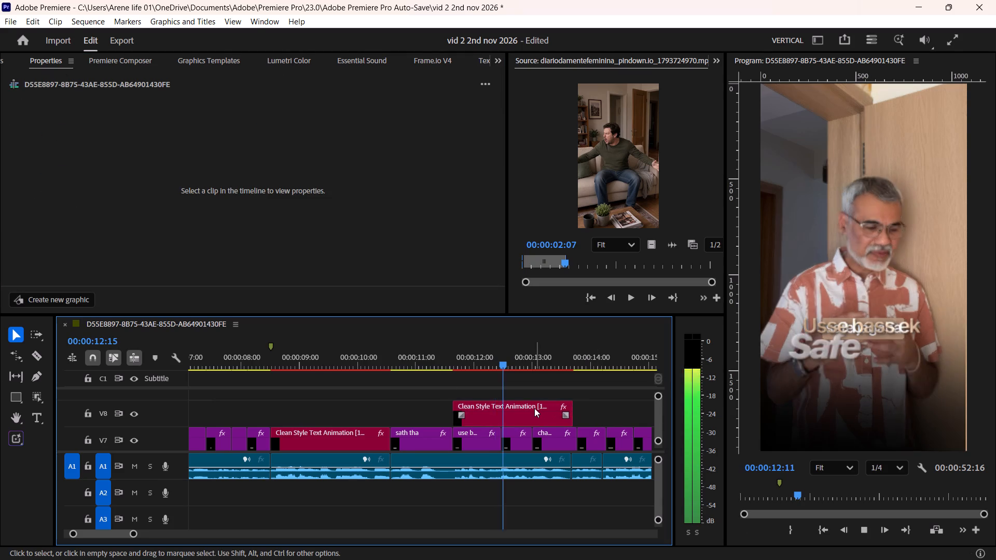
pyautogui.keyDown('alt'); pyautogui.scroll(4, 534, 408); pyautogui.keyUp('alt')
pyautogui.press('space')
# Duplicate the "Usse bass ek / Safe jagah" title onto V9, starting at about 00:00:12:20, and play it back.
pyautogui.click(524, 410)
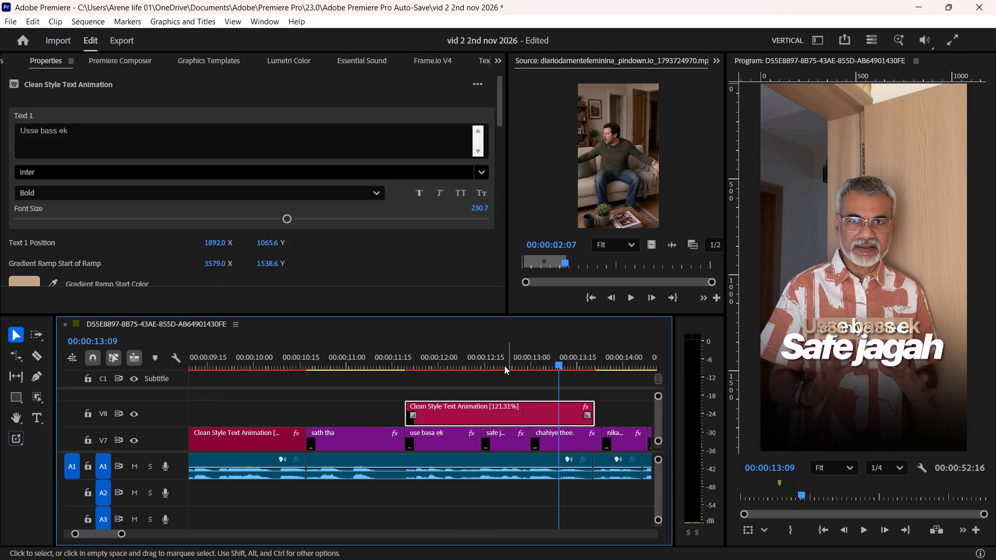
pyautogui.keyDown('alt'); pyautogui.scroll(-8, 529, 415); pyautogui.keyUp('alt')
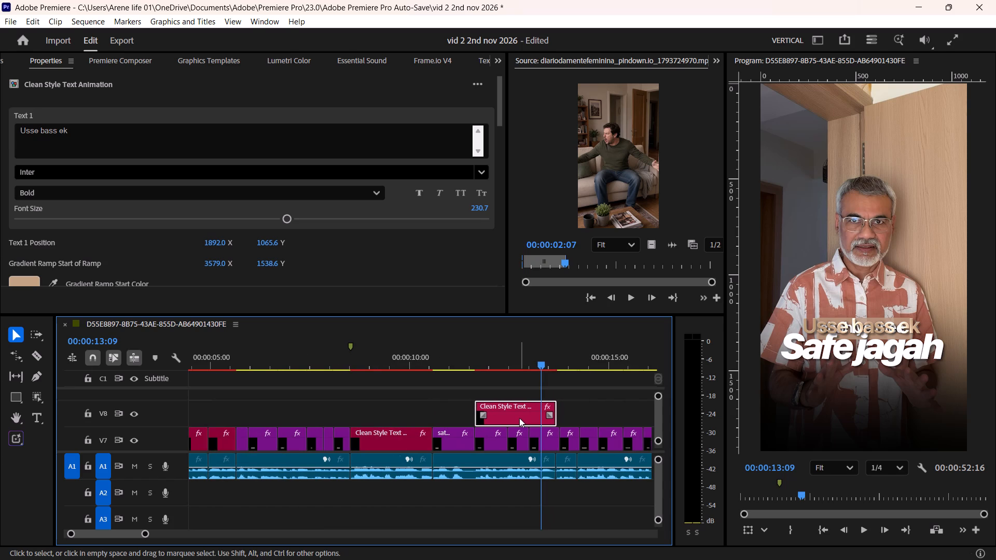
pyautogui.keyDown('alt'); pyautogui.moveTo(513, 414); pyautogui.dragTo(558, 388); pyautogui.keyUp('alt')
pyautogui.keyDown('alt'); pyautogui.scroll(5, 545, 407); pyautogui.keyUp('alt')
pyautogui.keyDown('ctrl'); pyautogui.scroll(3, 532, 407); pyautogui.keyUp('ctrl')
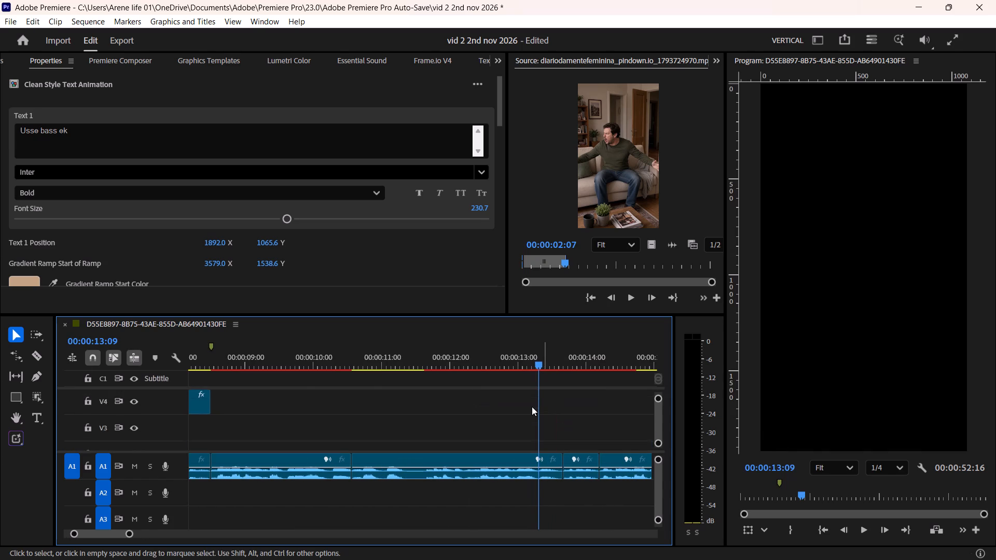
pyautogui.keyDown('ctrl'); pyautogui.scroll(11, 532, 407); pyautogui.keyUp('ctrl')
pyautogui.moveTo(483, 358); pyautogui.dragTo(446, 365)
pyautogui.press('space')
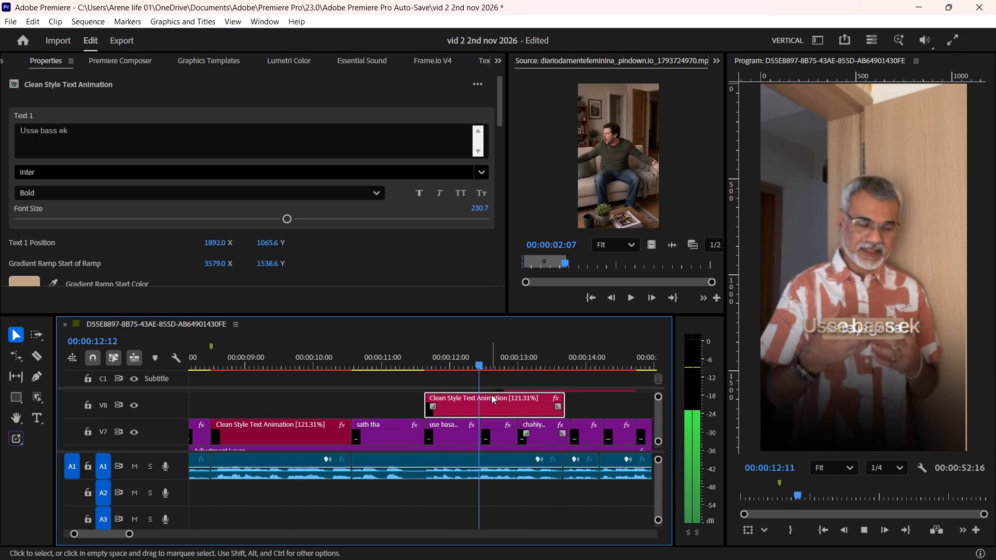
pyautogui.press('space')
pyautogui.keyDown('ctrl'); pyautogui.scroll(3, 512, 402); pyautogui.keyUp('ctrl')
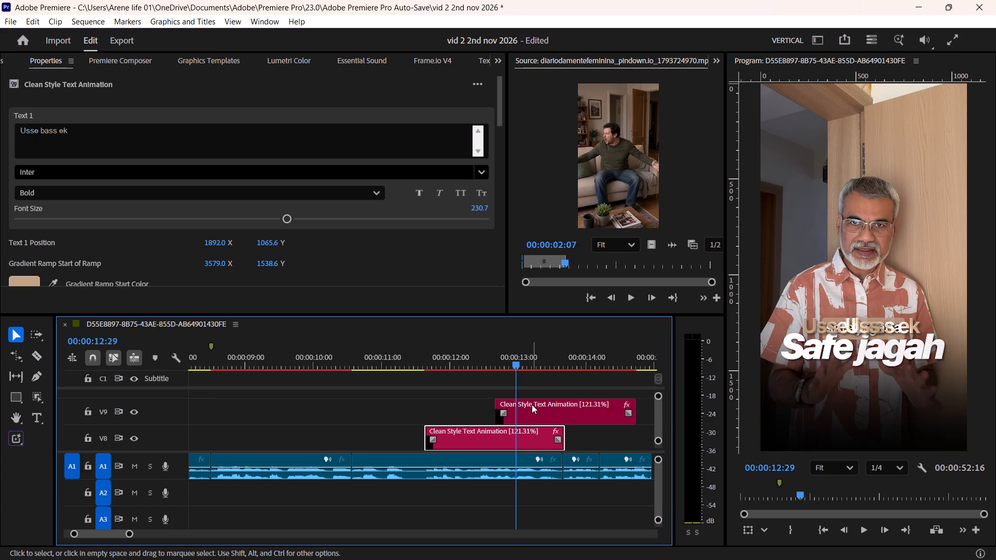
# Set the V9 title's Text 1 to "chahiye thi" and clear its Text 2.
pyautogui.click(532, 404)
pyautogui.moveTo(138, 134); pyautogui.dragTo(0, 132)
pyautogui.write('chahiye')
pyautogui.press('space')
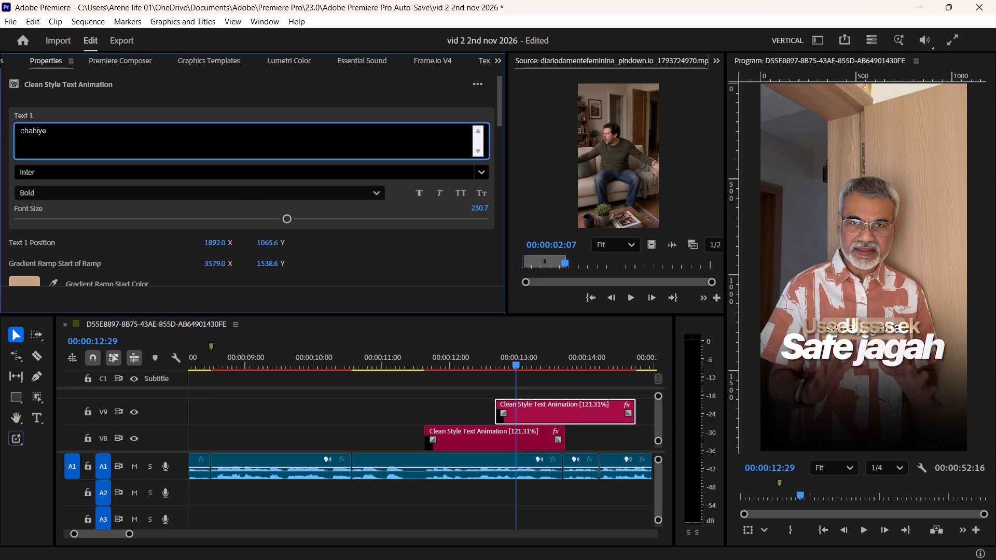
pyautogui.write('thi')
pyautogui.click(246, 98)
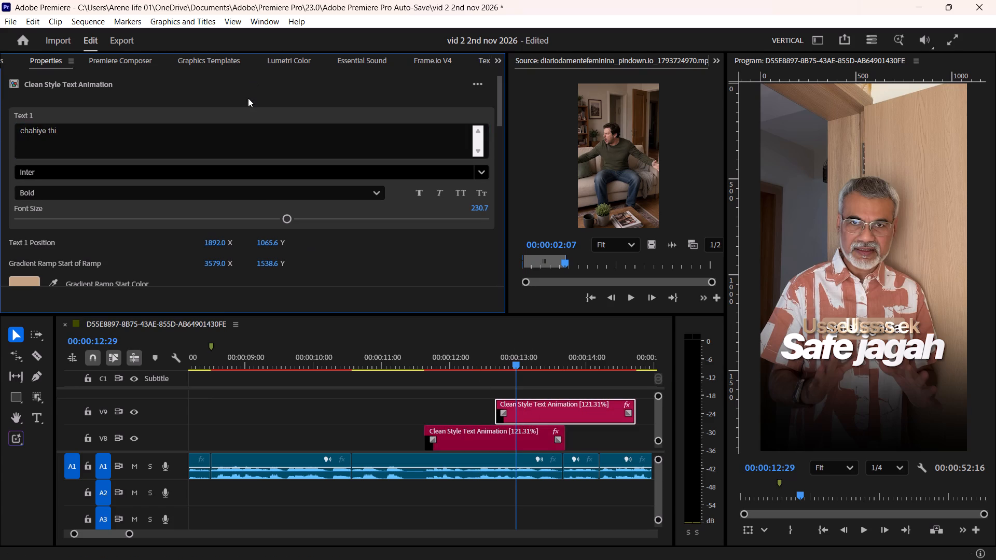
pyautogui.scroll(-12, 493, 331)
pyautogui.moveTo(106, 271); pyautogui.dragTo(14, 286)
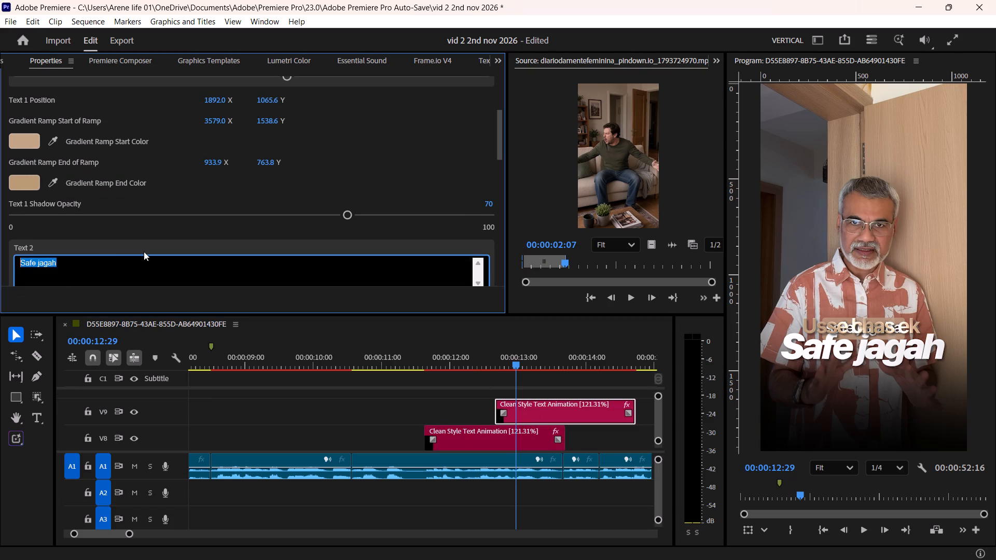
pyautogui.press('BackSpace')
pyautogui.click(247, 229)
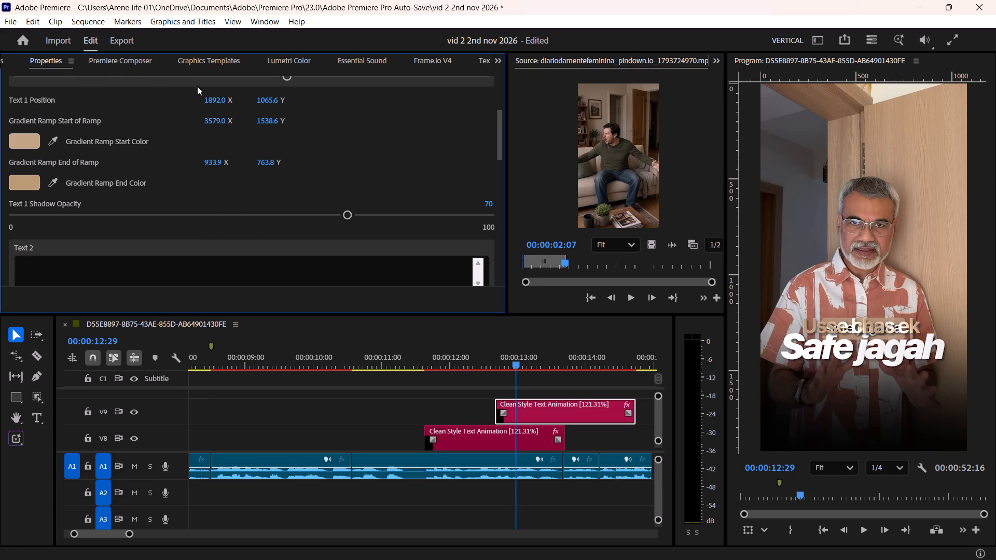
pyautogui.scroll(4, 122, 63)
# Move the "chahiye thi" title below the right part of "Safe jagah", at a position of about 712.7, 1514.2.
pyautogui.click(96, 141)
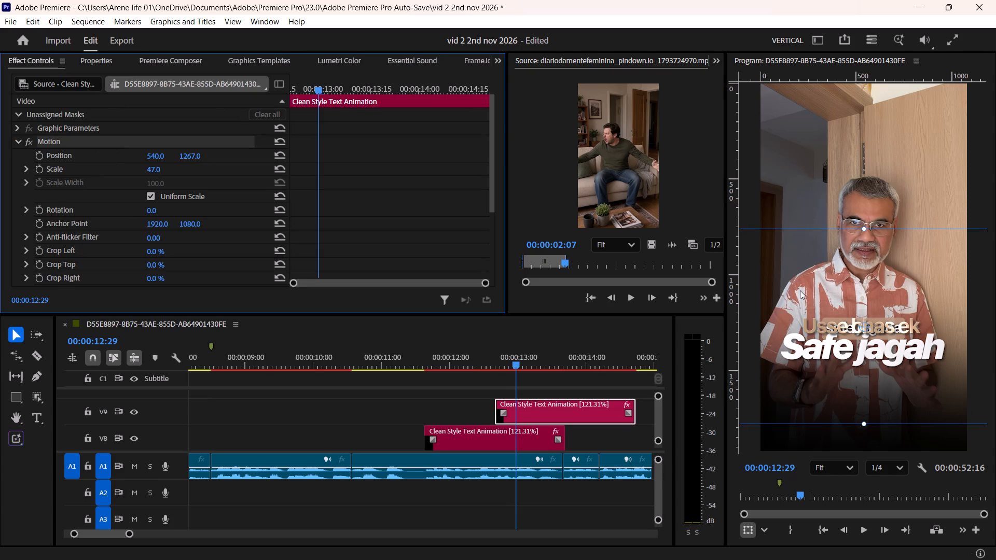
pyautogui.moveTo(893, 318); pyautogui.dragTo(920, 370)
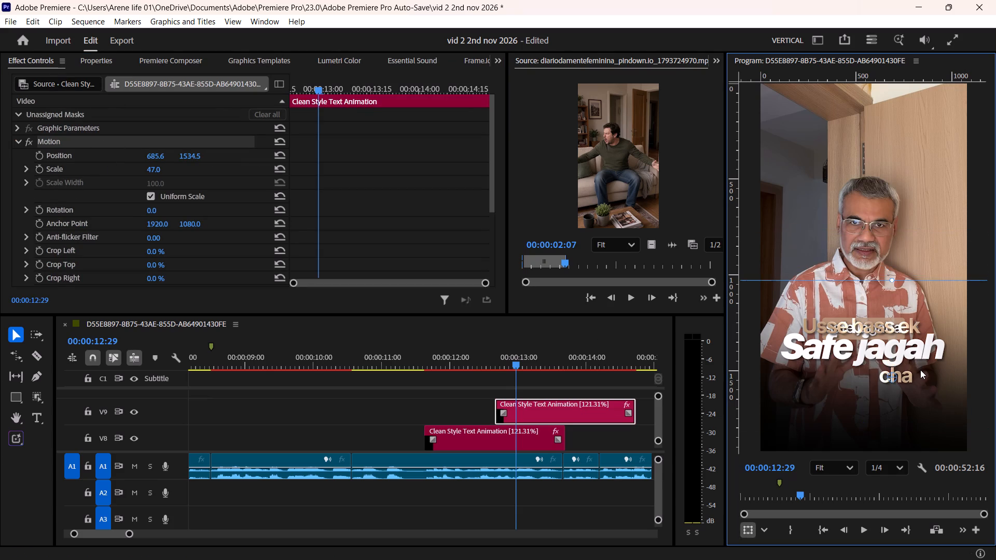
pyautogui.moveTo(920, 370); pyautogui.dragTo(919, 366)
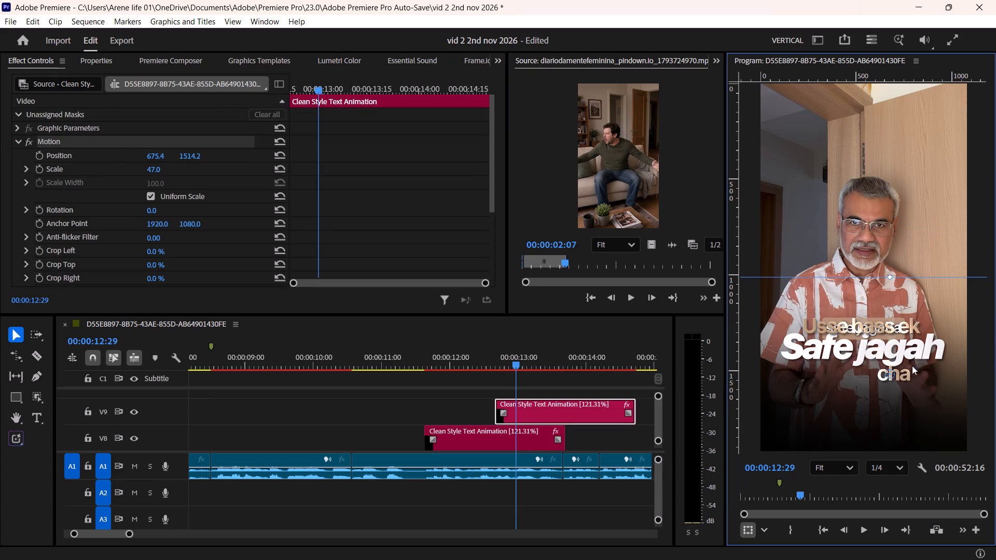
pyautogui.press('space')
pyautogui.press('space')
pyautogui.moveTo(876, 380); pyautogui.dragTo(876, 380)
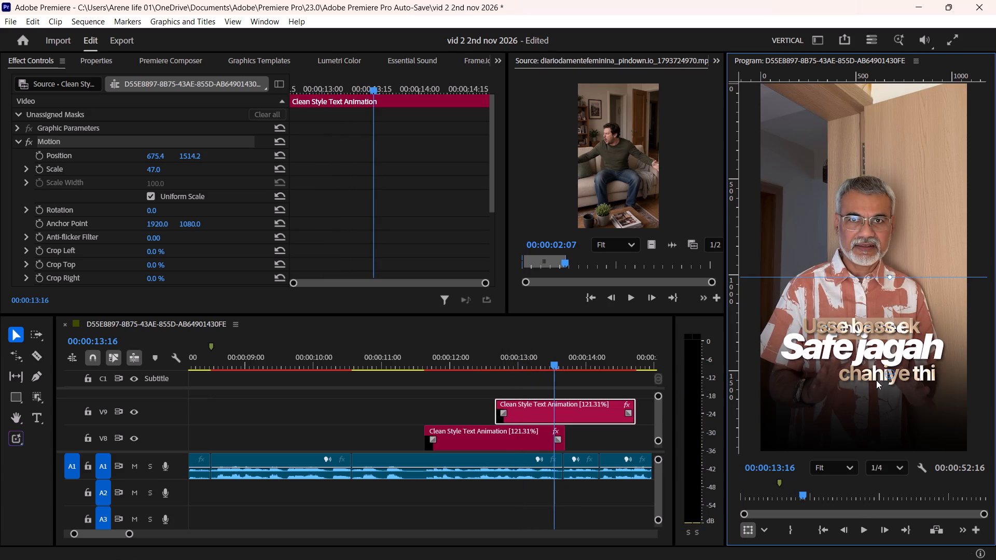
pyautogui.moveTo(876, 380); pyautogui.dragTo(883, 380)
# Shift "Usse bass ek" left in the V8 title by setting its Text 1 X position to 1686.
pyautogui.keyDown('ctrl'); pyautogui.scroll(-1, 509, 395); pyautogui.keyUp('ctrl')
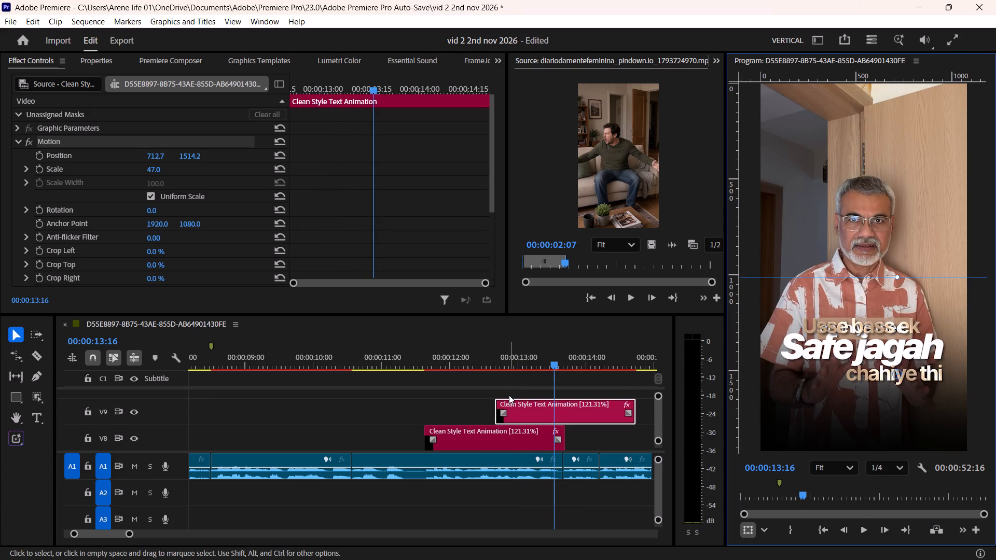
pyautogui.keyDown('ctrl'); pyautogui.scroll(-2, 509, 395); pyautogui.keyUp('ctrl')
pyautogui.click(509, 410)
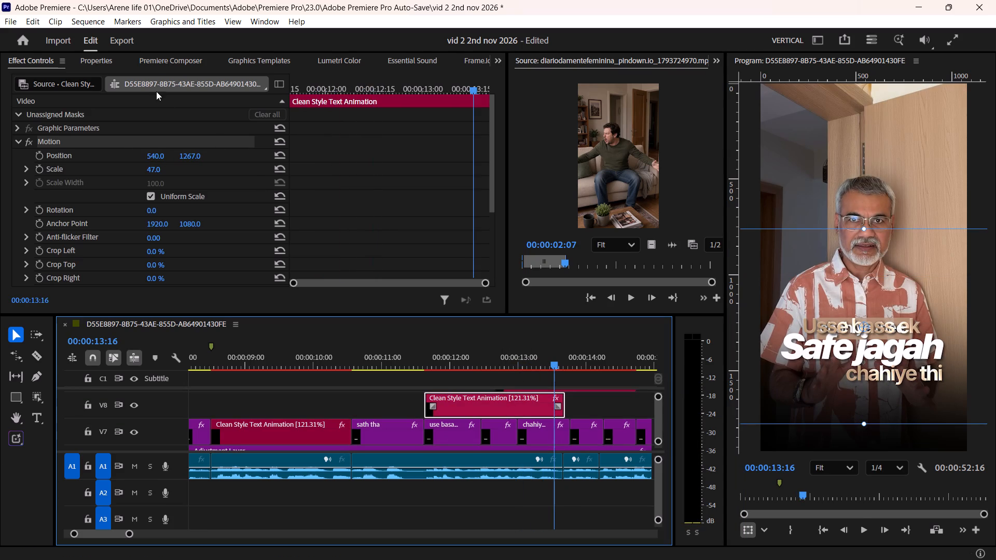
pyautogui.click(100, 60)
pyautogui.scroll(11, 153, 144)
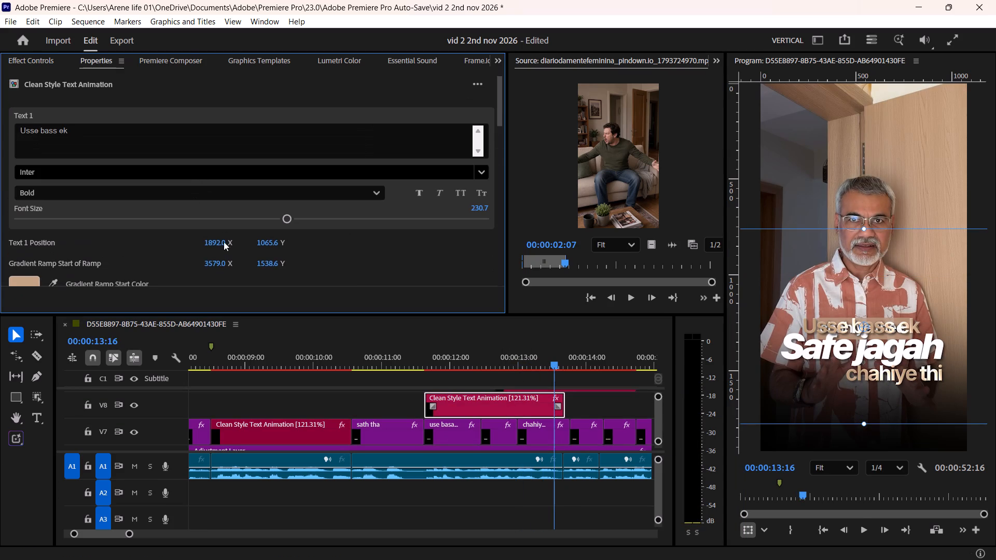
pyautogui.moveTo(218, 242); pyautogui.dragTo(118, 253)
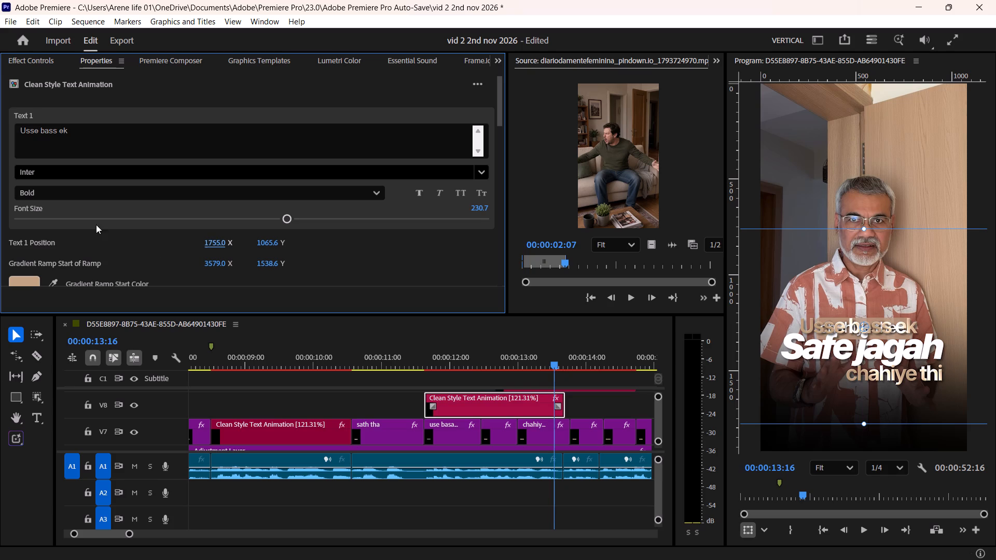
pyautogui.moveTo(215, 242); pyautogui.dragTo(187, 246)
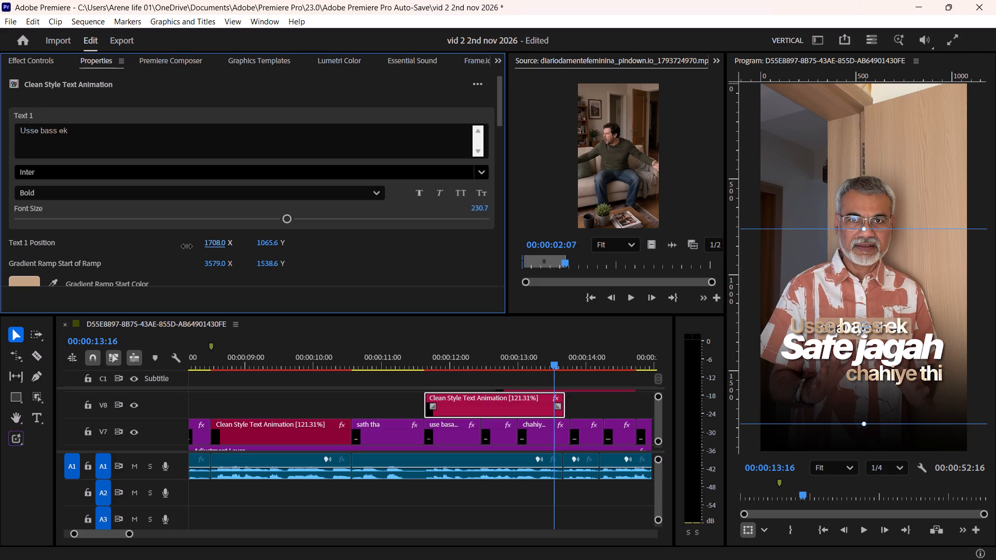
pyautogui.moveTo(187, 246); pyautogui.dragTo(171, 253)
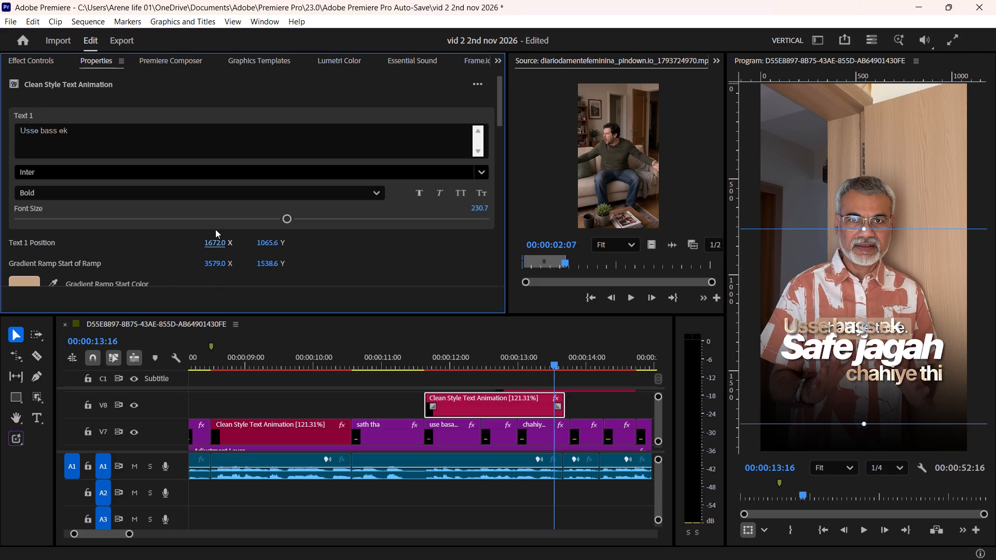
pyautogui.moveTo(216, 240); pyautogui.dragTo(227, 240)
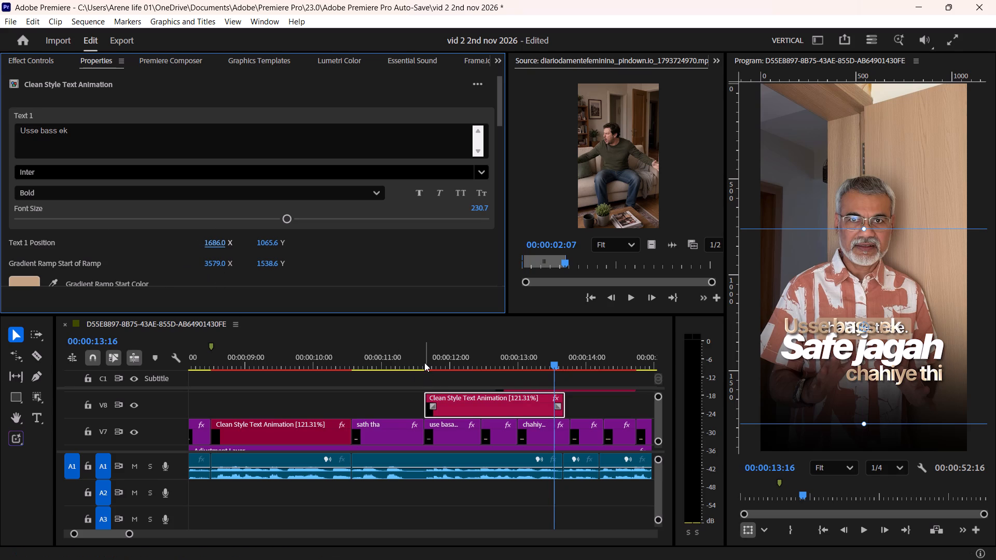
# Play back the stacked titles from just before "Usse bass ek" starts and check where they should end.
pyautogui.click(420, 361)
pyautogui.press('space')
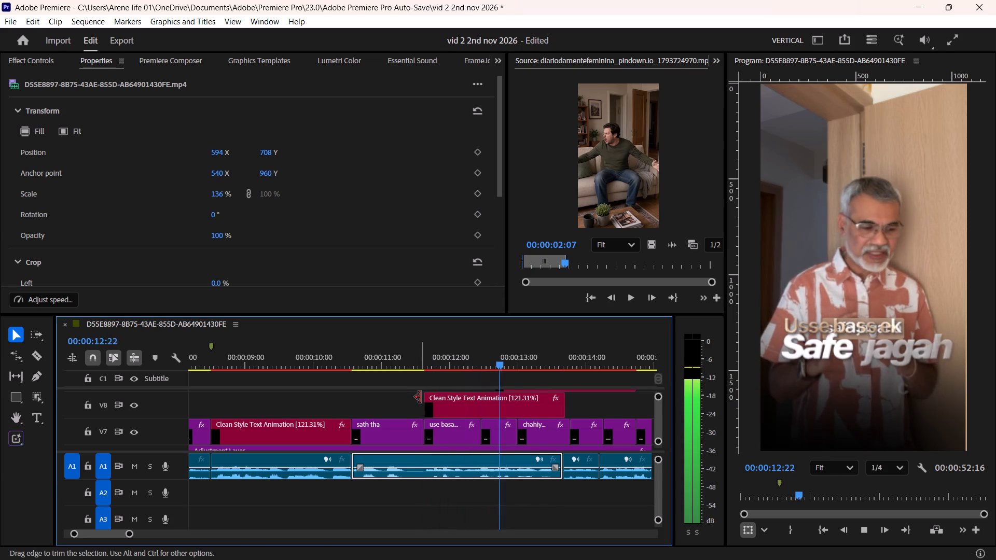
pyautogui.press('space')
pyautogui.scroll(-3, 525, 405)
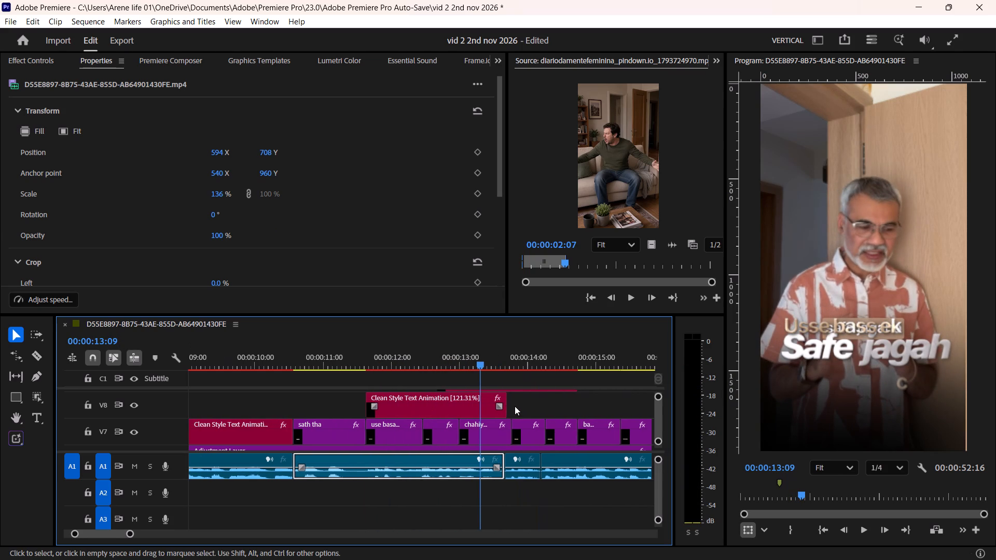
pyautogui.press('space')
pyautogui.press('space')
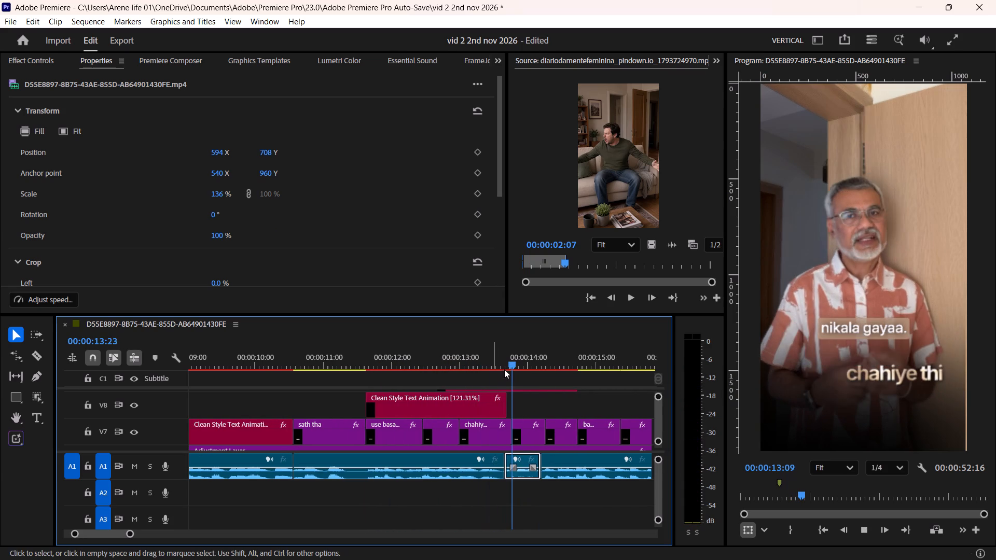
# Trim the V8 and V9 titles to end at 00:00:13:20, removing the rest of "chahiye thi".
pyautogui.keyDown('shift'); pyautogui.moveTo(511, 358); pyautogui.dragTo(506, 368); pyautogui.keyUp('shift')
pyautogui.keyDown('ctrl'); pyautogui.scroll(3, 506, 412); pyautogui.keyUp('ctrl')
pyautogui.keyDown('alt'); pyautogui.scroll(9, 506, 412); pyautogui.keyUp('alt')
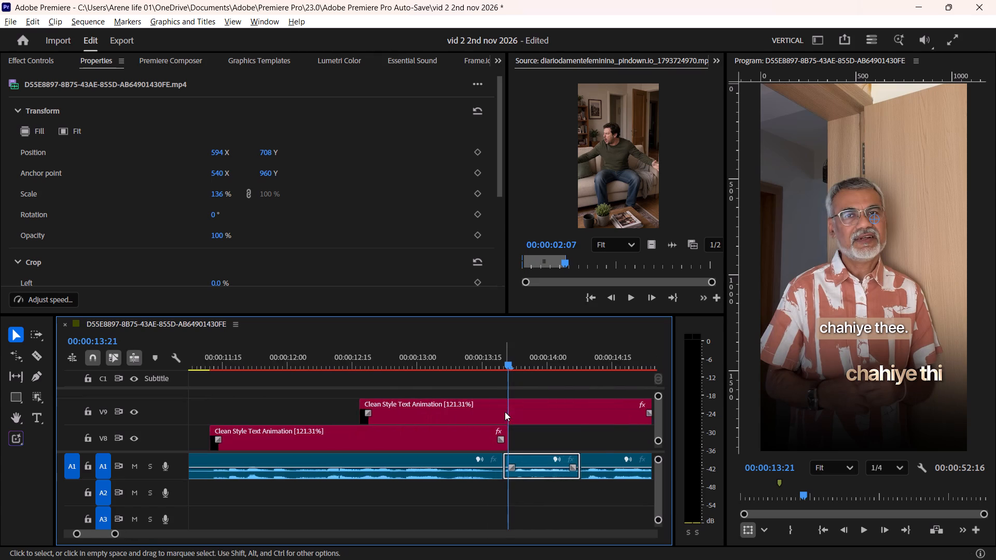
pyautogui.keyDown('alt'); pyautogui.scroll(1, 505, 412); pyautogui.keyUp('alt')
pyautogui.keyDown('shift'); pyautogui.moveTo(509, 357); pyautogui.dragTo(500, 372); pyautogui.keyUp('shift')
pyautogui.moveTo(507, 434); pyautogui.dragTo(503, 437)
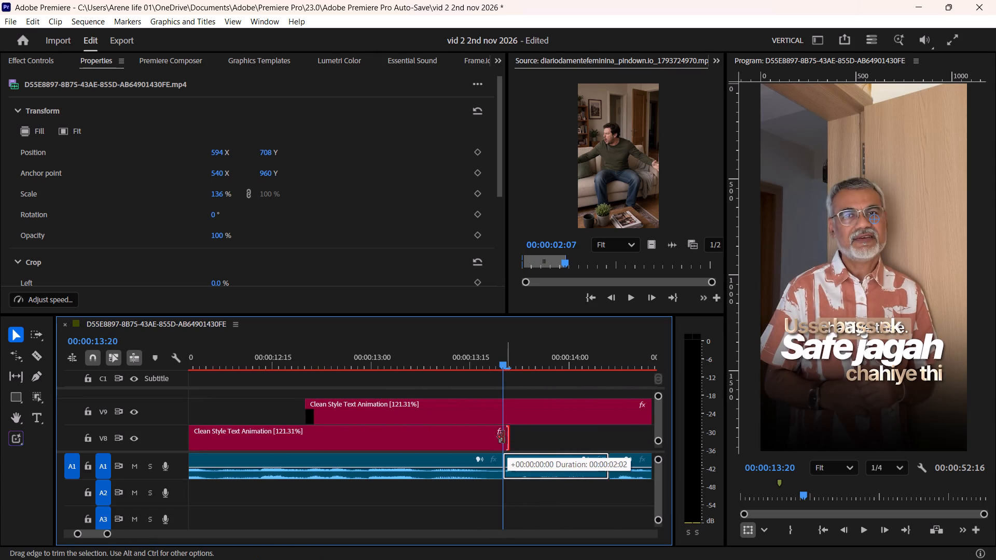
pyautogui.moveTo(503, 437); pyautogui.dragTo(503, 438)
pyautogui.click(514, 413)
pyautogui.press('F1')
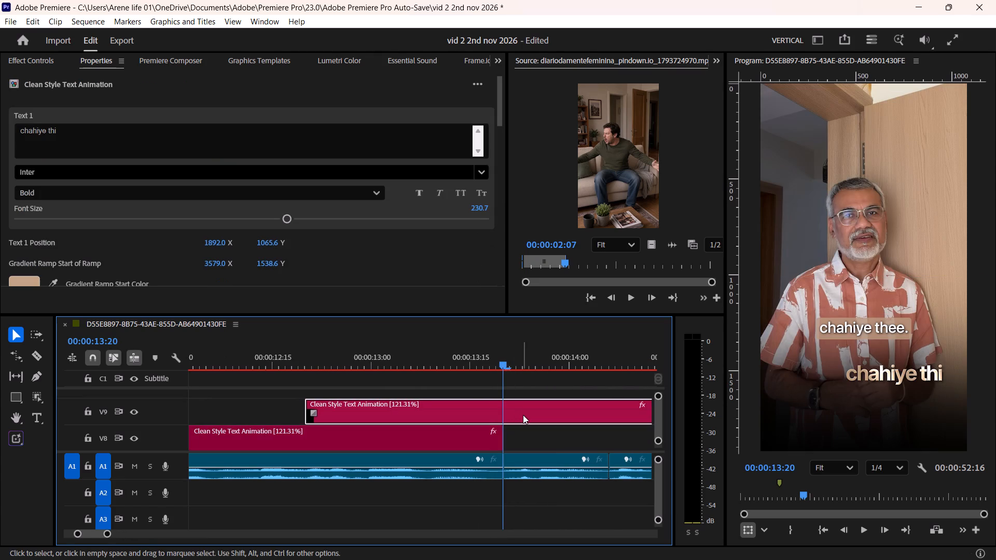
pyautogui.click(536, 416)
pyautogui.press('Delete')
pyautogui.click(486, 372)
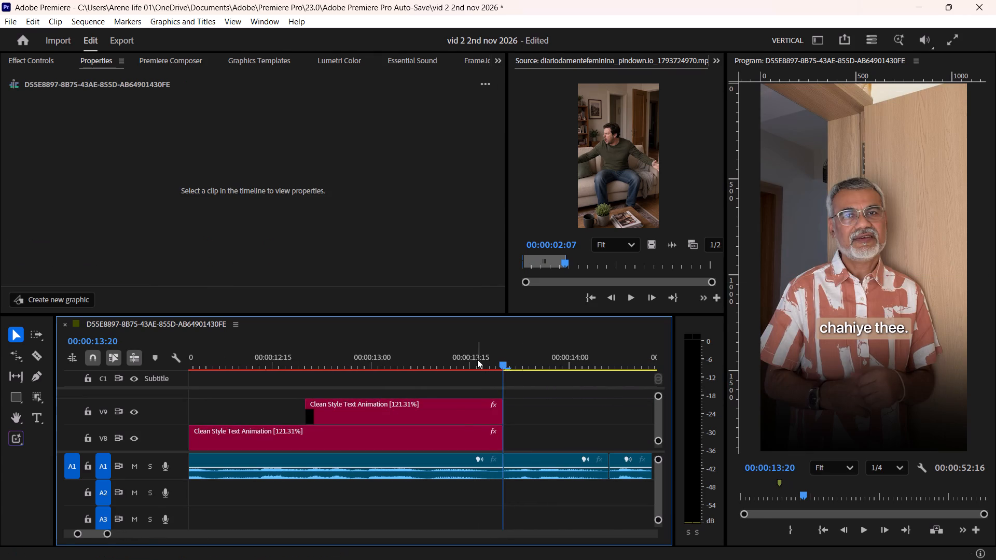
# Move the "Usse bass ek / Safe jagah" title down to V7, overwriting the matching subtitles beneath it.
pyautogui.click(477, 357)
pyautogui.click(459, 419)
pyautogui.scroll(-10, 416, 260)
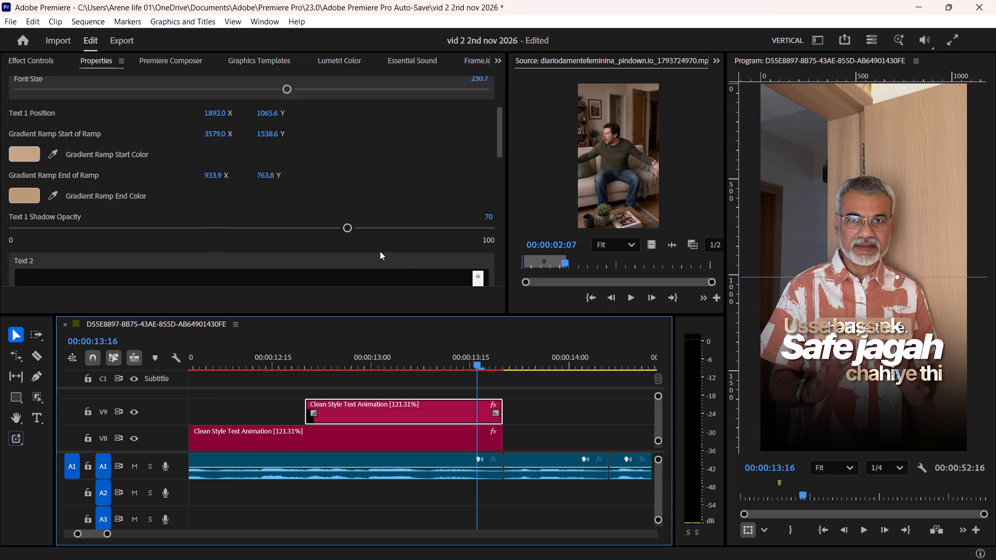
pyautogui.scroll(-4, 380, 251)
pyautogui.keyDown('alt'); pyautogui.scroll(-10, 300, 402); pyautogui.keyUp('alt')
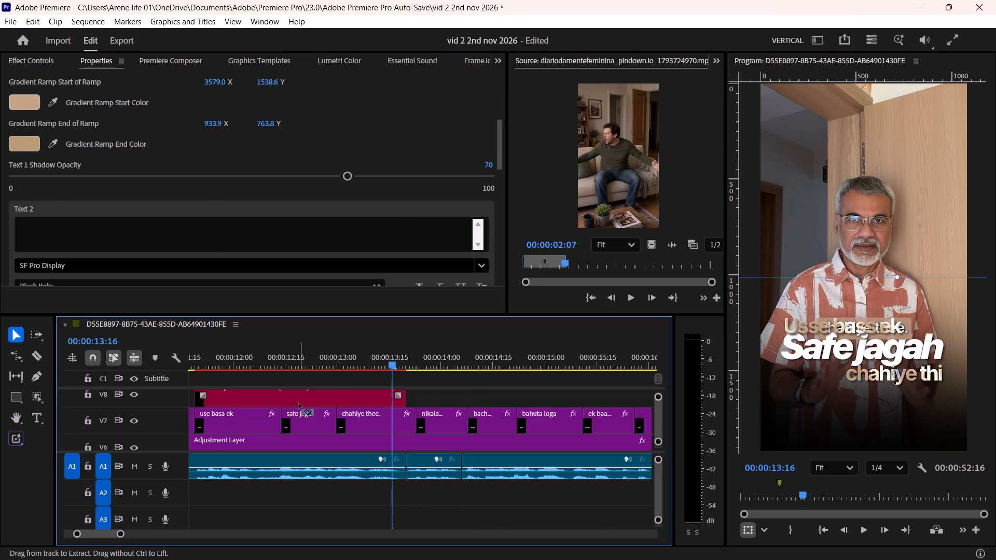
pyautogui.keyDown('alt'); pyautogui.scroll(2, 297, 404); pyautogui.keyUp('alt')
pyautogui.keyDown('alt'); pyautogui.scroll(-5, 297, 405); pyautogui.keyUp('alt')
pyautogui.scroll(3, 296, 406)
pyautogui.moveTo(366, 397); pyautogui.dragTo(363, 415)
pyautogui.keyDown('alt'); pyautogui.scroll(12, 416, 425); pyautogui.keyUp('alt')
# Delete the leftover "chahiye thee." subtitle piece, extend the start of "nikala gayaa." to meet the title, and save.
pyautogui.click(497, 424)
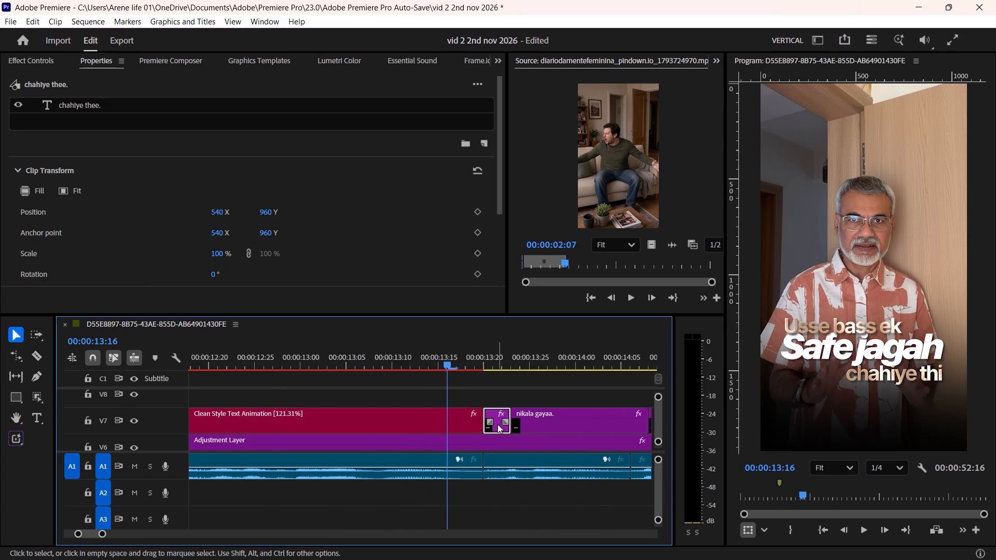
pyautogui.press('Delete')
pyautogui.moveTo(514, 412); pyautogui.dragTo(478, 441)
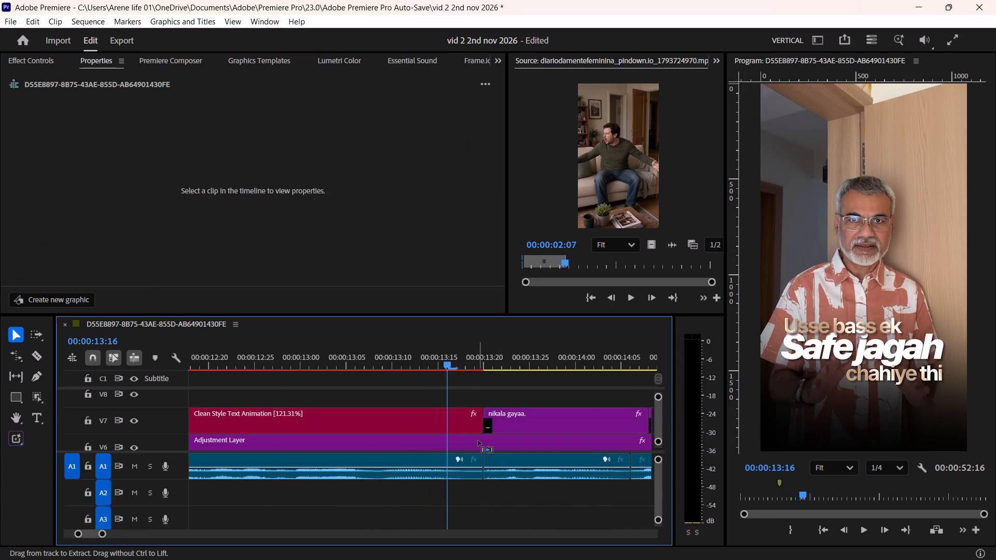
pyautogui.hotkey('ctrl', 's')
pyautogui.hotkey('ctrl', 's')
pyautogui.hotkey('ctrl', 's')
# Play back from 00:00:11:07 to check the finished "Usse bass ek / Safe jagah / chahiye thi" title.
pyautogui.keyDown('alt'); pyautogui.scroll(-10, 457, 421); pyautogui.keyUp('alt')
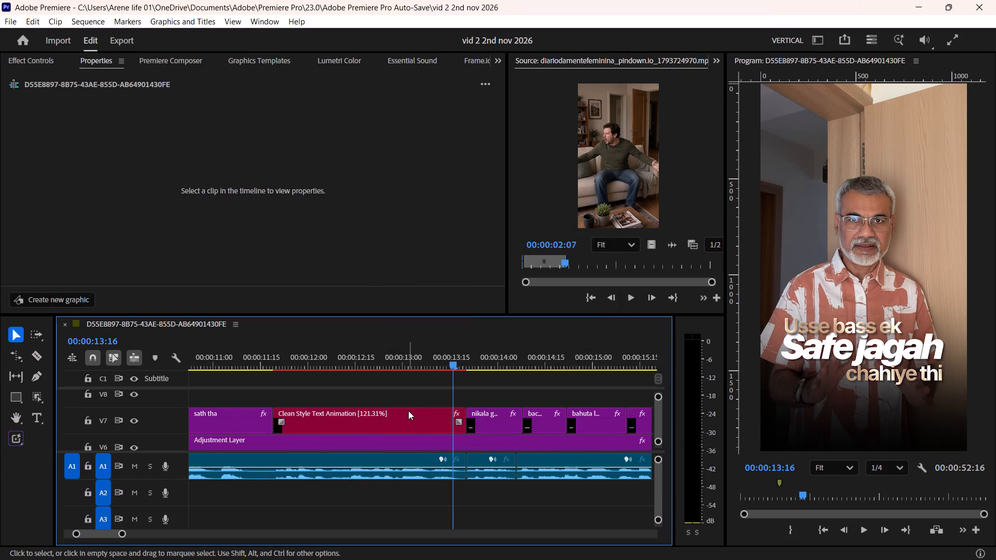
pyautogui.press('space')
pyautogui.press('space')
pyautogui.moveTo(351, 360); pyautogui.dragTo(238, 355)
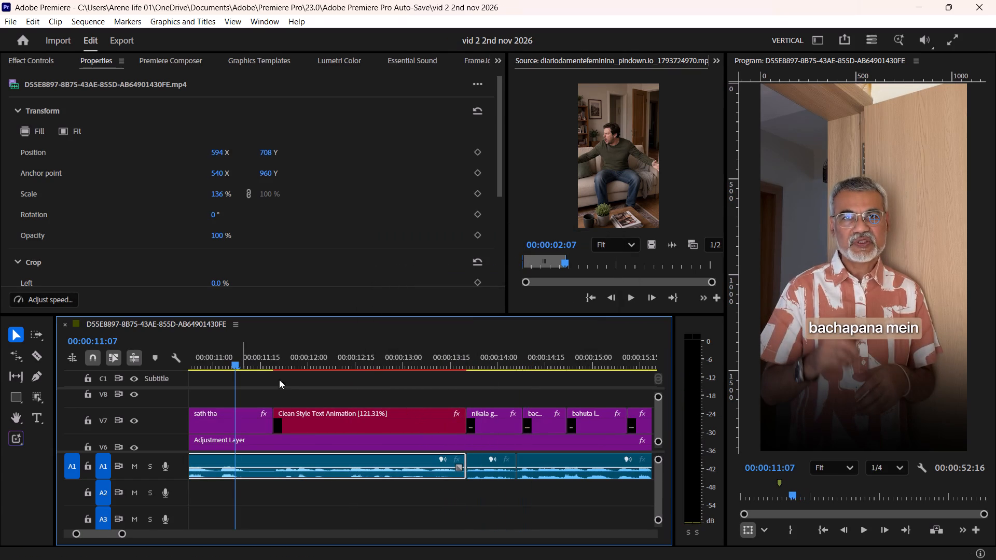
pyautogui.press('space')
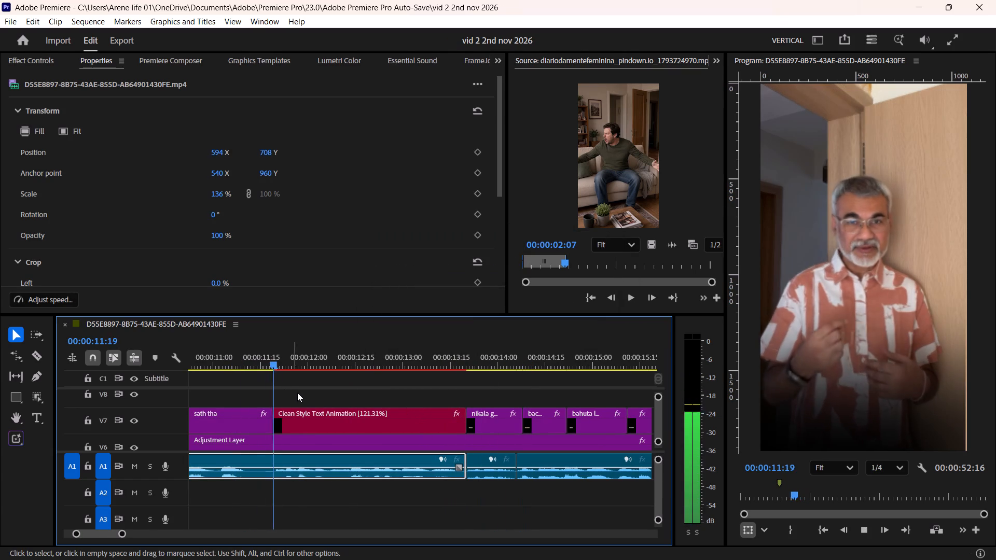
pyautogui.press('space')
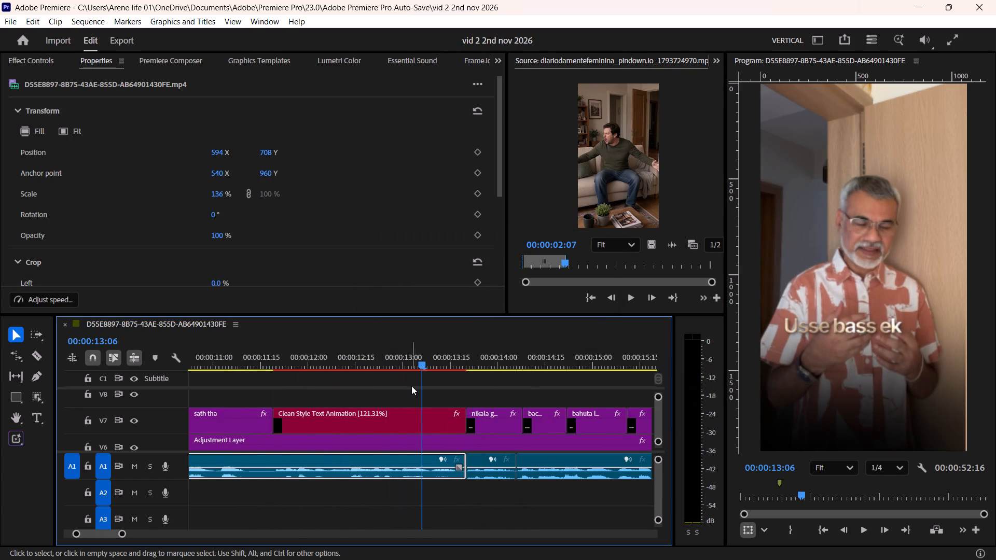
# Save the project and play back from 00:00:13:06 to check the title's ending and the subtitles following it.
pyautogui.hotkey('ctrl', 's')
pyautogui.hotkey('ctrl', 's')
pyautogui.press('space')
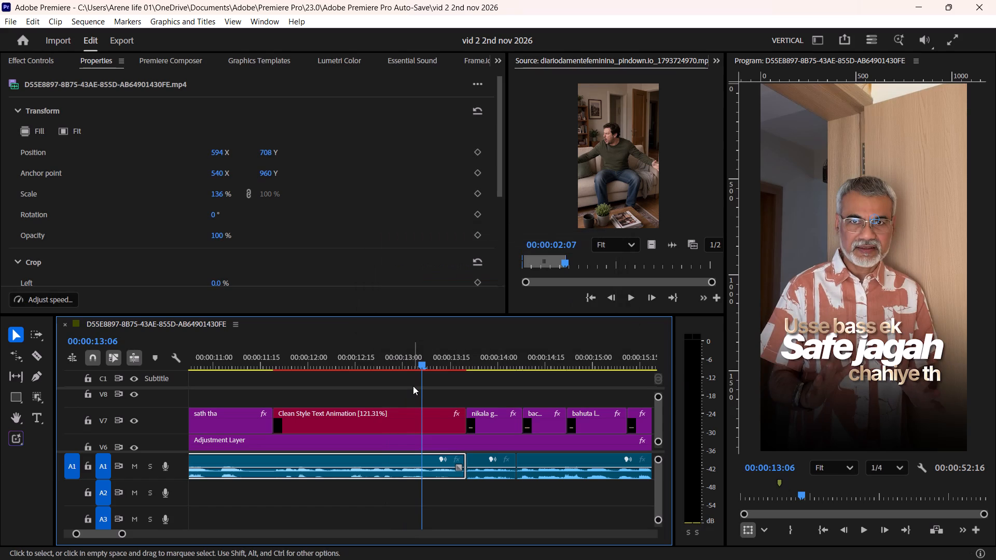
pyautogui.press('space')
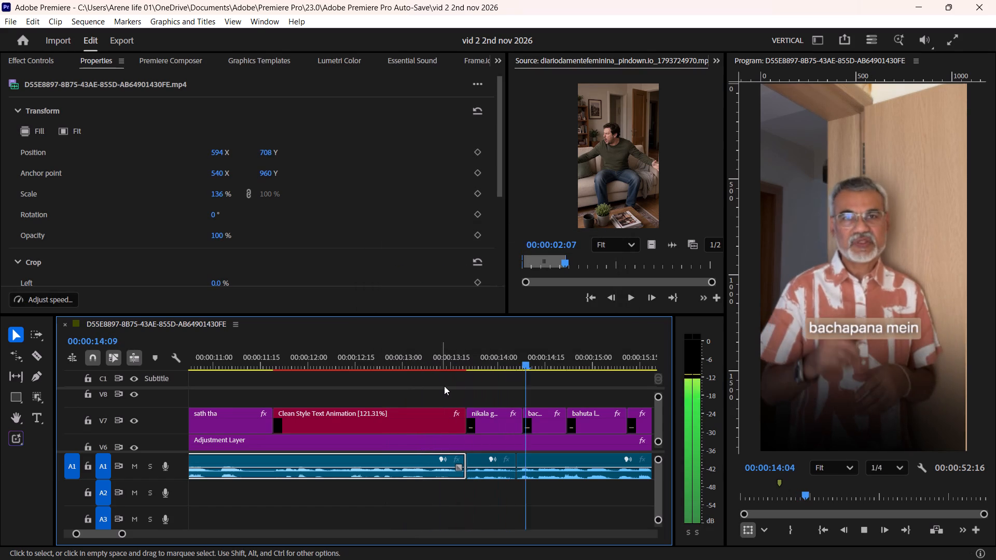
# Find the Tint effect and apply it to the short video clip under the "nikala gayaa." subtitle, making it black and white.
pyautogui.keyDown('alt'); pyautogui.scroll(4, 509, 394); pyautogui.keyUp('alt')
pyautogui.click(487, 361)
pyautogui.keyDown('alt'); pyautogui.scroll(-4, 487, 414); pyautogui.keyUp('alt')
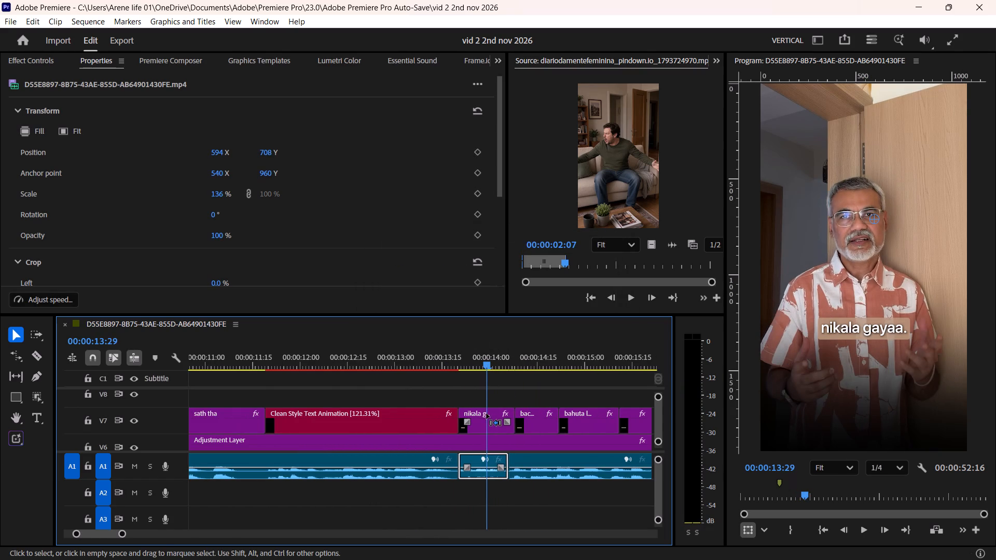
pyautogui.hotkey('ctrl', 's')
pyautogui.hotkey('ctrl', 's')
pyautogui.moveTo(488, 363); pyautogui.dragTo(496, 363)
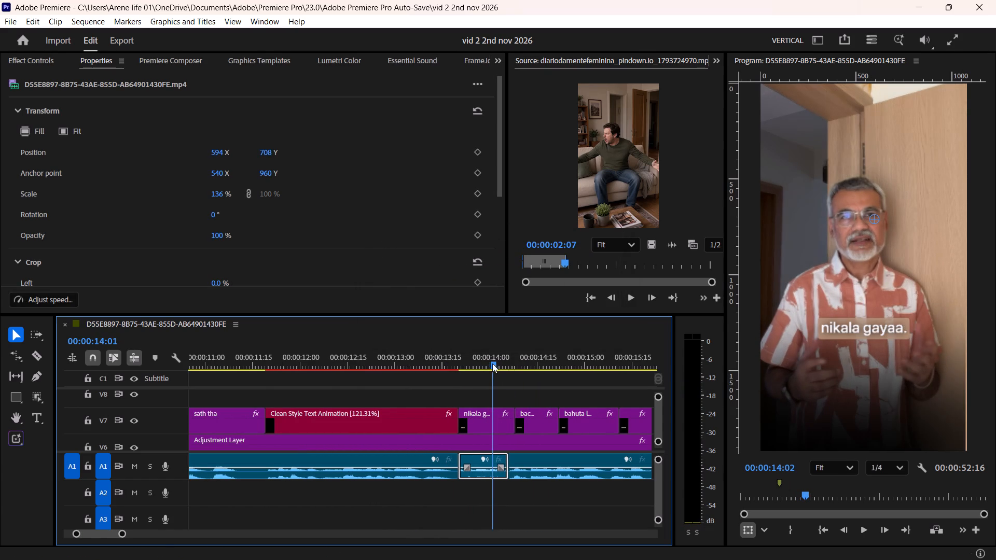
pyautogui.scroll(4, 514, 63)
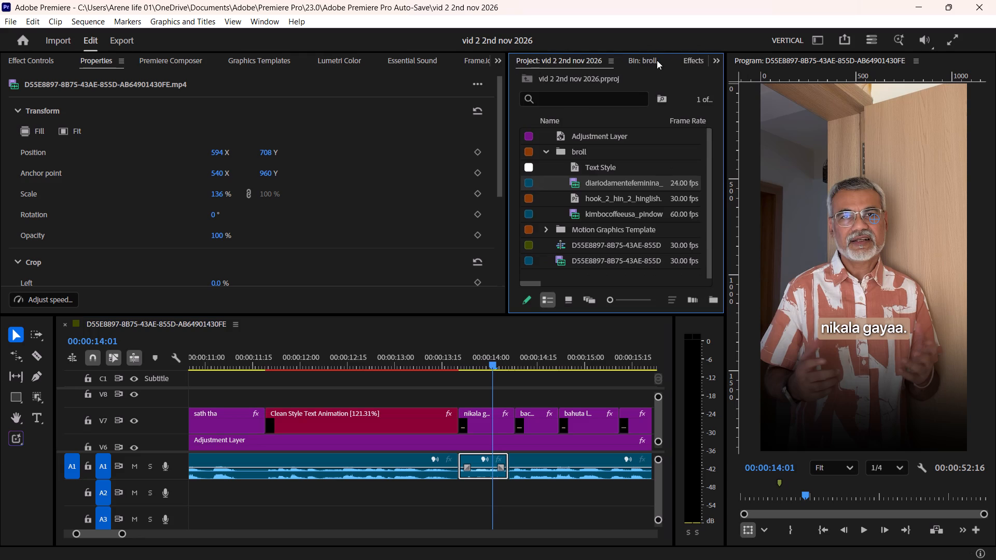
pyautogui.click(690, 58)
pyautogui.moveTo(563, 83); pyautogui.dragTo(506, 98)
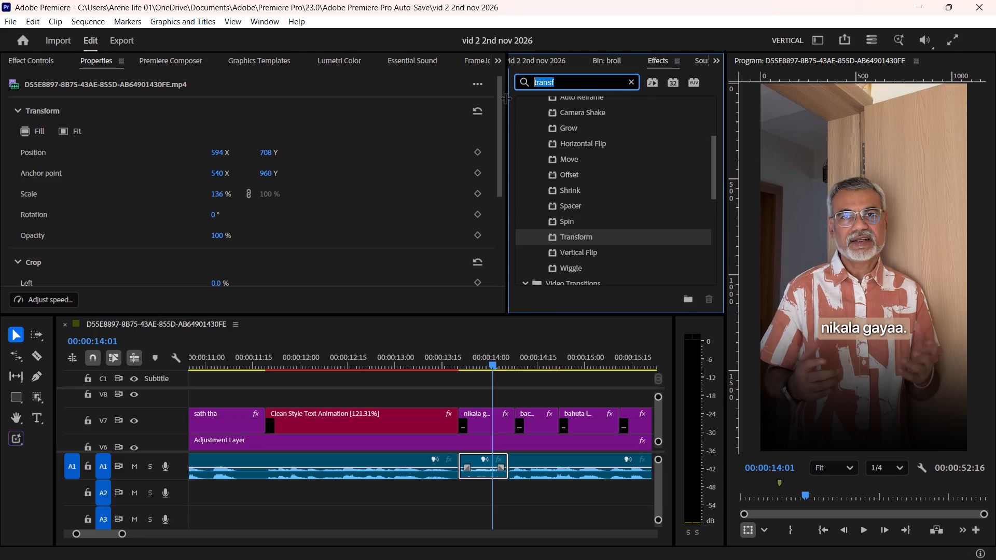
pyautogui.write('tint')
pyautogui.scroll(4, 618, 220)
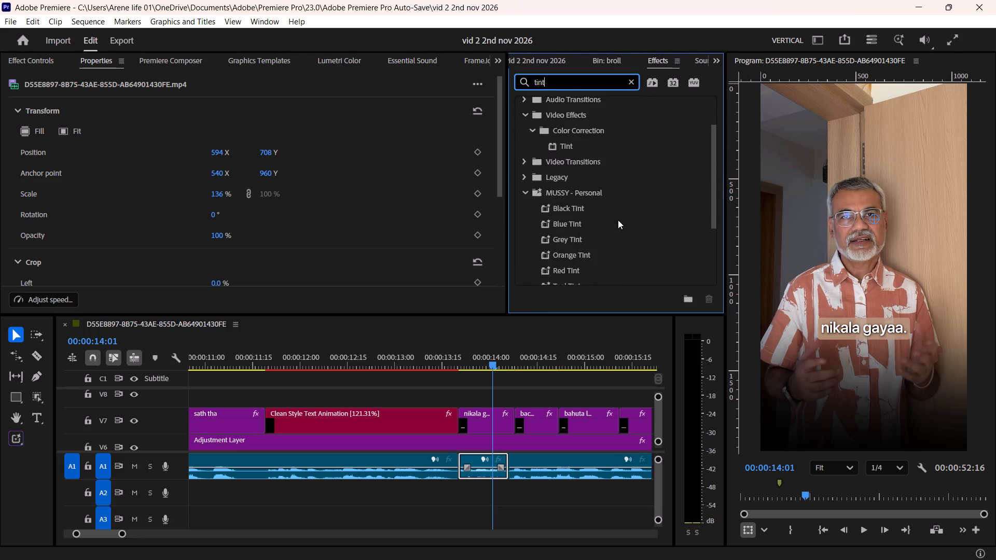
pyautogui.scroll(5, 618, 220)
pyautogui.moveTo(567, 196); pyautogui.dragTo(487, 469)
# Duplicate the "chahiye thi" title on V9, placing the copy directly after the original.
pyautogui.keyDown('alt'); pyautogui.scroll(5, 481, 417); pyautogui.keyUp('alt')
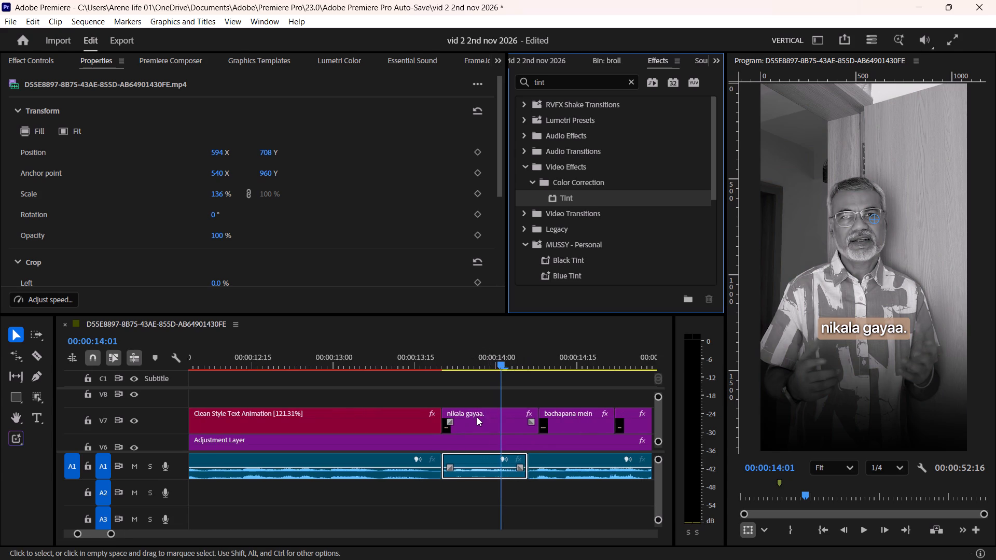
pyautogui.keyDown('alt'); pyautogui.scroll(-9, 475, 417); pyautogui.keyUp('alt')
pyautogui.keyDown('ctrl'); pyautogui.scroll(7, 459, 419); pyautogui.keyUp('ctrl')
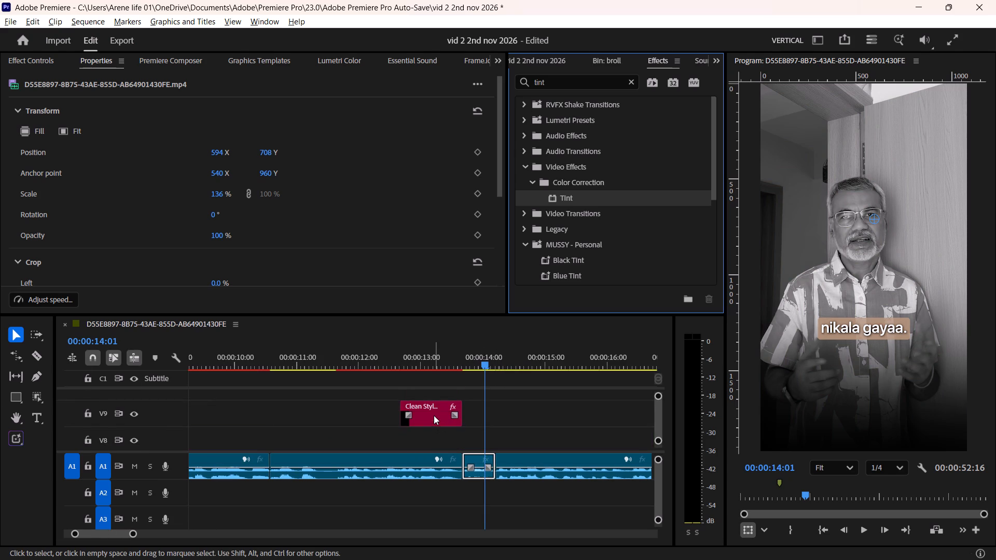
pyautogui.keyDown('alt'); pyautogui.moveTo(434, 415); pyautogui.dragTo(494, 417); pyautogui.keyUp('alt')
pyautogui.keyDown('alt'); pyautogui.scroll(5, 492, 417); pyautogui.keyUp('alt')
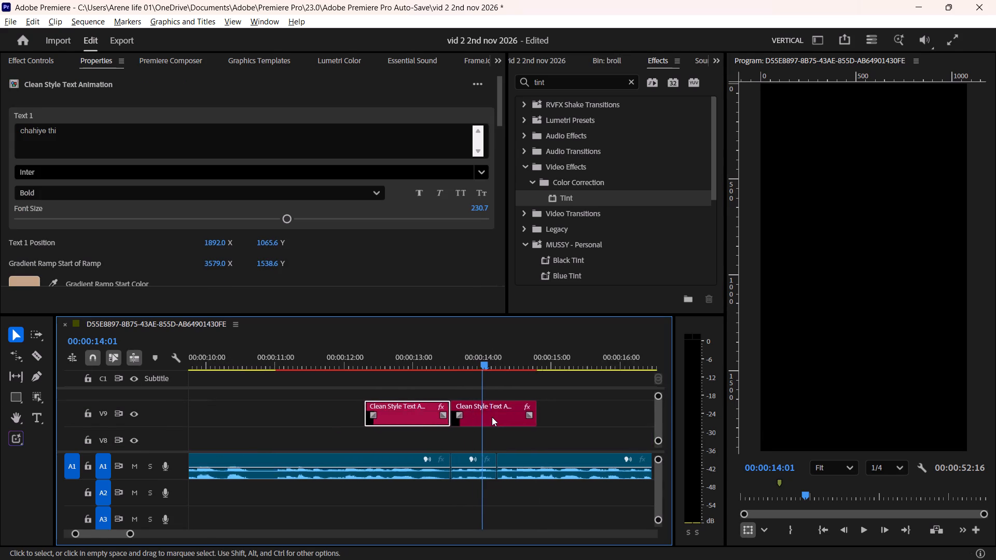
# Change the duplicated title's text to "Nikal gaya".
pyautogui.click(485, 417)
pyautogui.moveTo(85, 123); pyautogui.dragTo(0, 144)
pyautogui.press('n')
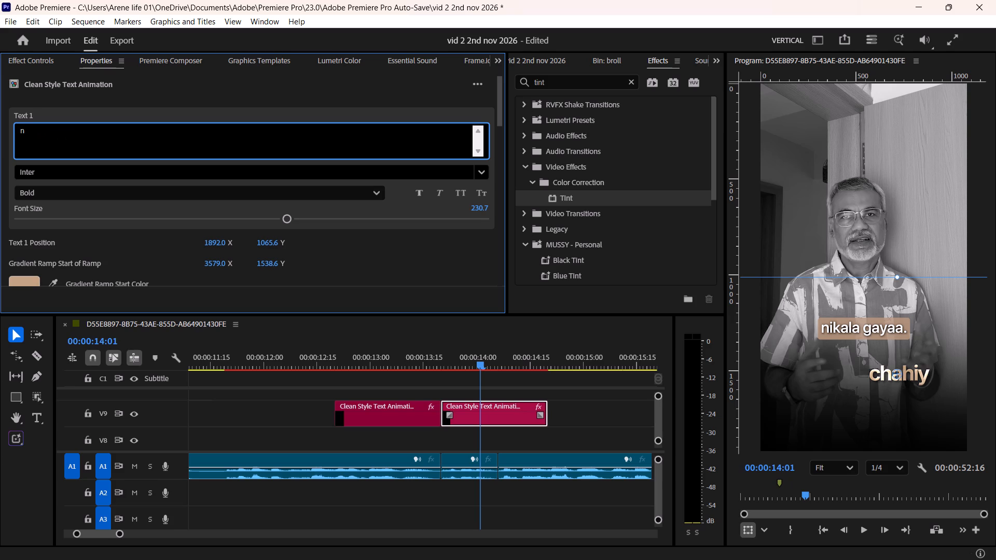
pyautogui.press('BackSpace')
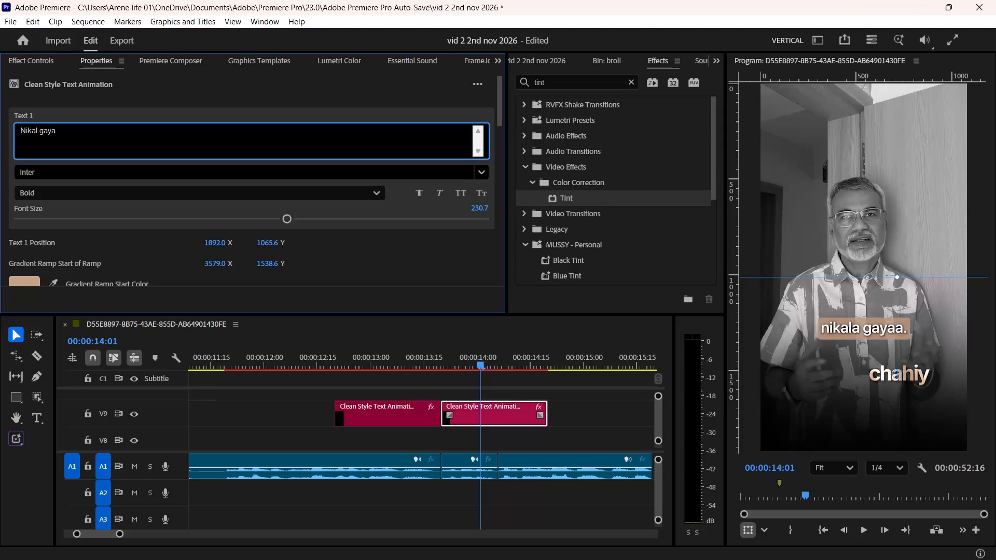
pyautogui.click(169, 98)
# Set the "Nikal gaya" title's gradient start colour to C38282 and its gradient end colour to a saturated red.
pyautogui.scroll(-2, 168, 97)
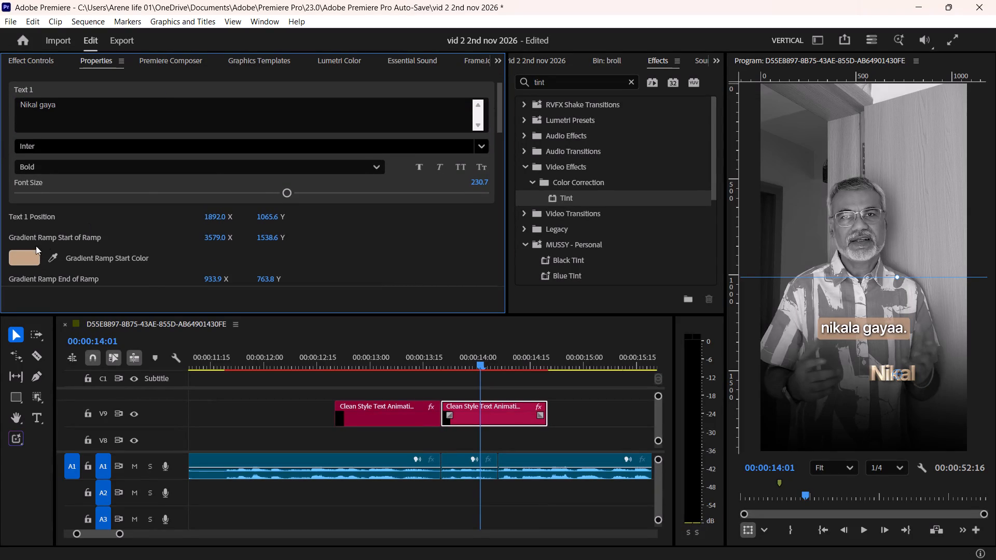
pyautogui.click(23, 261)
pyautogui.moveTo(521, 204); pyautogui.dragTo(523, 173)
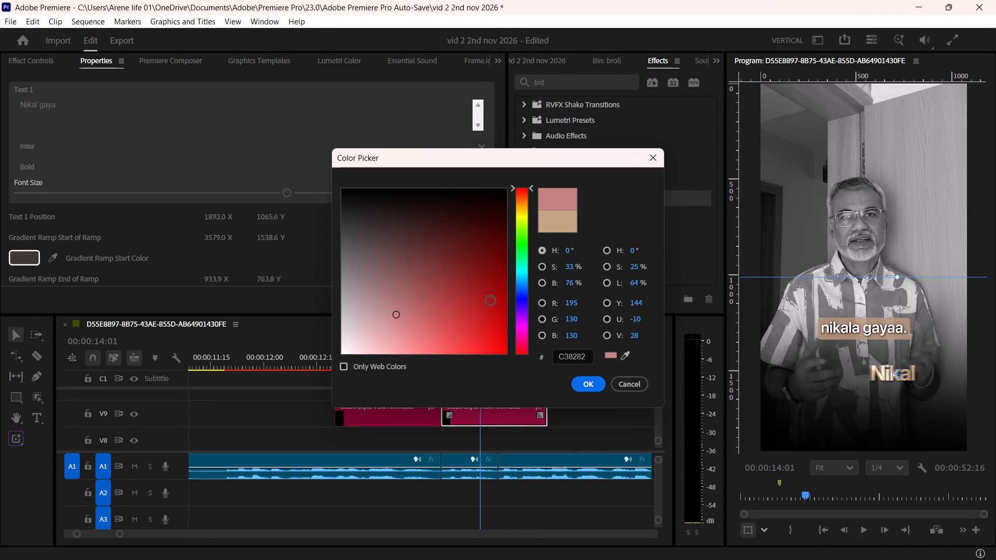
pyautogui.click(595, 387)
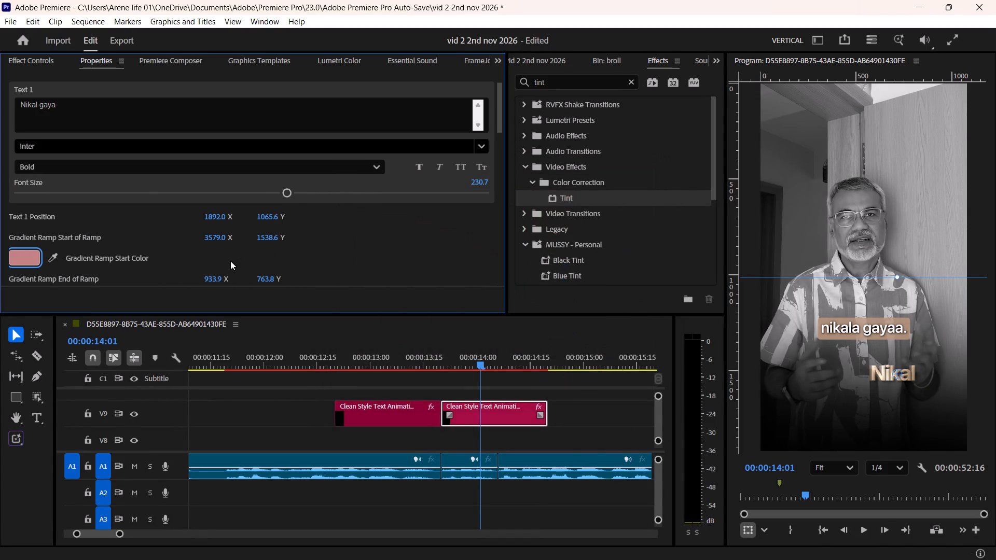
pyautogui.scroll(-5, 300, 226)
pyautogui.click(24, 236)
pyautogui.moveTo(518, 210); pyautogui.dragTo(519, 205)
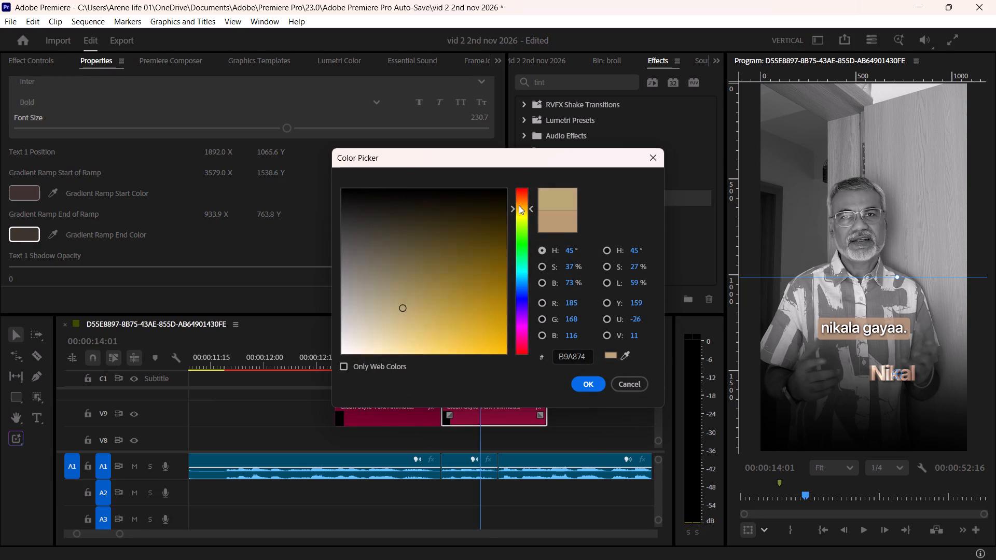
pyautogui.moveTo(519, 205); pyautogui.dragTo(522, 163)
pyautogui.moveTo(491, 301); pyautogui.dragTo(500, 317)
pyautogui.click(588, 386)
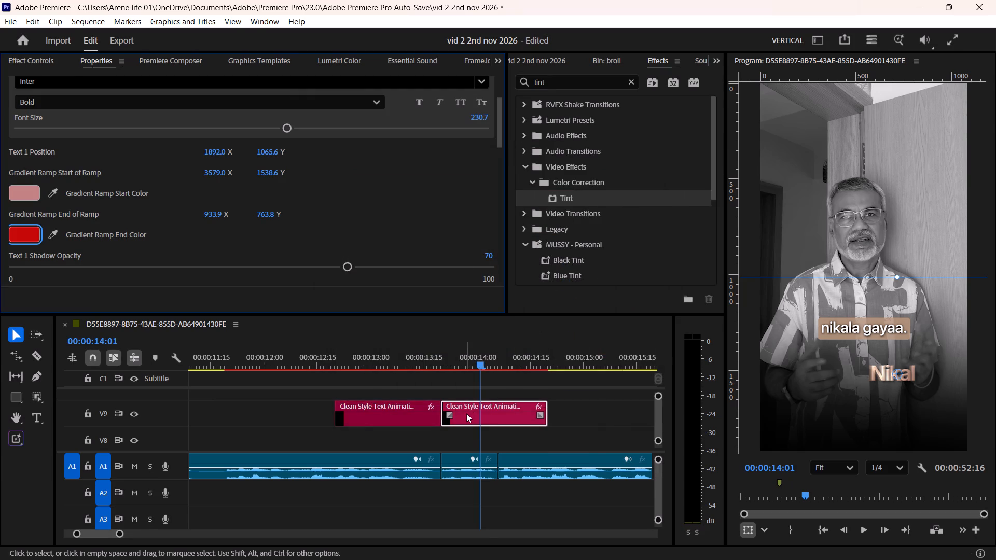
# Play into the "Nikal gaya" title from 00:00:13:14 and move it up to the centre, over the "nikala gayaa." subtitle.
pyautogui.keyDown('alt'); pyautogui.scroll(5, 466, 413); pyautogui.keyUp('alt')
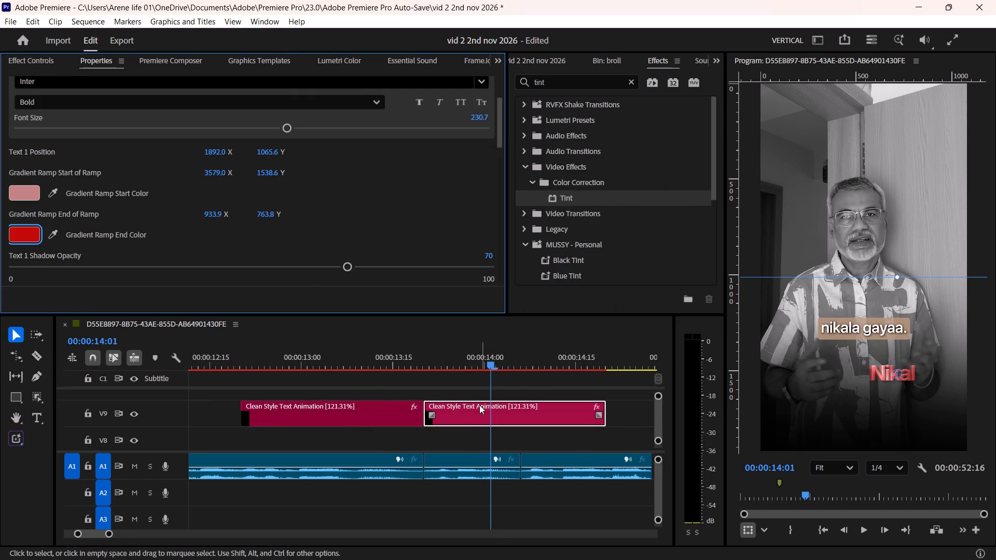
pyautogui.click(389, 357)
pyautogui.press('space')
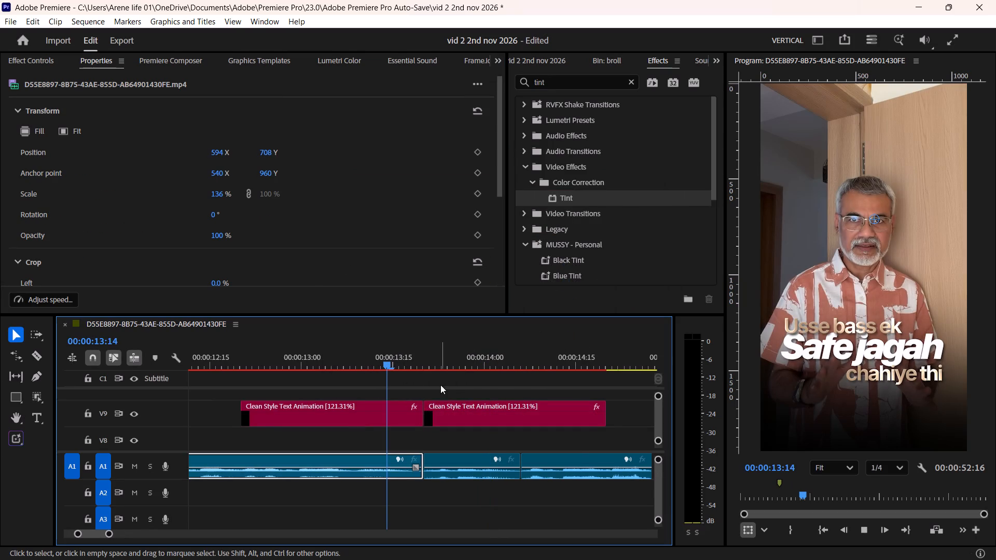
pyautogui.scroll(-2, 445, 395)
pyautogui.press('space')
pyautogui.click(460, 410)
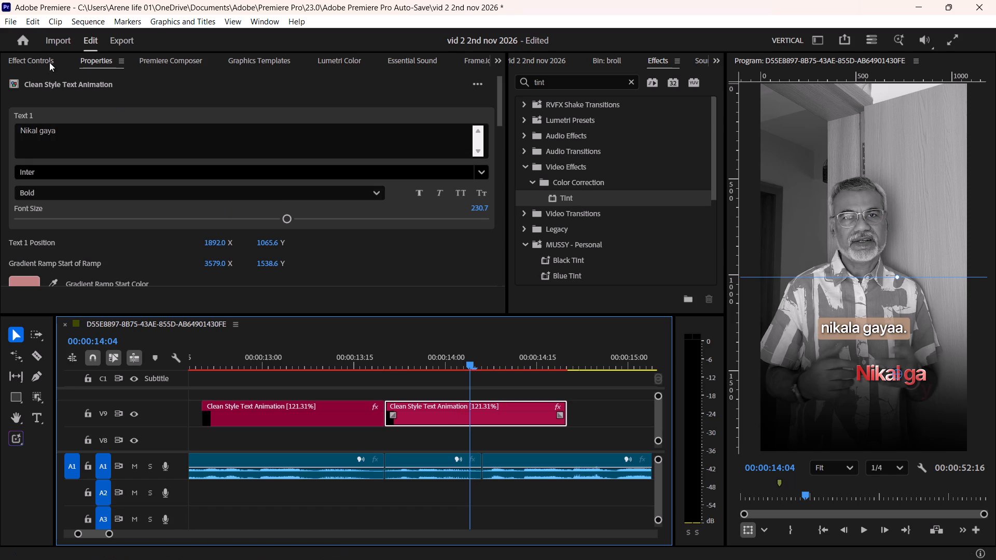
pyautogui.click(35, 59)
pyautogui.moveTo(852, 370); pyautogui.dragTo(819, 325)
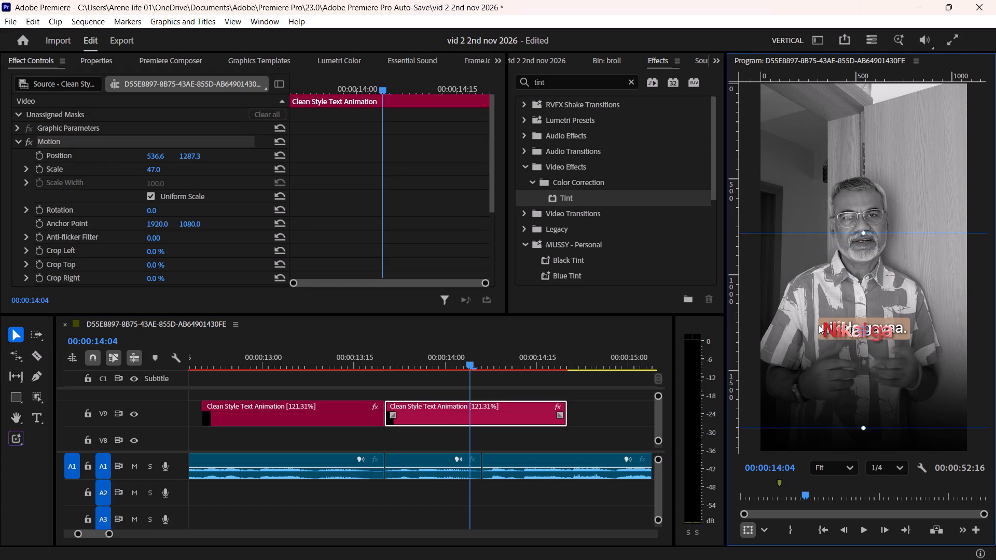
pyautogui.moveTo(819, 325); pyautogui.dragTo(819, 323)
# Set the "Nikal gaya" title to Black Italic at font size 291.1 and nudge it slightly down.
pyautogui.click(99, 61)
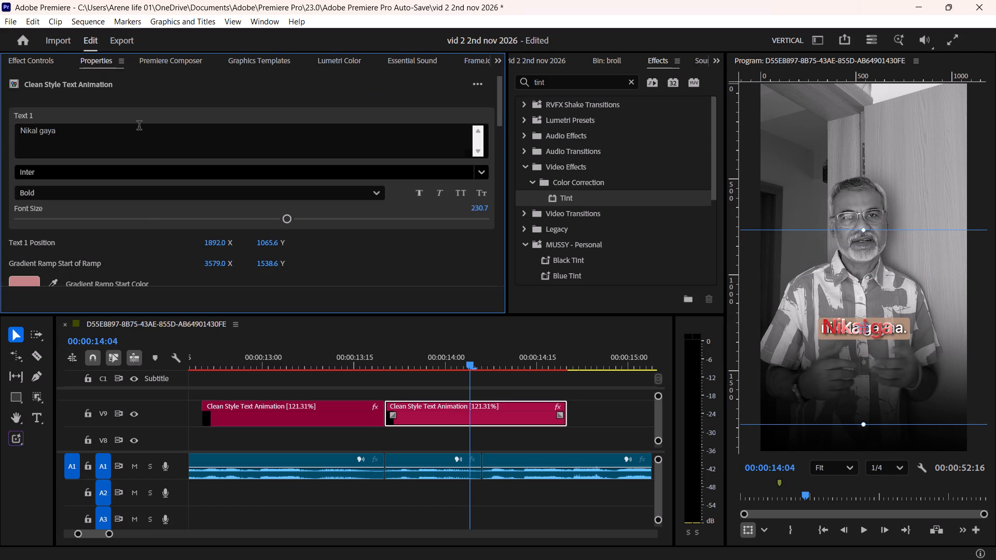
pyautogui.moveTo(286, 216); pyautogui.dragTo(357, 221)
pyautogui.click(179, 194)
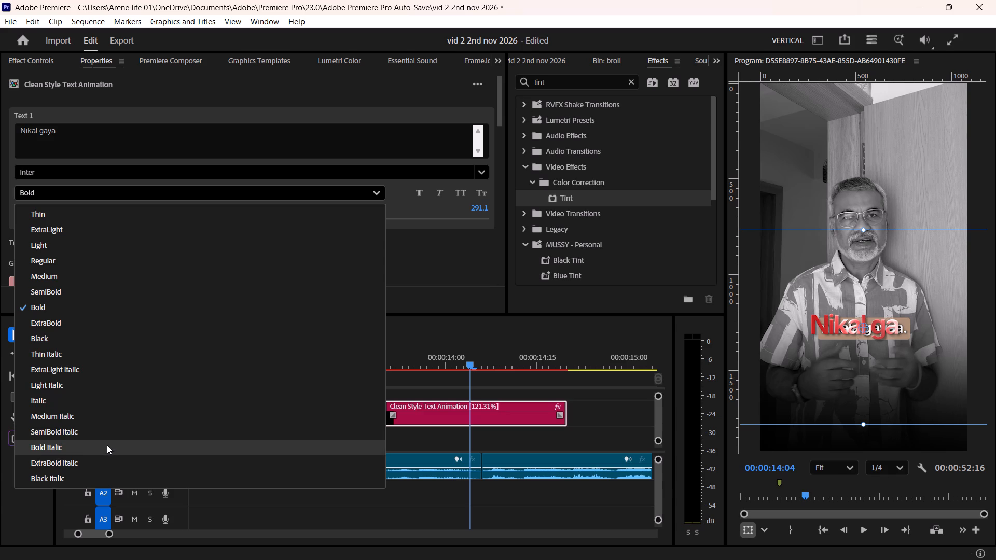
pyautogui.click(100, 449)
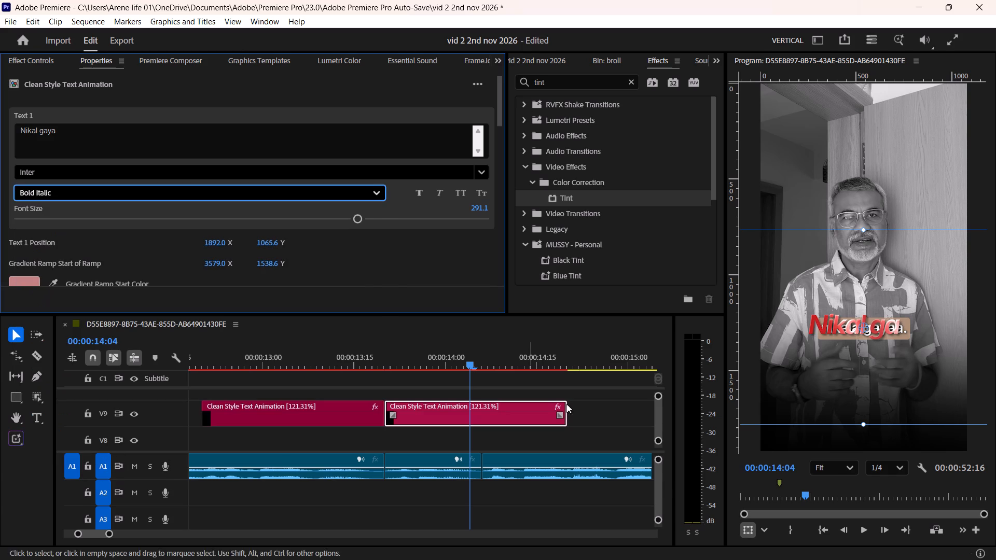
pyautogui.click(70, 195)
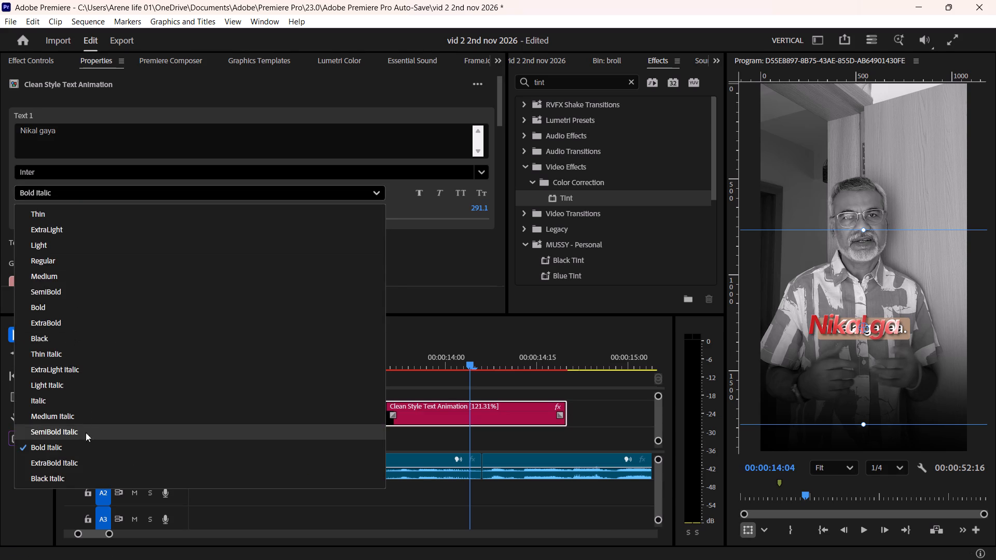
pyautogui.click(95, 477)
pyautogui.click(873, 352)
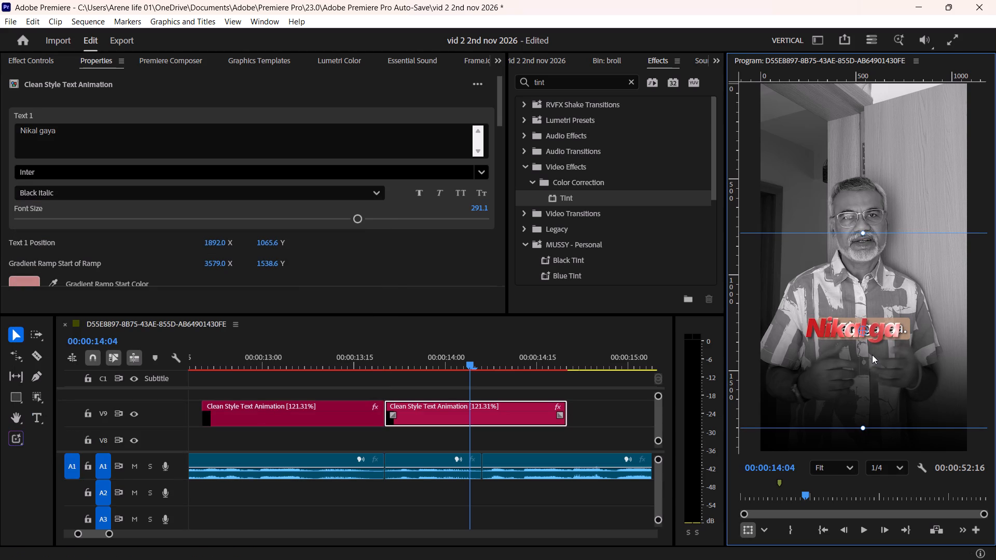
# Rate-stretch the "Nikal gaya" title to end at the clip cut at 00:00:14:06, save, and play it back from 00:00:13:17.
pyautogui.click(371, 358)
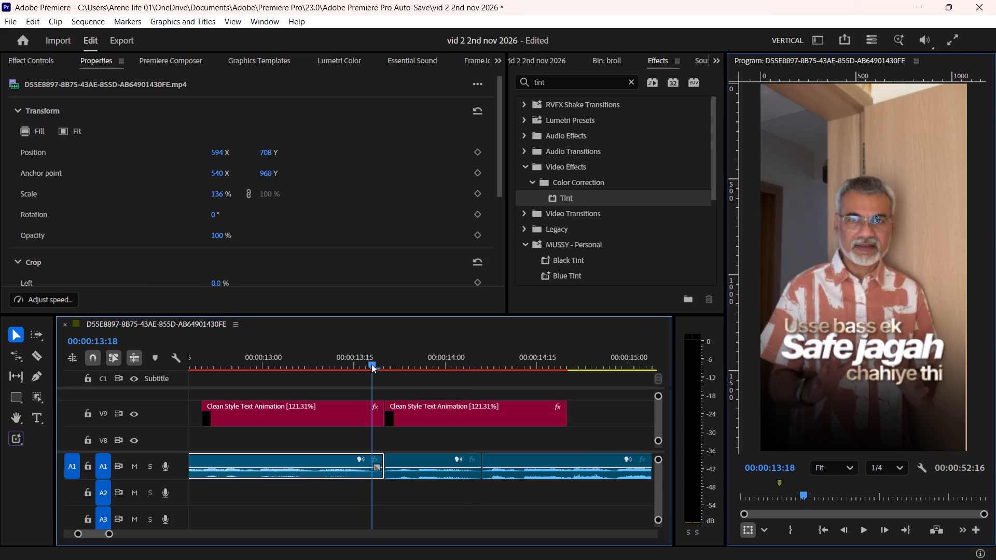
pyautogui.hotkey('ctrl', 's')
pyautogui.press('space')
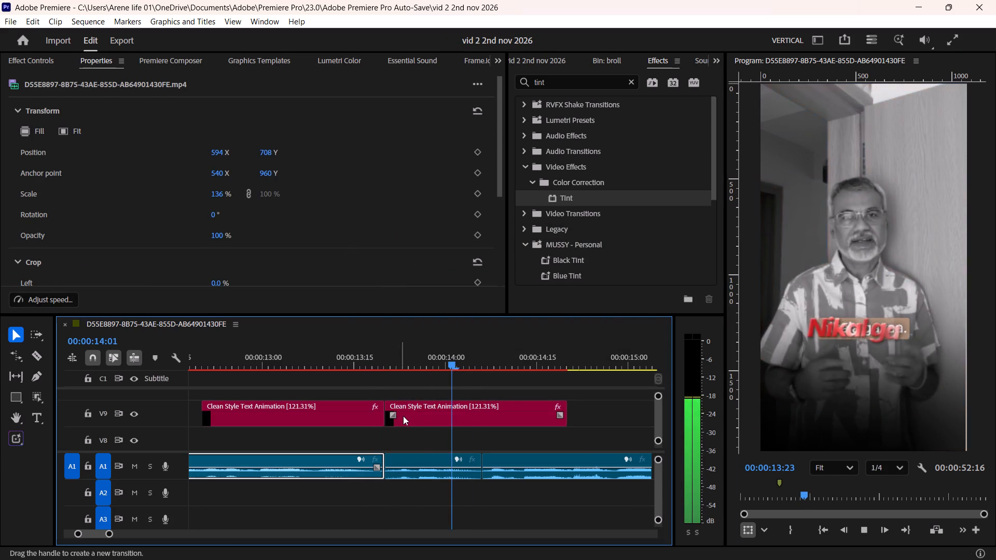
pyautogui.press('space')
pyautogui.keyDown('alt'); pyautogui.scroll(4, 424, 414); pyautogui.keyUp('alt')
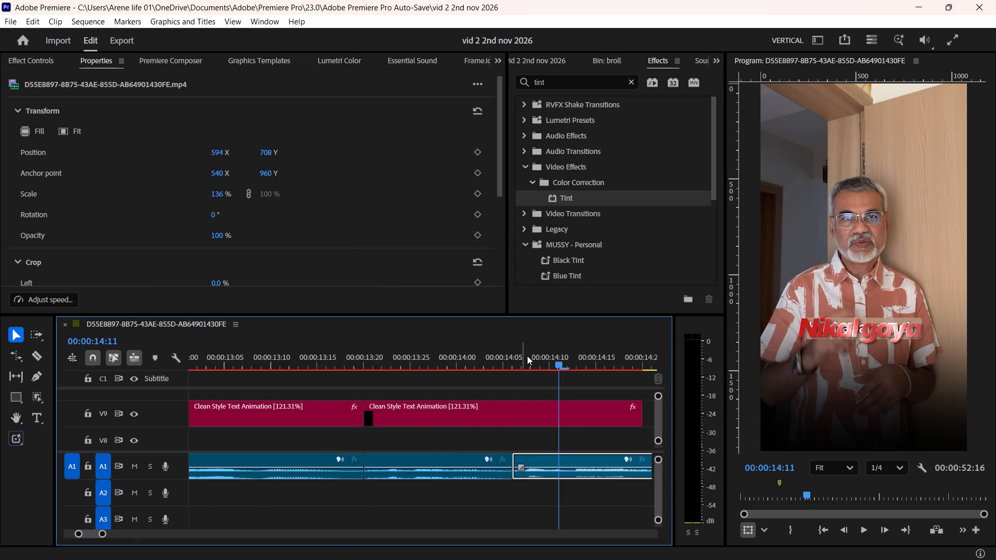
pyautogui.keyDown('shift'); pyautogui.moveTo(527, 356); pyautogui.dragTo(520, 372); pyautogui.keyUp('shift')
pyautogui.click(519, 411)
pyautogui.press('r')
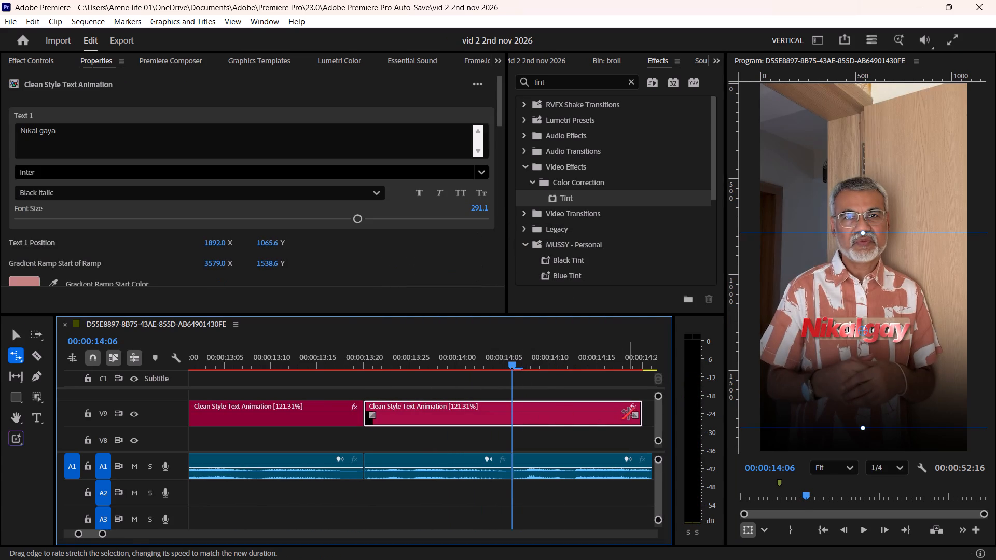
pyautogui.moveTo(636, 408); pyautogui.dragTo(505, 437)
pyautogui.moveTo(369, 345); pyautogui.dragTo(335, 356)
pyautogui.hotkey('ctrl', 's')
pyautogui.press('space')
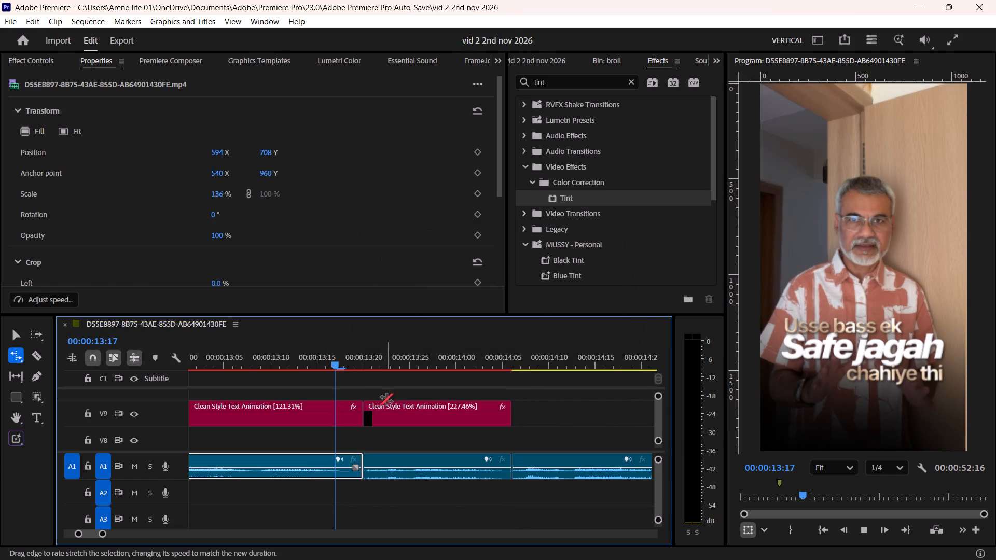
pyautogui.press('space')
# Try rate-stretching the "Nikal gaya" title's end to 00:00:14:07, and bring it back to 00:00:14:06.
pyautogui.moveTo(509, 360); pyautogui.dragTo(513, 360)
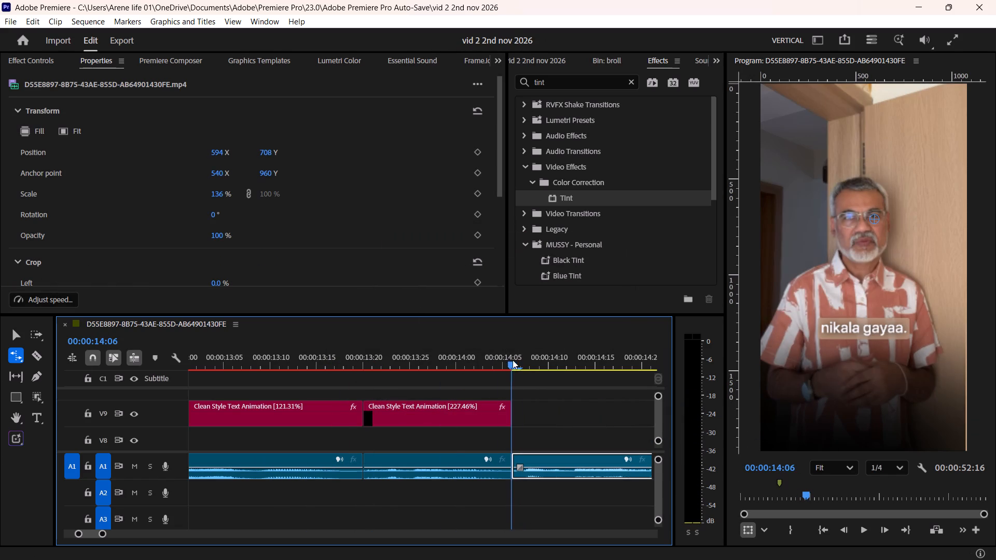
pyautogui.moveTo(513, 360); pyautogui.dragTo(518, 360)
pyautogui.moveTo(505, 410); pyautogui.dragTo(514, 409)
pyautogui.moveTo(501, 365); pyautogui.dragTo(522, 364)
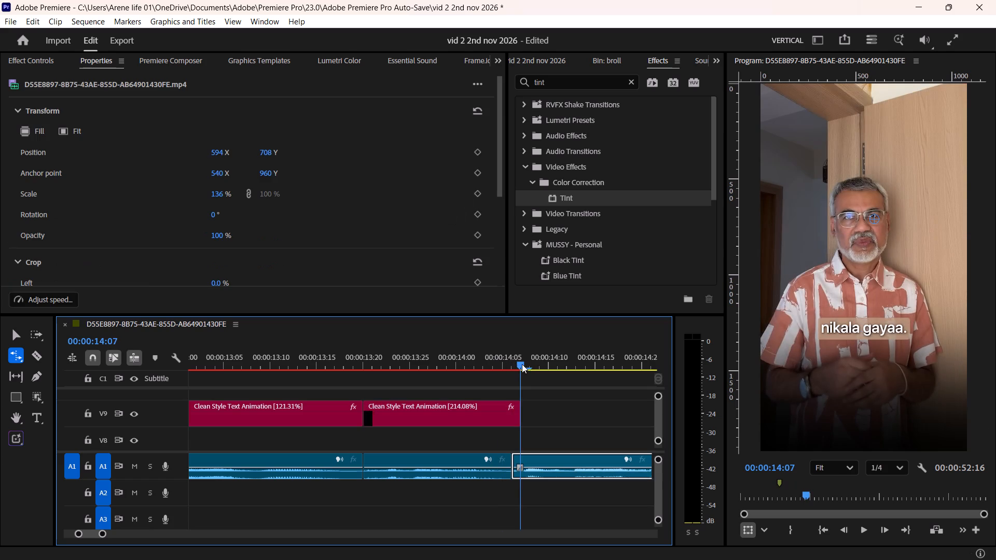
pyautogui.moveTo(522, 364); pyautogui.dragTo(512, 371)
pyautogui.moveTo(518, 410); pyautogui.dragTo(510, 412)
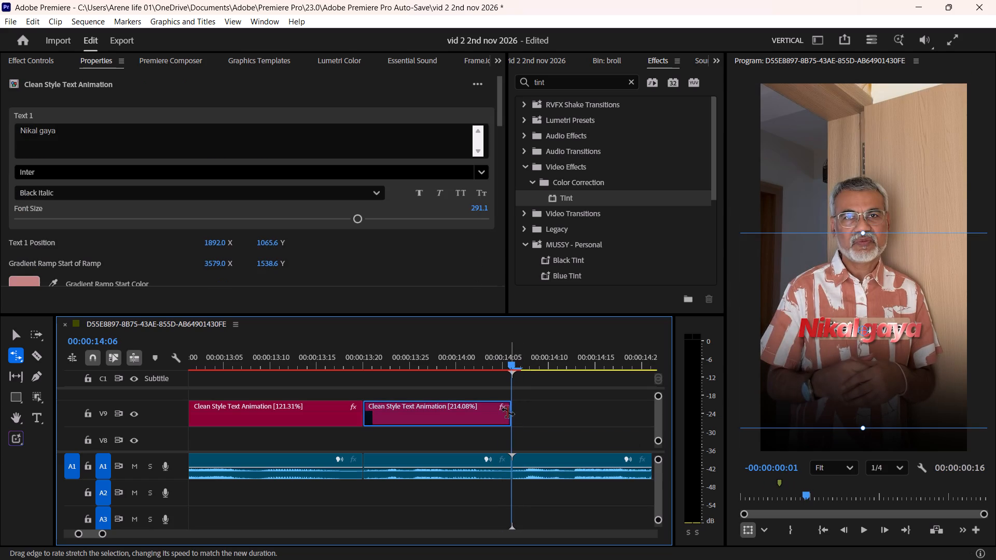
# Save the project, and move the "Nikal gaya" title from track V9 down to V7, overwriting the "nikala gayaa." subtitle beneath it.
pyautogui.click(449, 360)
pyautogui.press('v')
pyautogui.click(460, 414)
pyautogui.hotkey('ctrl', 's')
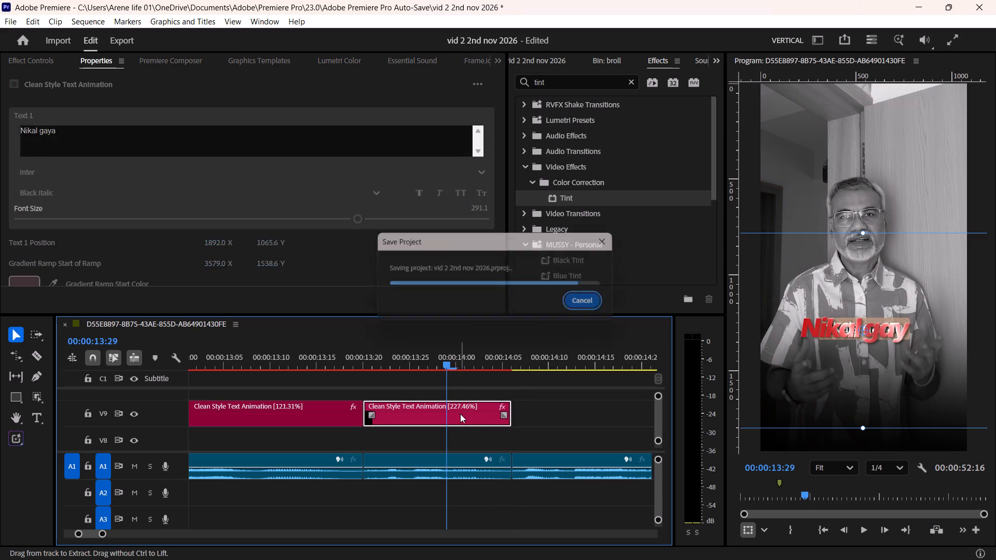
pyautogui.press('`')
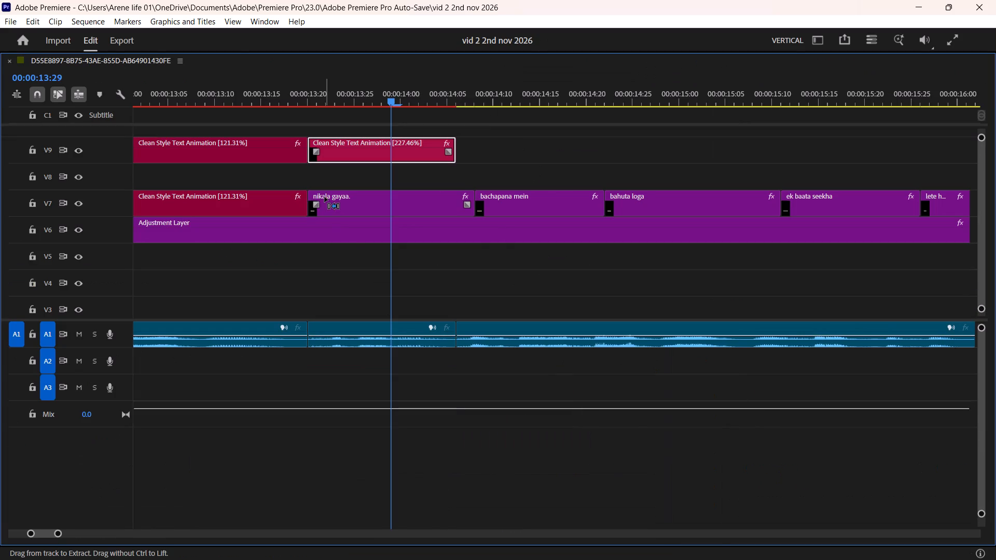
pyautogui.moveTo(377, 149); pyautogui.dragTo(385, 208)
pyautogui.keyDown('alt'); pyautogui.scroll(4, 427, 209); pyautogui.keyUp('alt')
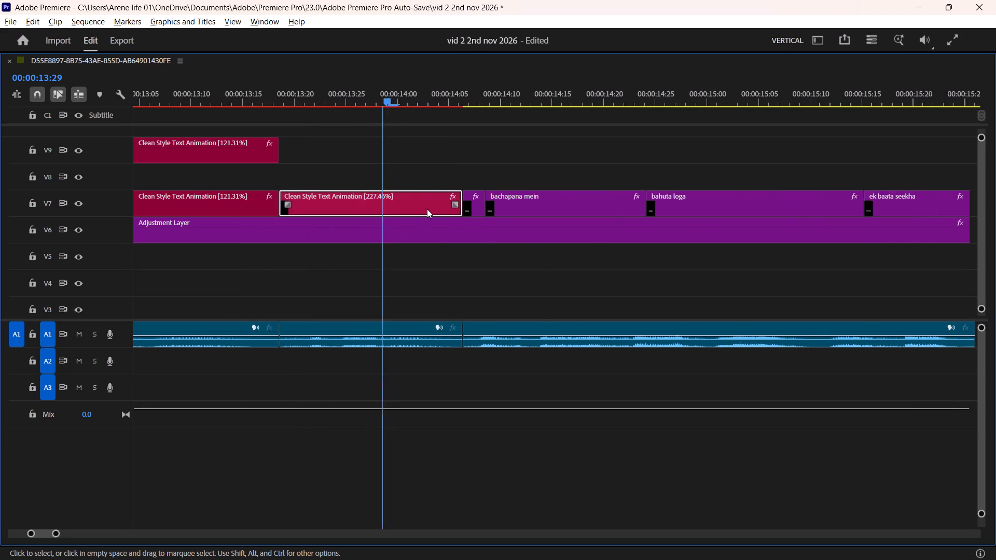
pyautogui.keyDown('alt'); pyautogui.scroll(-4, 427, 209); pyautogui.keyUp('alt')
pyautogui.press('`')
pyautogui.keyDown('alt'); pyautogui.scroll(-5, 388, 410); pyautogui.keyUp('alt')
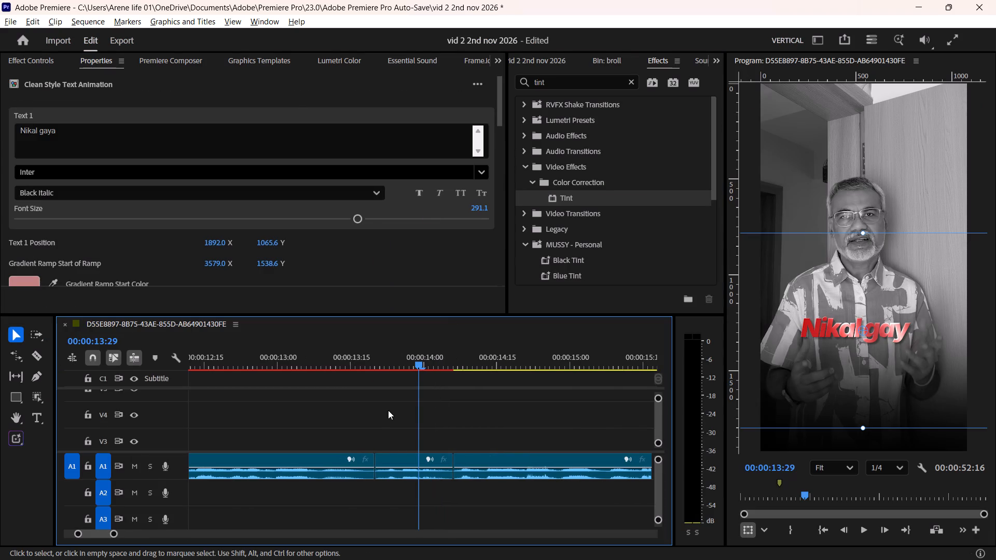
pyautogui.keyDown('ctrl'); pyautogui.scroll(10, 384, 409); pyautogui.keyUp('ctrl')
# Move the "chahiye thi" title from track V9 down to V8 at the same time position.
pyautogui.click(358, 365)
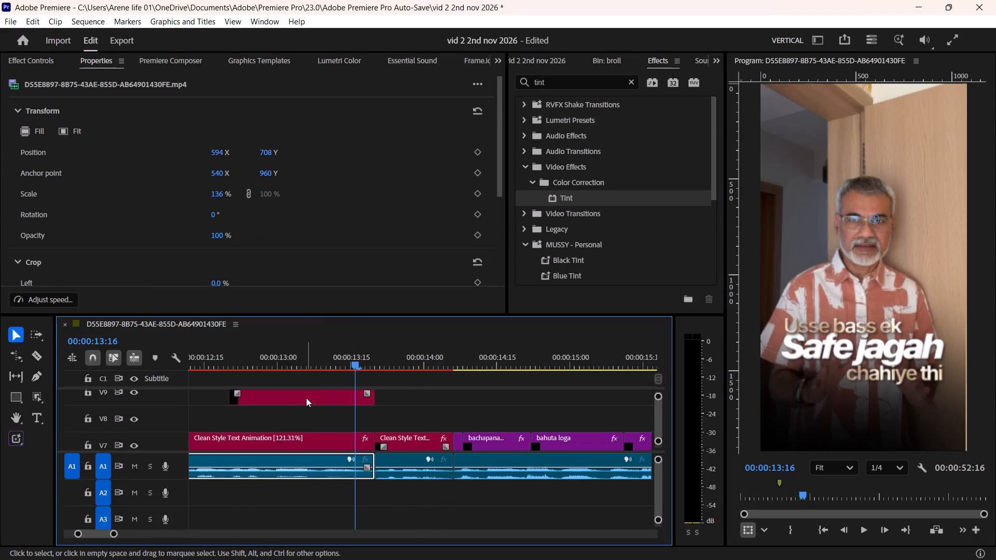
pyautogui.moveTo(306, 398); pyautogui.dragTo(306, 422)
pyautogui.keyDown('alt'); pyautogui.scroll(-6, 305, 423); pyautogui.keyUp('alt')
pyautogui.scroll(9, 305, 424)
pyautogui.keyDown('alt'); pyautogui.scroll(-6, 305, 424); pyautogui.keyUp('alt')
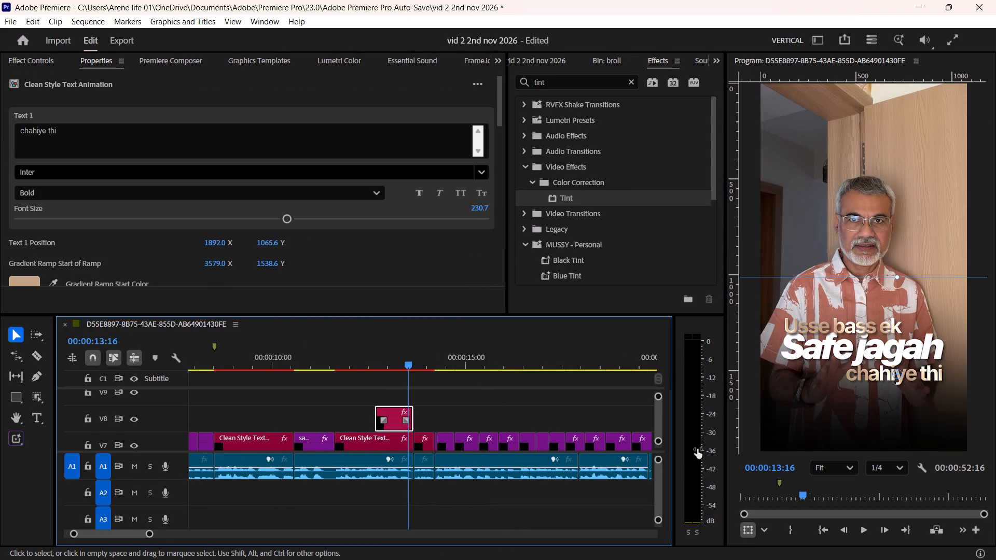
# Play the video from the start through the "Office se aakar abhi" title and the "kyuki aaj" subtitle, saving the project along the way.
pyautogui.moveTo(770, 494); pyautogui.dragTo(684, 499)
pyautogui.click(257, 409)
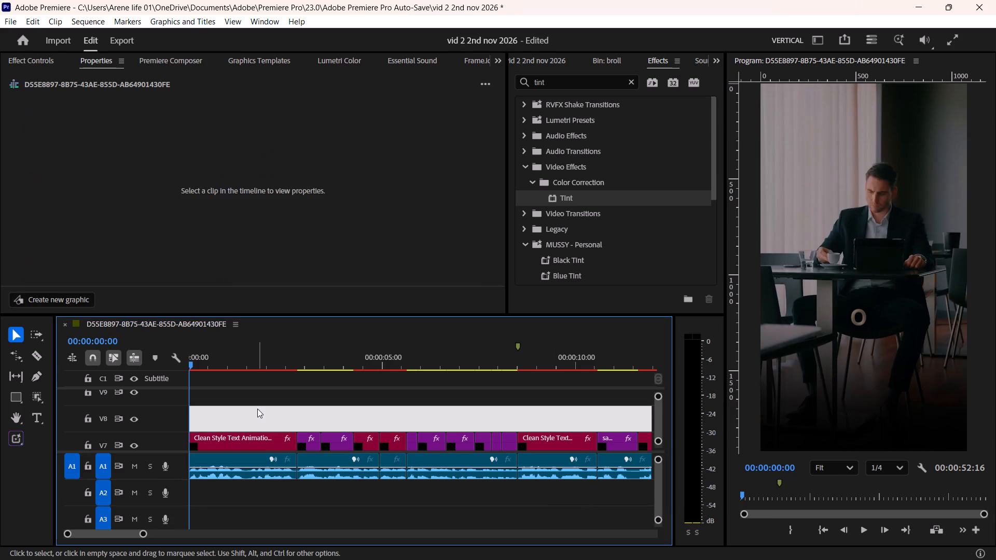
pyautogui.press('space')
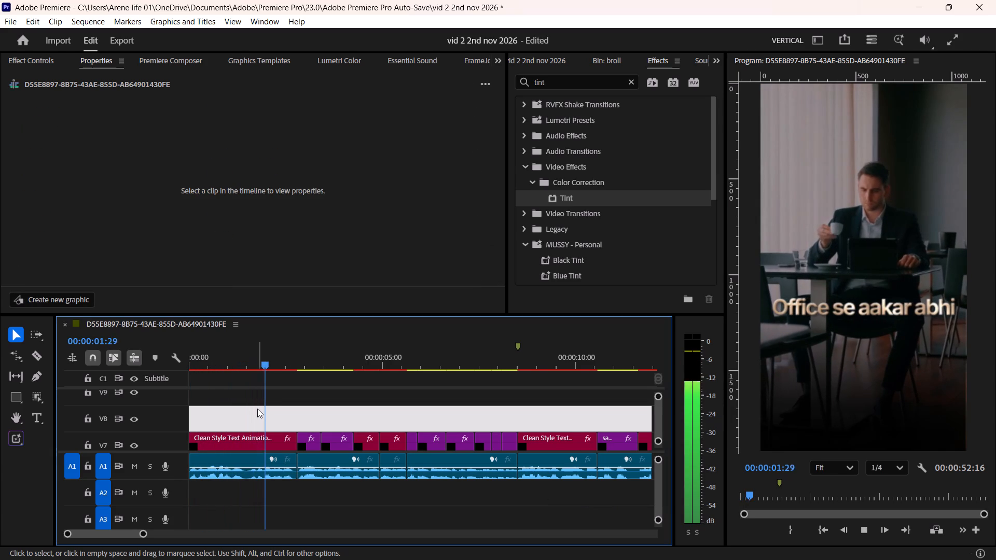
pyautogui.press('space')
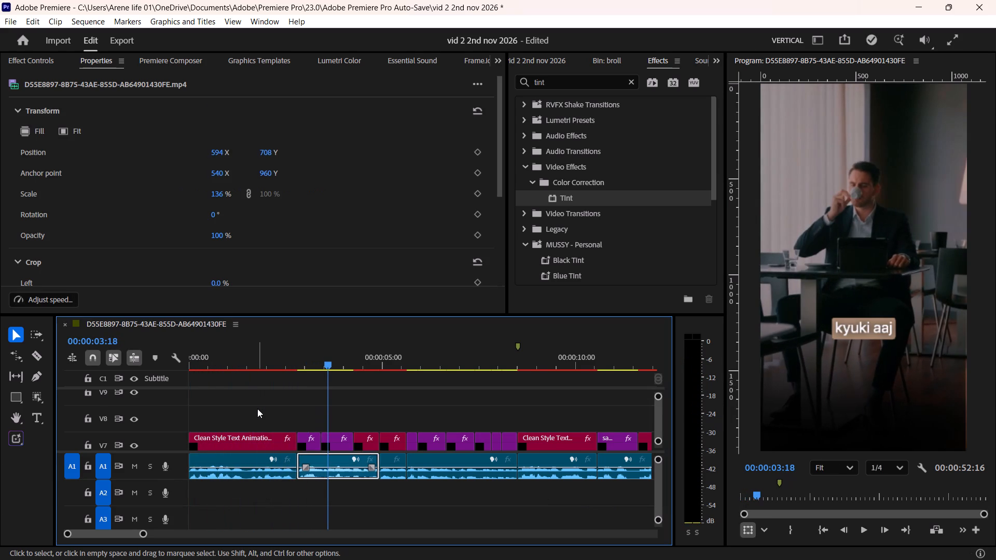
pyautogui.hotkey('ctrl', 's')
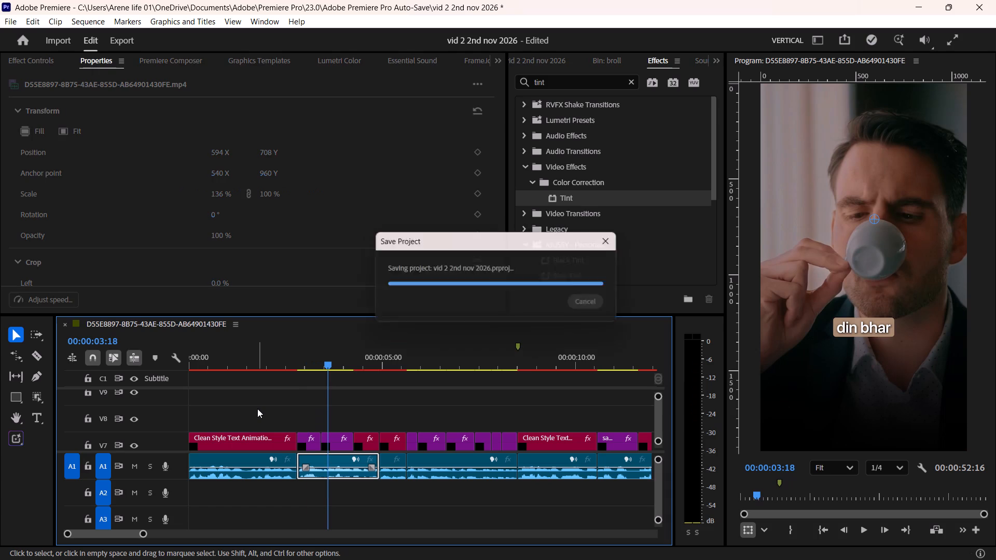
pyautogui.hotkey('ctrl', 's')
pyautogui.moveTo(258, 358); pyautogui.dragTo(256, 366)
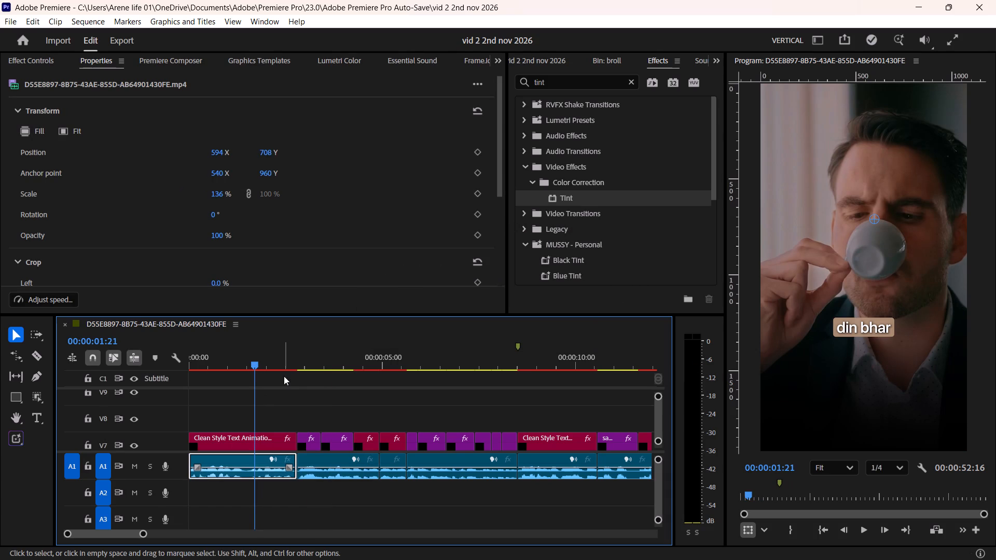
pyautogui.click(286, 413)
pyautogui.hotkey('ctrl', 's')
pyautogui.press('space')
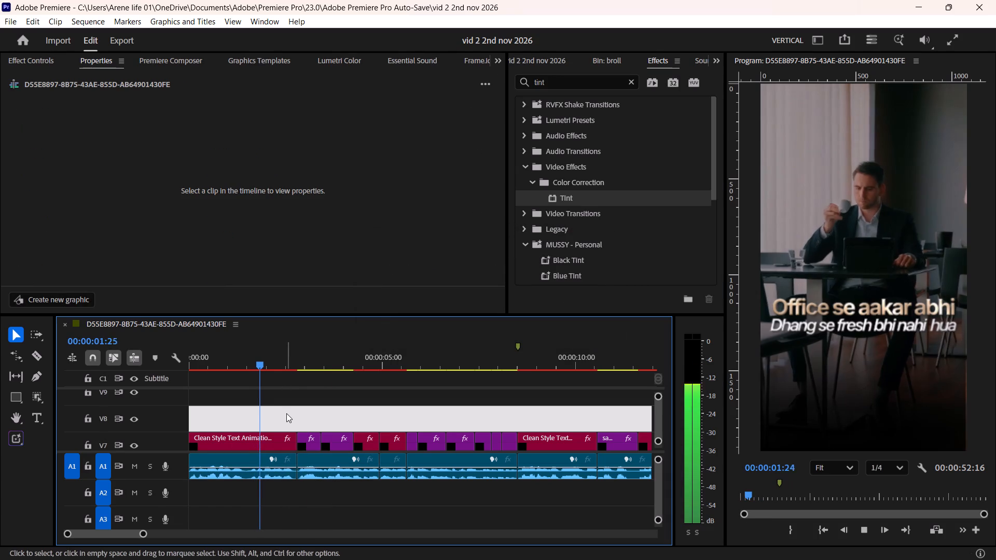
pyautogui.press('space')
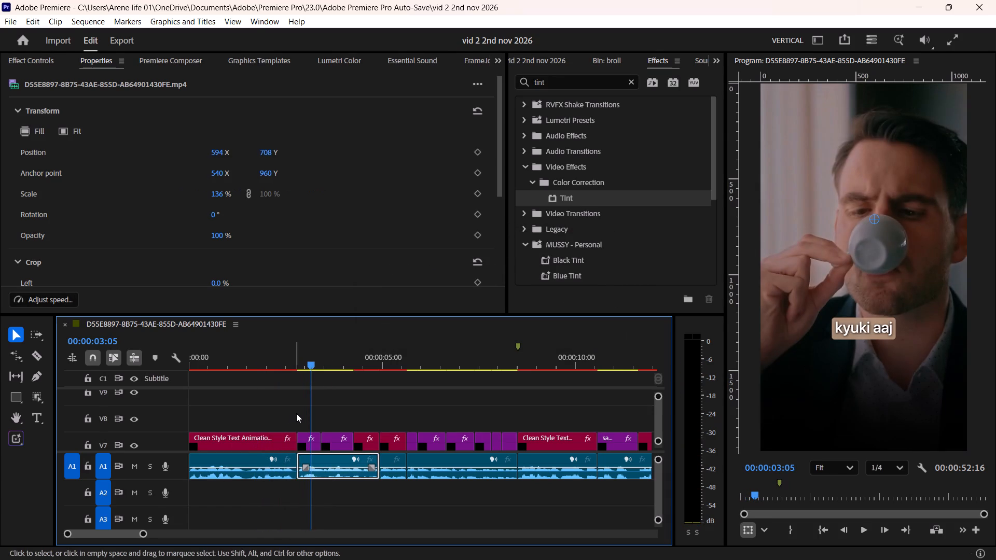
# Play on from 00:00:03:05 and review the "Boss Ki Suni" and "Client Ki Suni" titles over their b-roll.
pyautogui.keyDown('alt'); pyautogui.scroll(4, 301, 416); pyautogui.keyUp('alt')
pyautogui.keyDown('alt'); pyautogui.scroll(-4, 301, 416); pyautogui.keyUp('alt')
pyautogui.press('space')
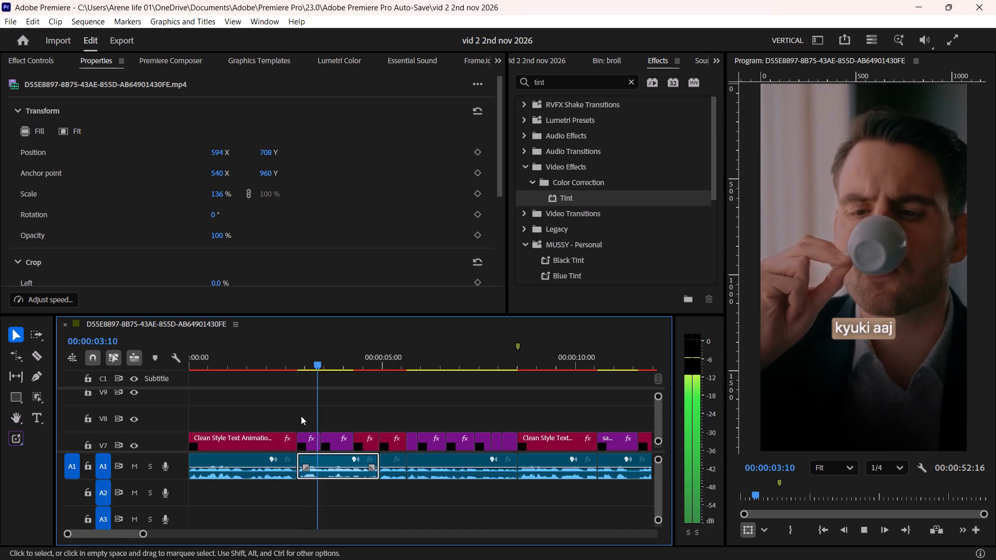
pyautogui.press('space')
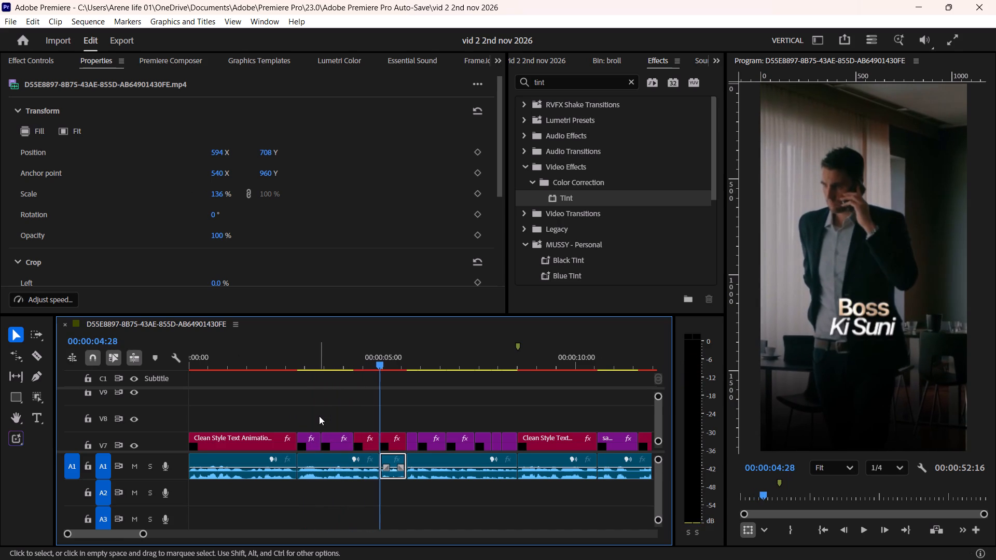
pyautogui.press('space')
pyautogui.press('space')
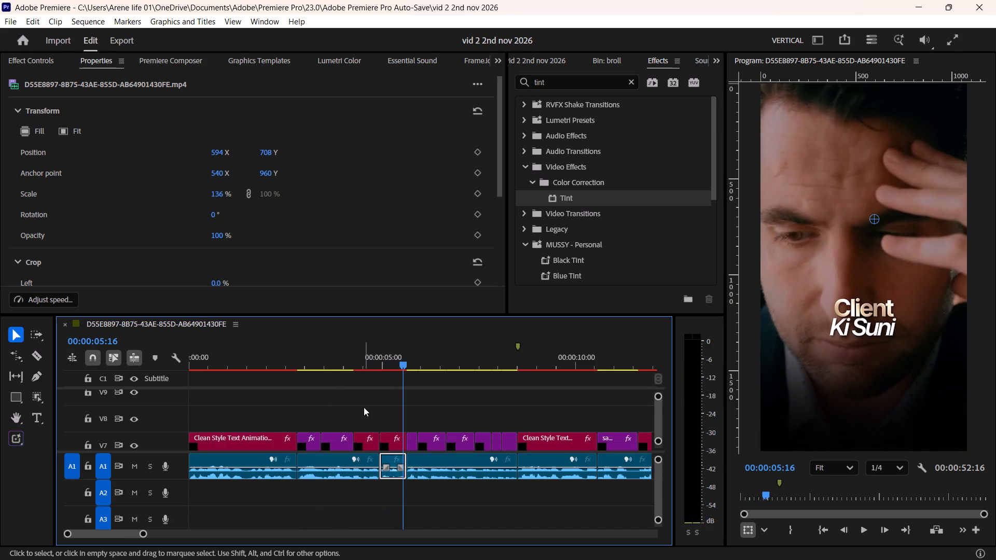
pyautogui.click(369, 356)
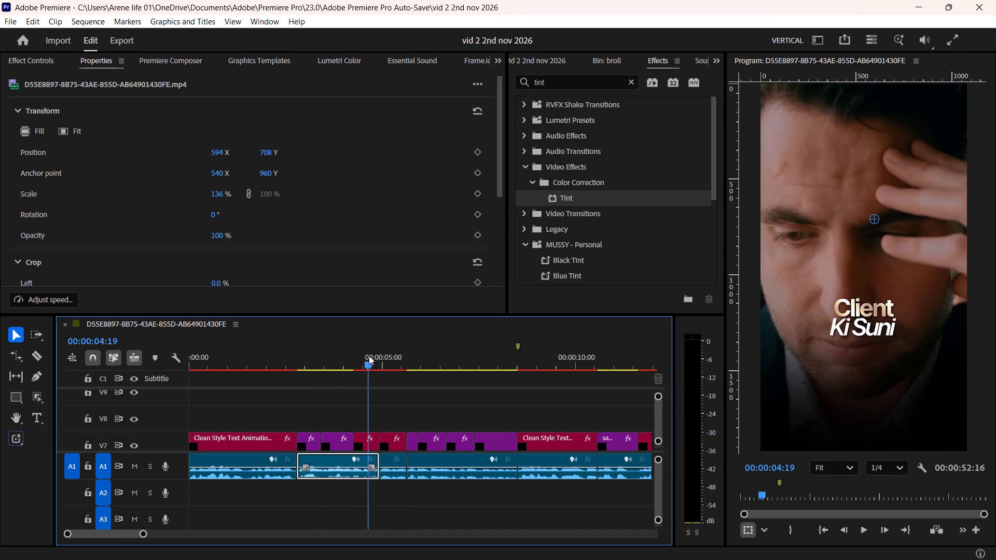
pyautogui.moveTo(369, 356); pyautogui.dragTo(383, 369)
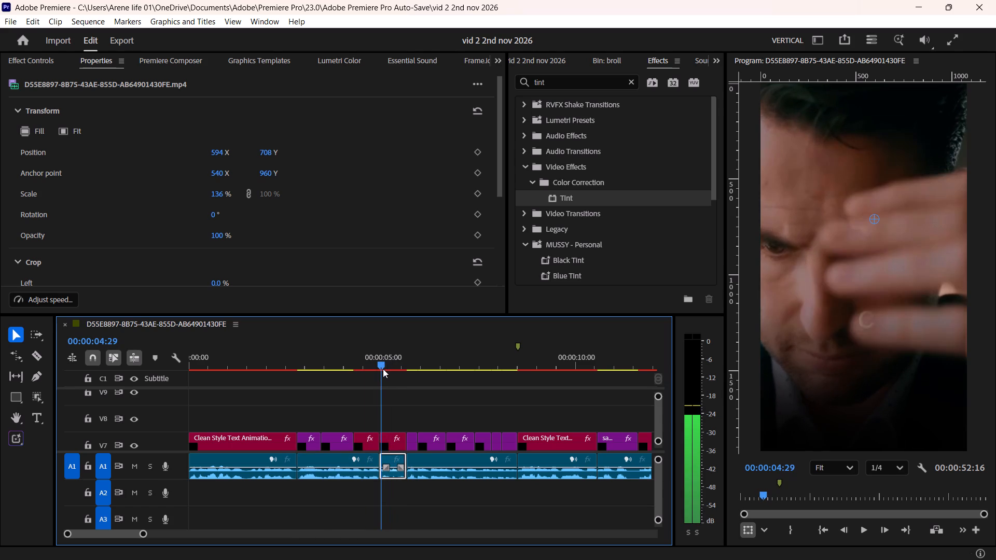
pyautogui.moveTo(383, 369); pyautogui.dragTo(395, 369)
pyautogui.press('space')
pyautogui.press('space')
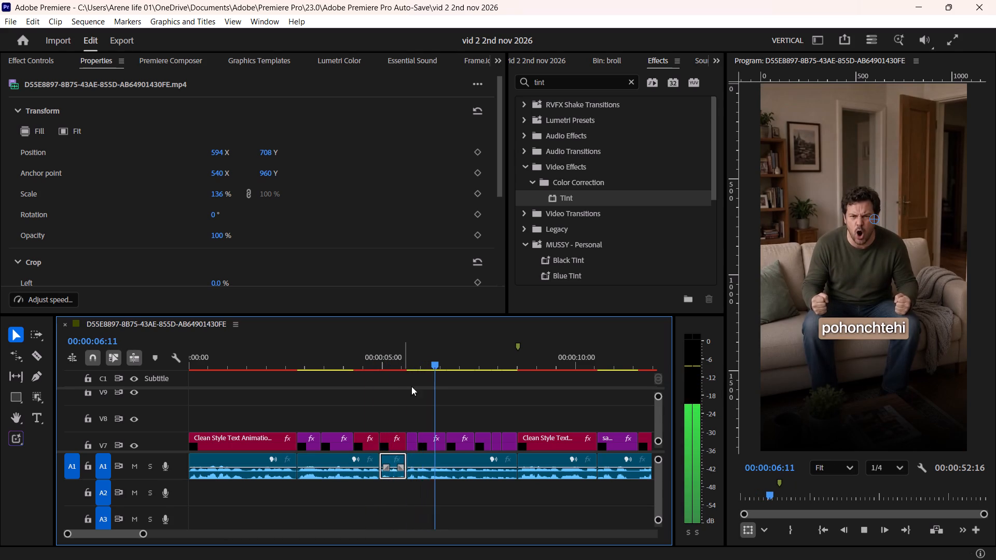
# Save the project and replay the "pohonchtehi" and "bacche pe" subtitles from about 00:00:06:06 to check them.
pyautogui.hotkey('ctrl', 's')
pyautogui.hotkey('ctrl', 's')
pyautogui.press('space')
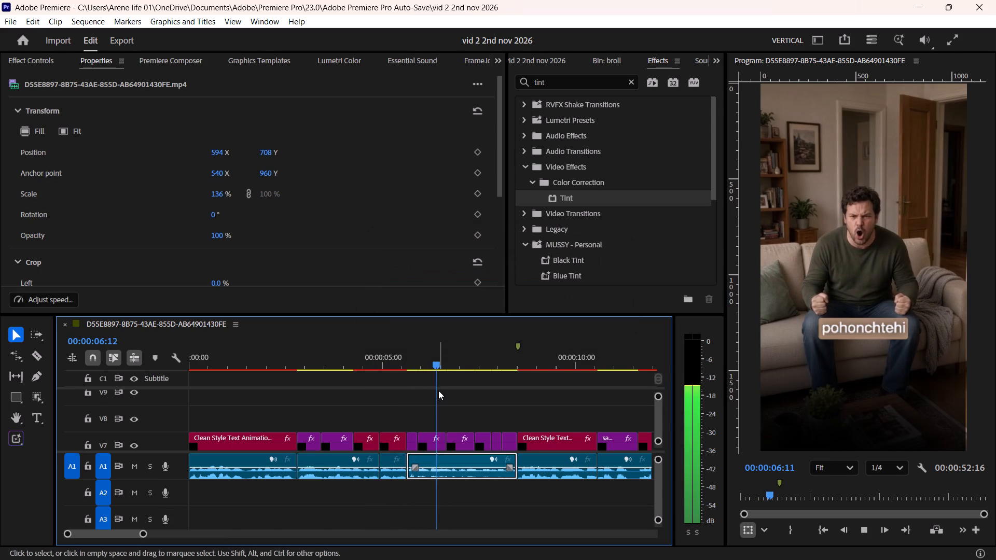
pyautogui.press('space')
pyautogui.keyDown('alt'); pyautogui.scroll(9, 438, 390); pyautogui.keyUp('alt')
pyautogui.click(480, 351)
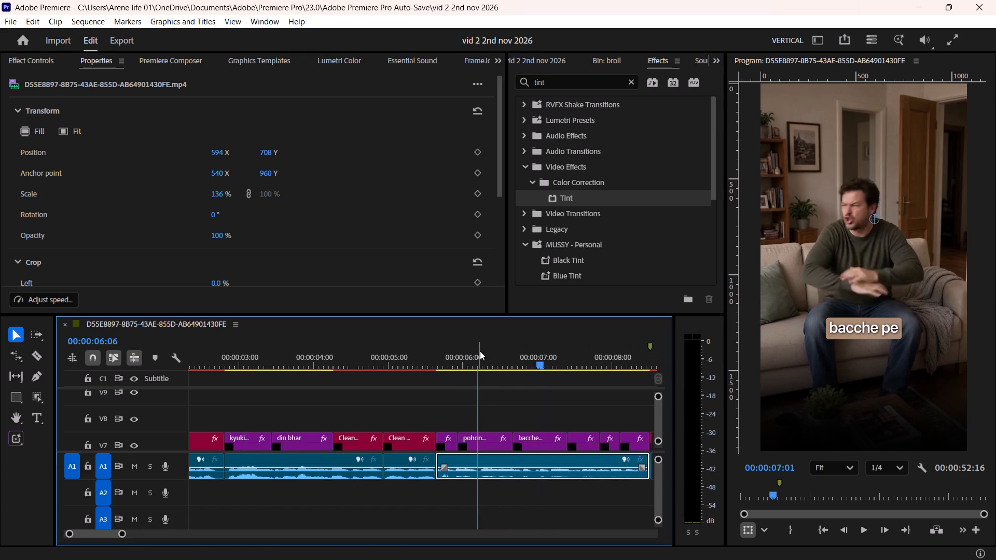
pyautogui.press('space')
pyautogui.press('space')
pyautogui.scroll(-4, 507, 396)
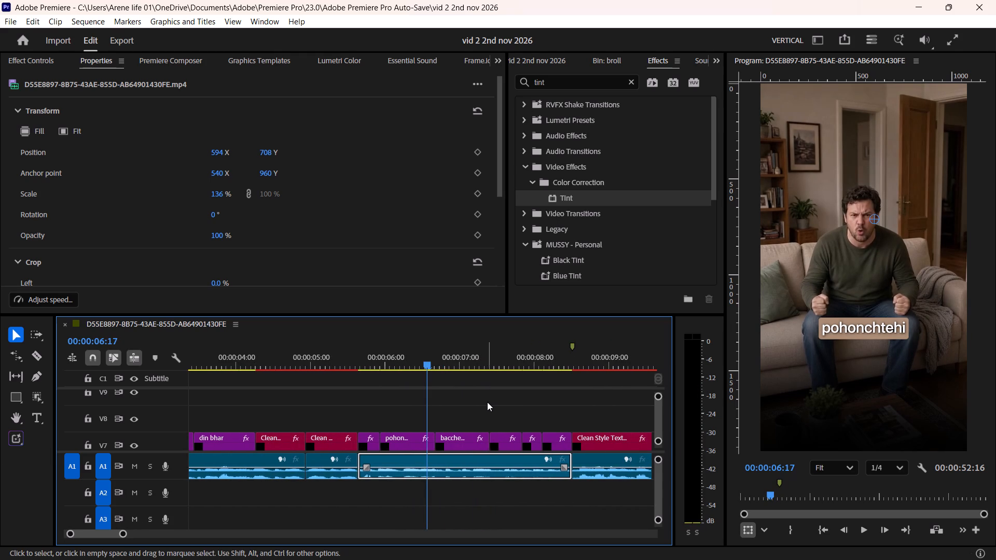
# Correct the "pohonchtehi" subtitle to "pohonchte hi".
pyautogui.doubleClick(895, 332)
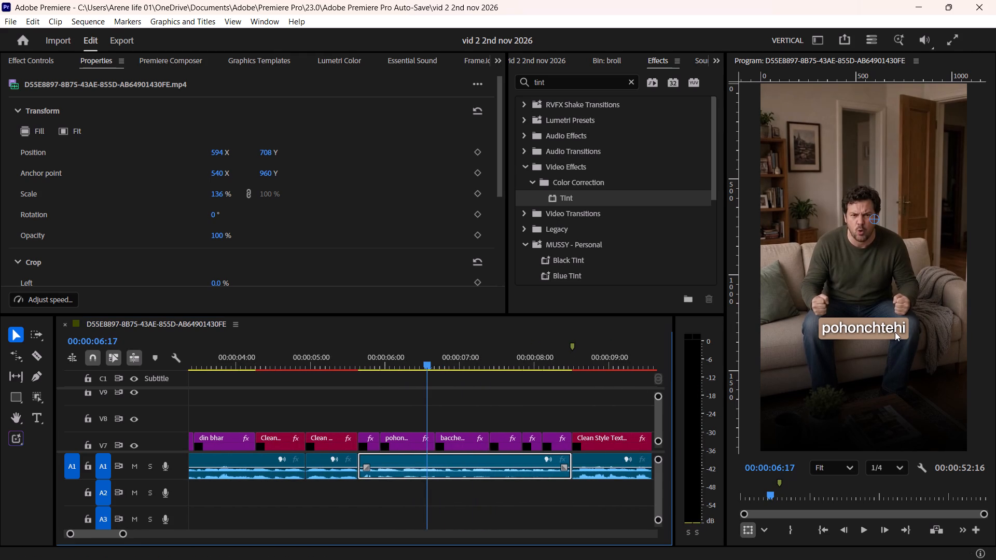
pyautogui.doubleClick(893, 326)
pyautogui.click(406, 442)
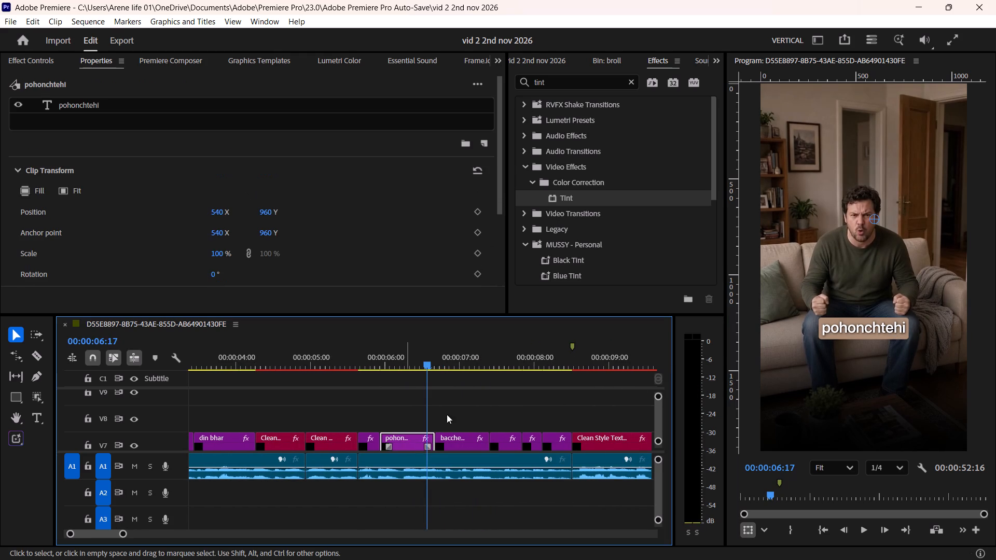
pyautogui.doubleClick(890, 327)
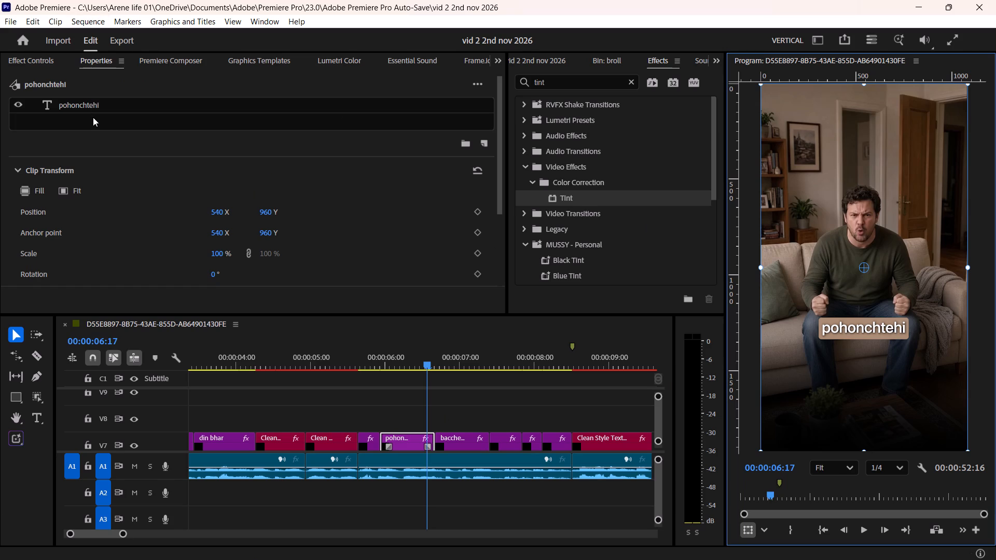
pyautogui.doubleClick(93, 107)
pyautogui.press('Right')
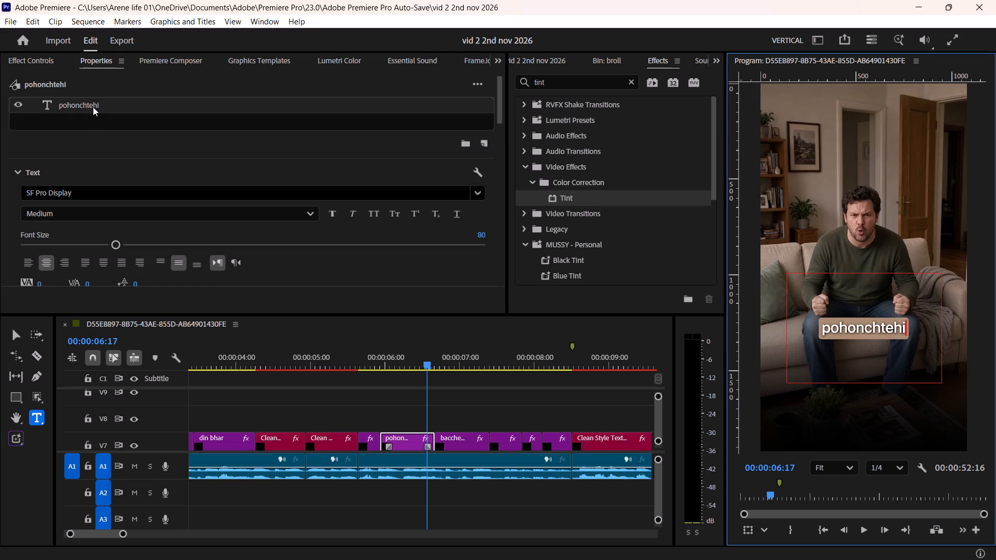
pyautogui.press('Left')
pyautogui.press('Left')
pyautogui.press('Left')
pyautogui.press('Right')
pyautogui.press('space')
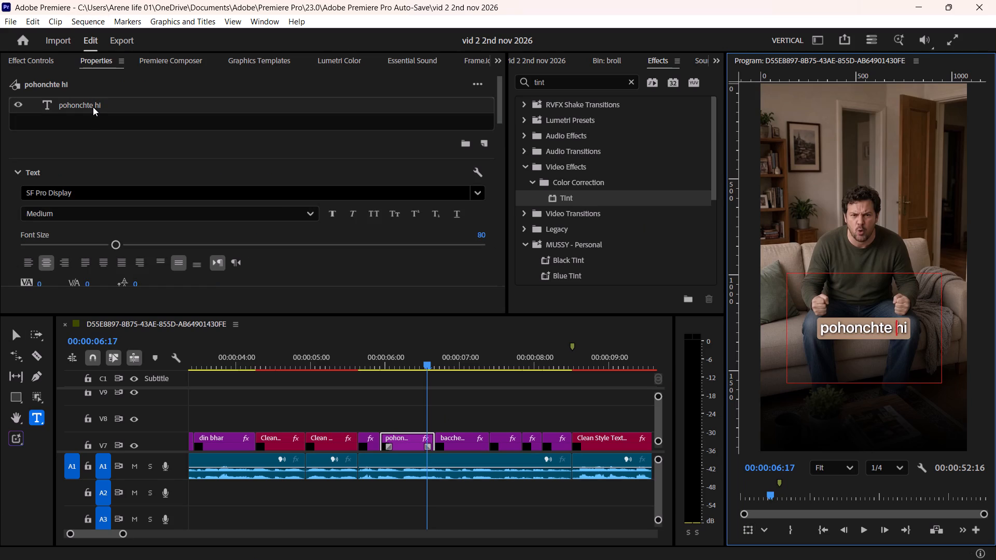
# Trim the "pohonchte hi" subtitle's start about 3 frames later and extend the "ghar" subtitle by 3 frames to meet it.
pyautogui.click(371, 360)
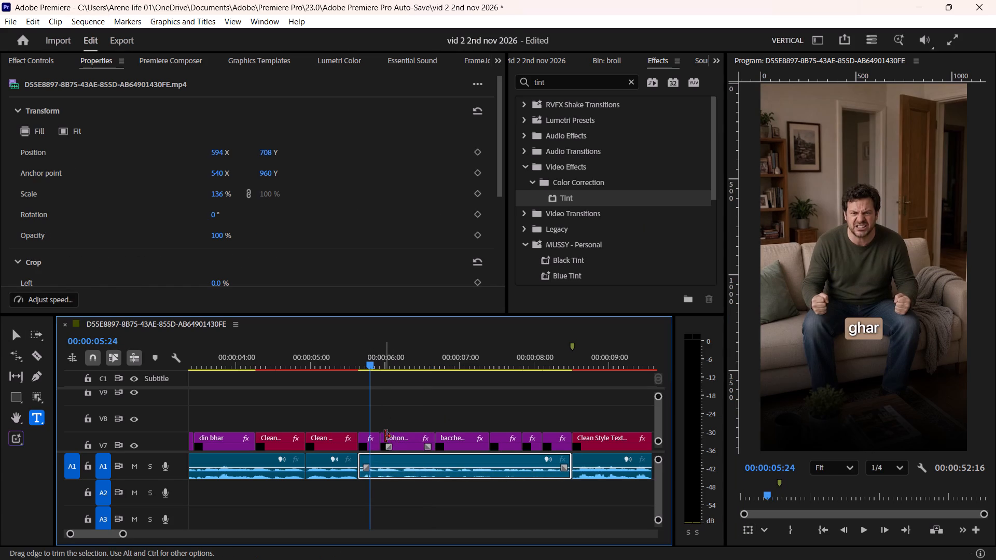
pyautogui.moveTo(385, 436); pyautogui.dragTo(392, 437)
pyautogui.moveTo(378, 438); pyautogui.dragTo(387, 438)
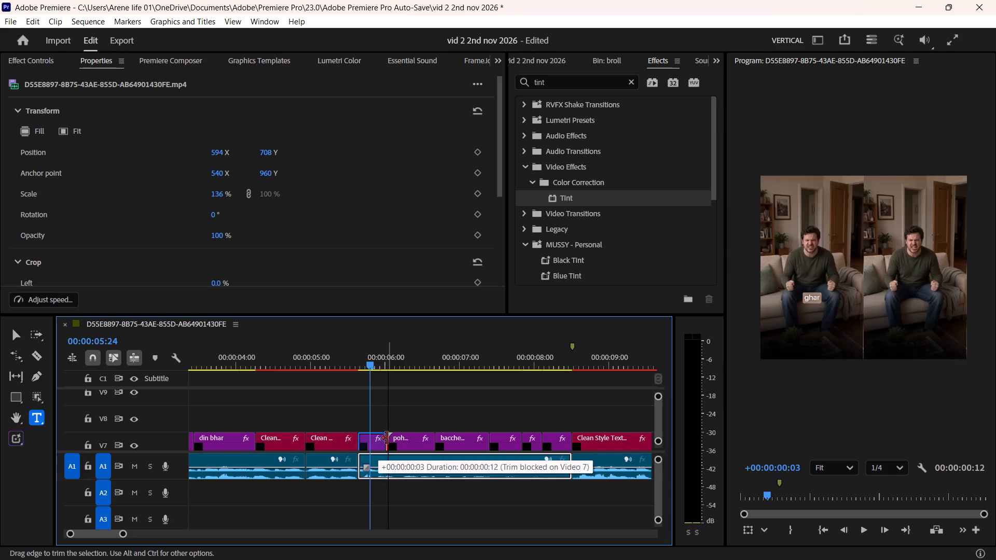
pyautogui.moveTo(387, 438); pyautogui.dragTo(391, 438)
pyautogui.click(420, 418)
# Play on from 00:00:05:24 to about 00:00:13:15, reviewing the "bacche pe" and "sath tha" subtitles and the "Din bhar ka gussa" title.
pyautogui.press('space')
pyautogui.scroll(-4, 420, 418)
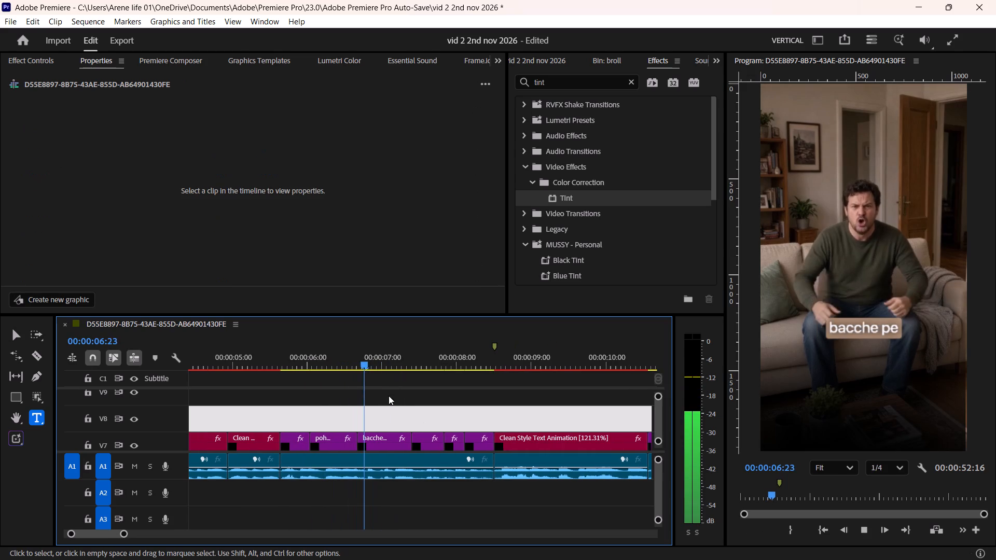
pyautogui.keyDown('alt'); pyautogui.scroll(-4, 400, 395); pyautogui.keyUp('alt')
pyautogui.scroll(-2, 400, 395)
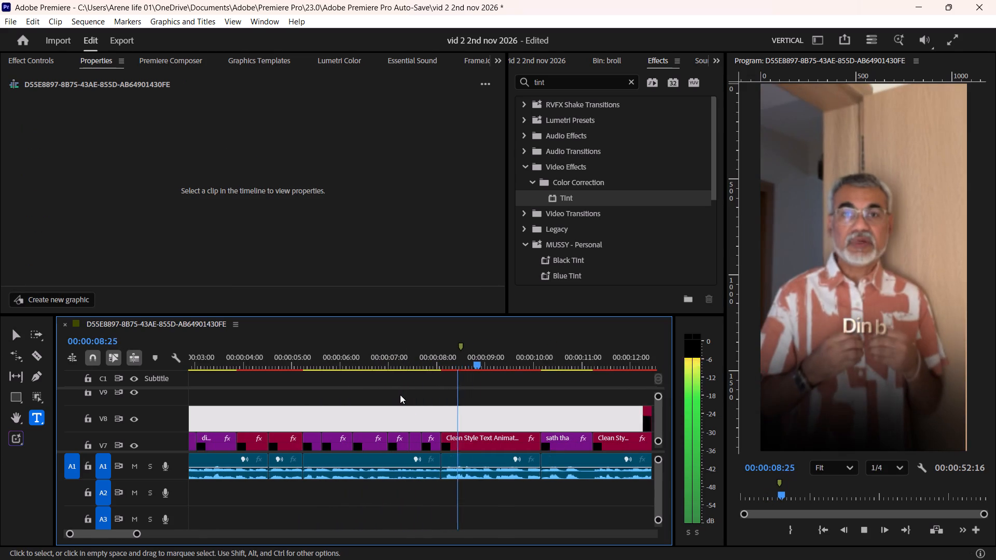
pyautogui.scroll(-1, 400, 395)
pyautogui.press('space')
pyautogui.keyDown('alt'); pyautogui.scroll(-5, 425, 399); pyautogui.keyUp('alt')
pyautogui.press('space')
pyautogui.scroll(-4, 425, 399)
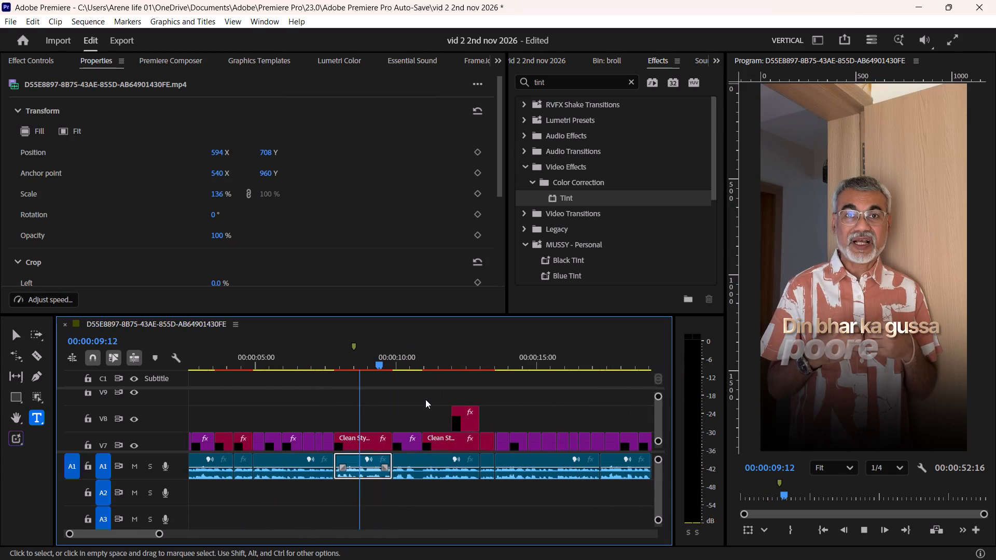
pyautogui.press('space')
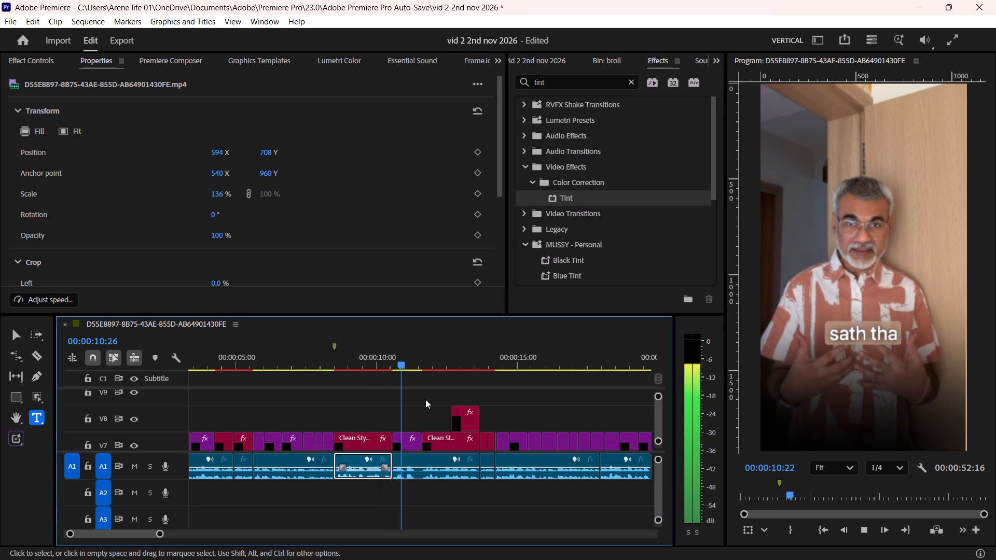
pyautogui.keyDown('alt'); pyautogui.scroll(5, 425, 399); pyautogui.keyUp('alt')
pyautogui.press('space')
pyautogui.keyDown('alt'); pyautogui.scroll(-4, 425, 399); pyautogui.keyUp('alt')
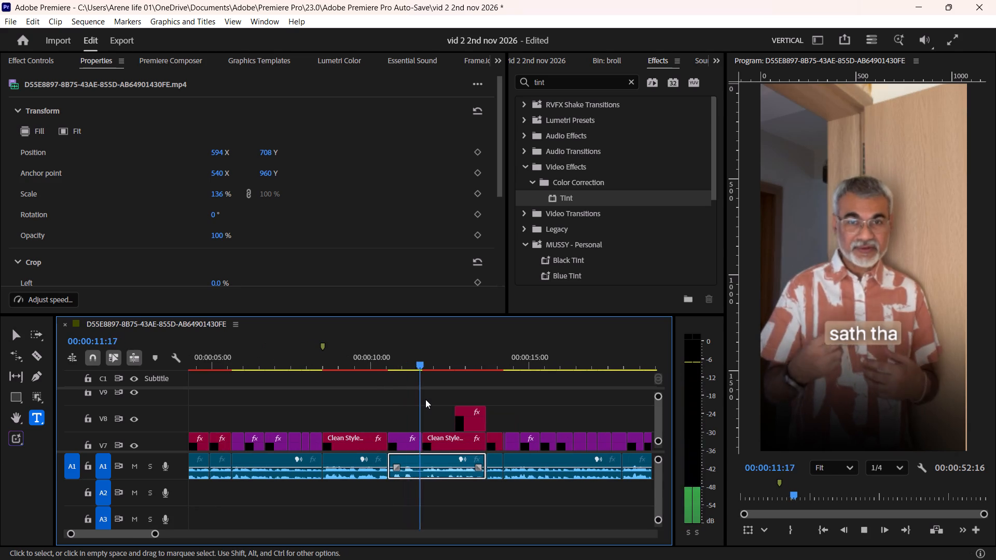
pyautogui.press('space')
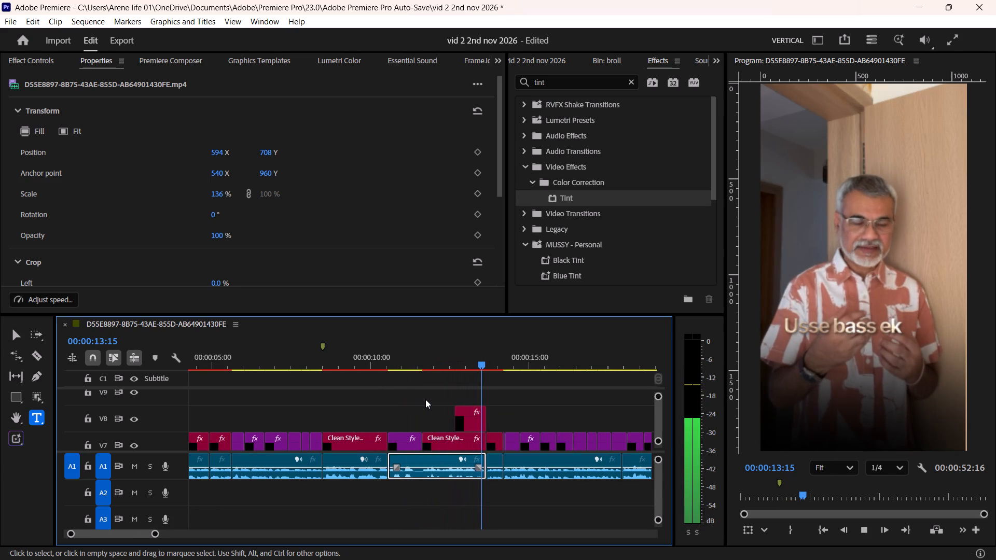
pyautogui.keyDown('alt'); pyautogui.scroll(5, 425, 399); pyautogui.keyUp('alt')
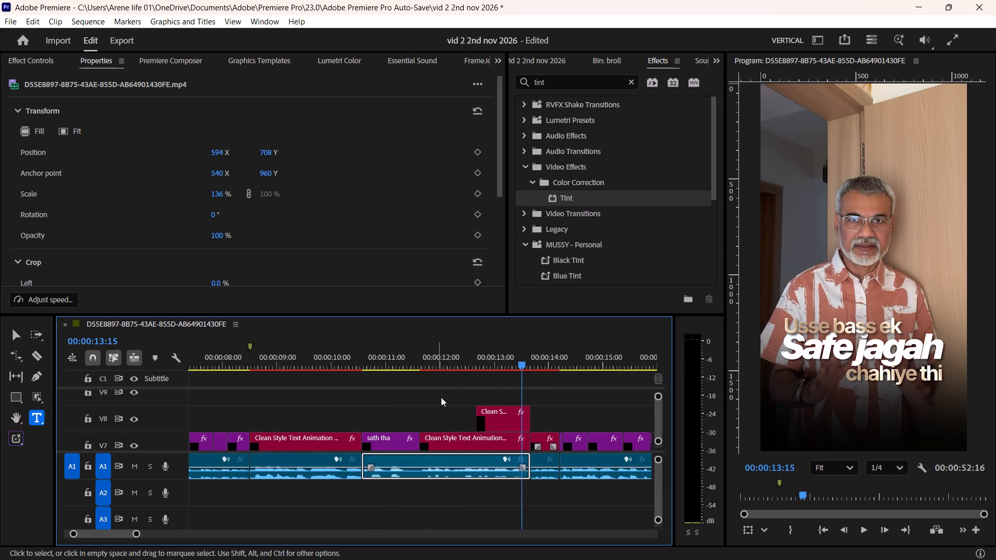
pyautogui.press('space')
pyautogui.scroll(-2, 487, 395)
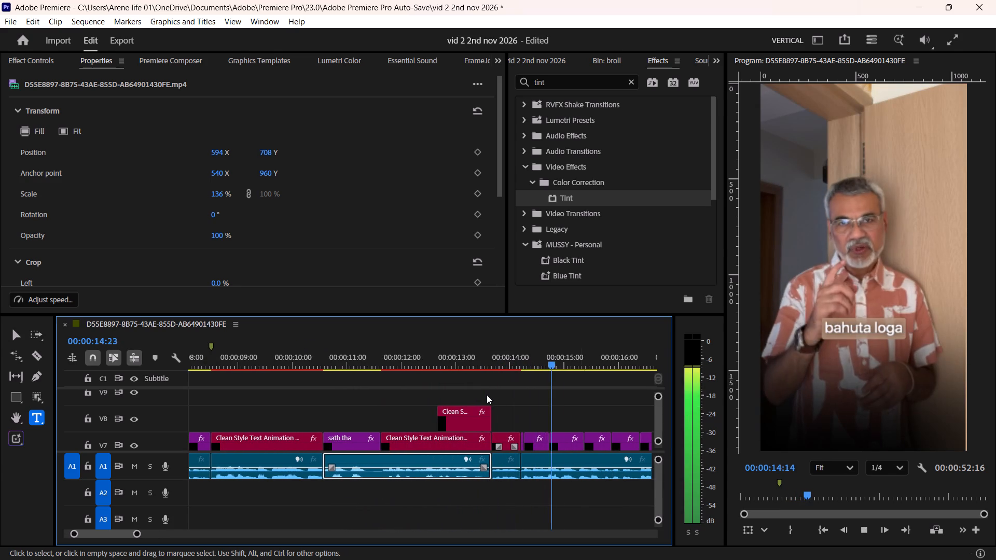
pyautogui.scroll(-4, 579, 400)
pyautogui.press('space')
pyautogui.hotkey('ctrl', 's')
pyautogui.hotkey('ctrl', 's')
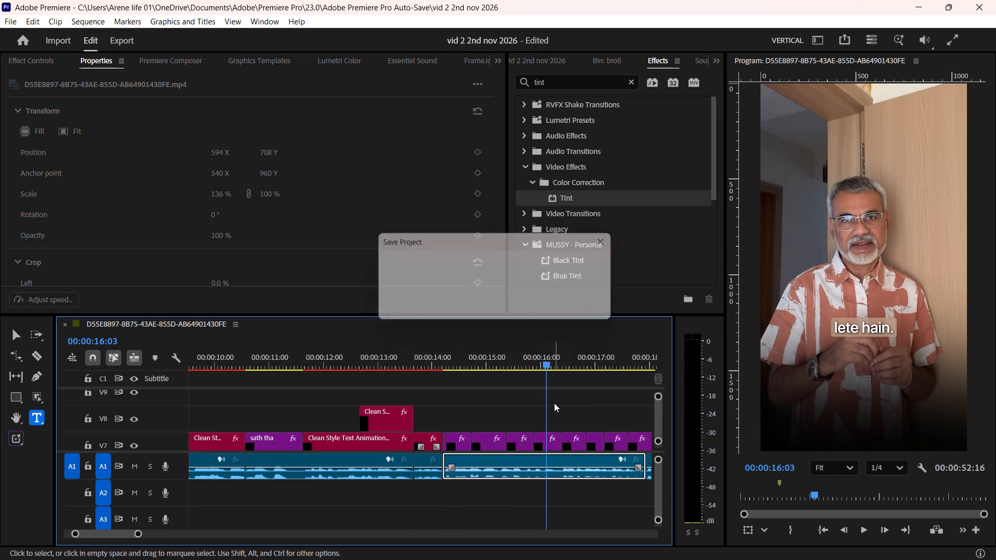
pyautogui.press('space')
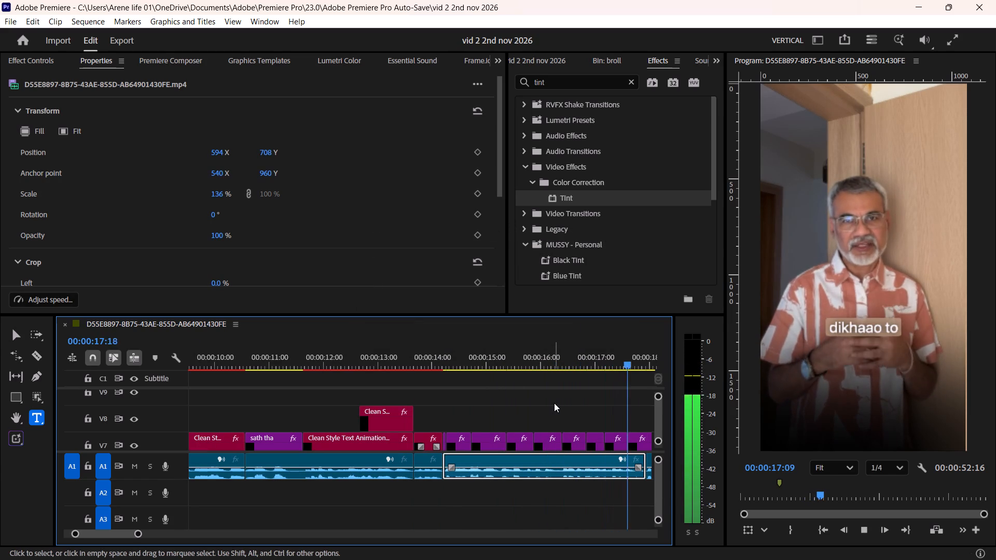
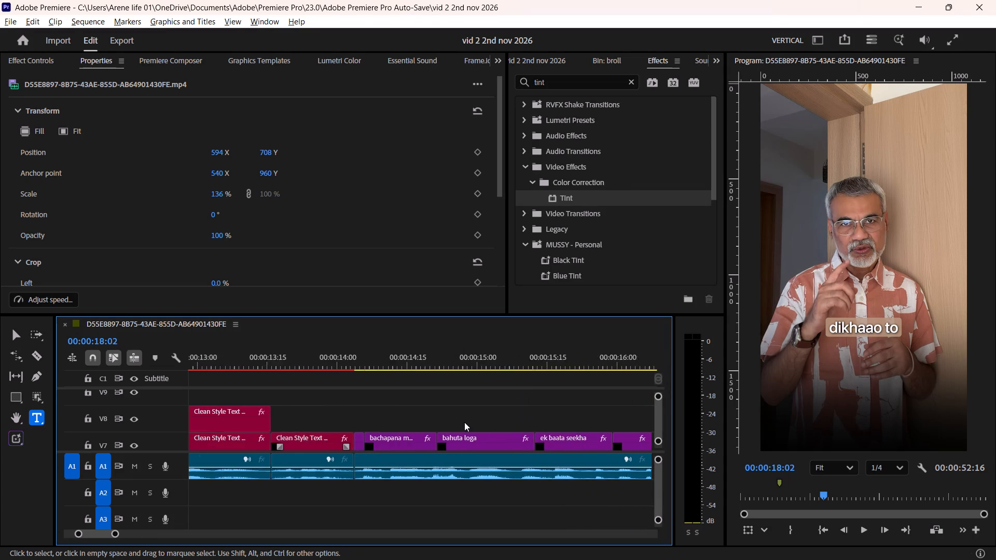
pyautogui.keyDown('alt'); pyautogui.scroll(6, 464, 422); pyautogui.keyUp('alt')
pyautogui.click(267, 365)
pyautogui.hotkey('ctrl', 's')
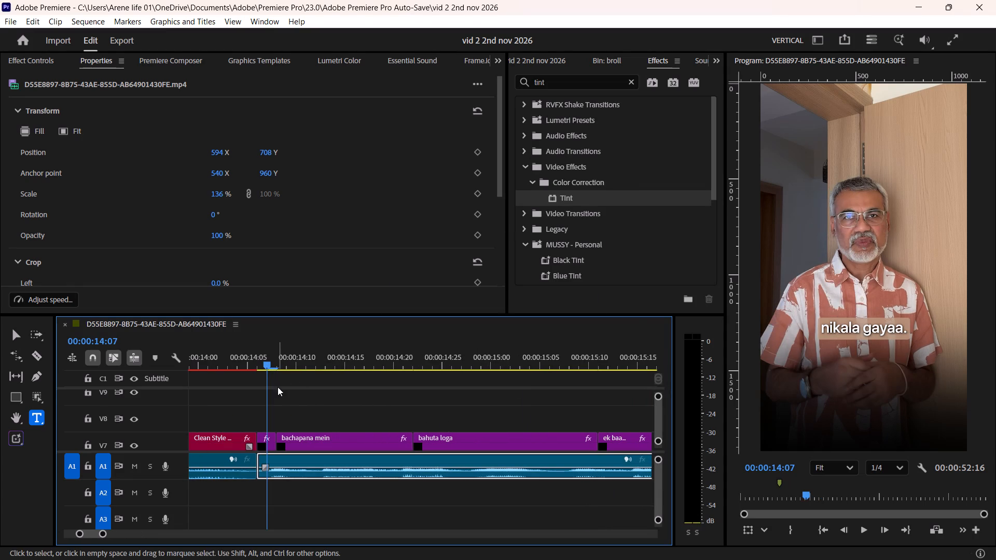
pyautogui.hotkey('ctrl', 's')
# Delete the short "nikala gayaa." caption on V7 and extend the start of the "bachapana mein" caption back over the gap.
pyautogui.keyDown('alt'); pyautogui.scroll(6, 286, 403); pyautogui.keyUp('alt')
pyautogui.click(250, 443)
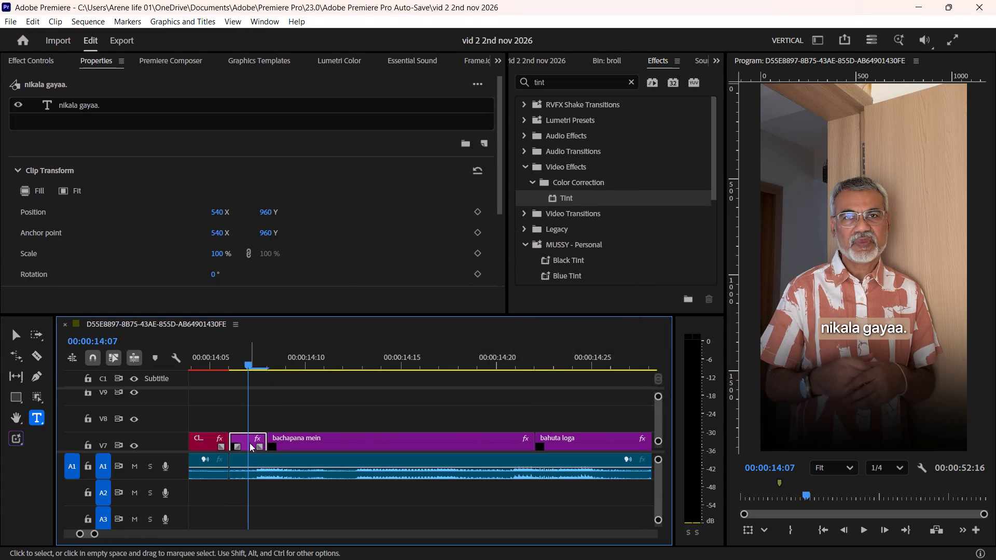
pyautogui.press('Delete')
pyautogui.moveTo(274, 437); pyautogui.dragTo(229, 445)
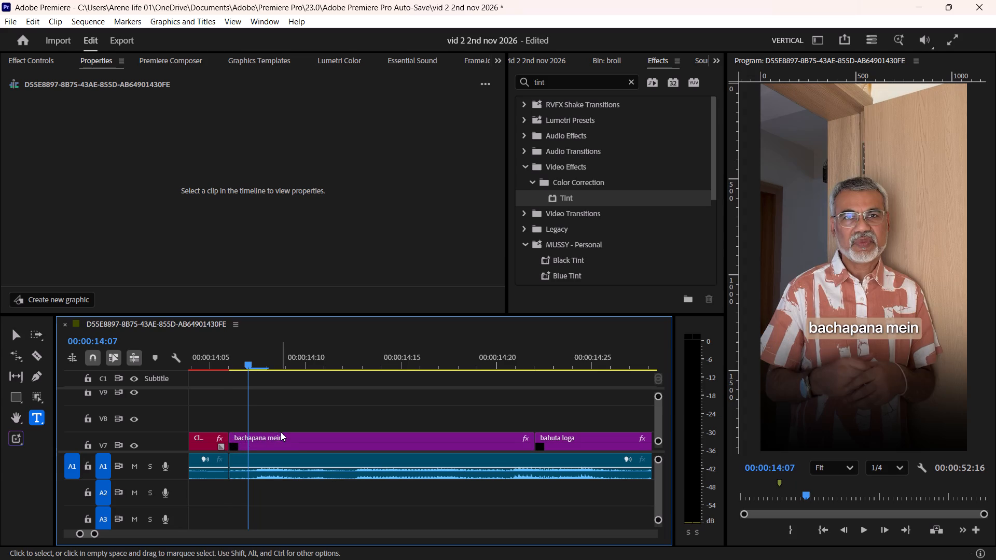
# Correct the "bachapana mein" caption text to "bachpan mein".
pyautogui.click(289, 442)
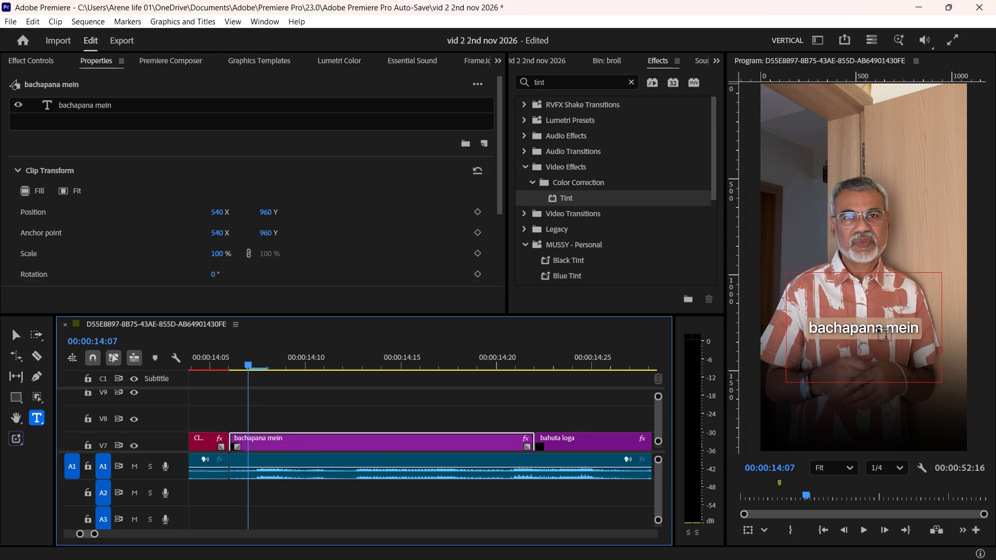
pyautogui.click(882, 329)
pyautogui.press('BackSpace')
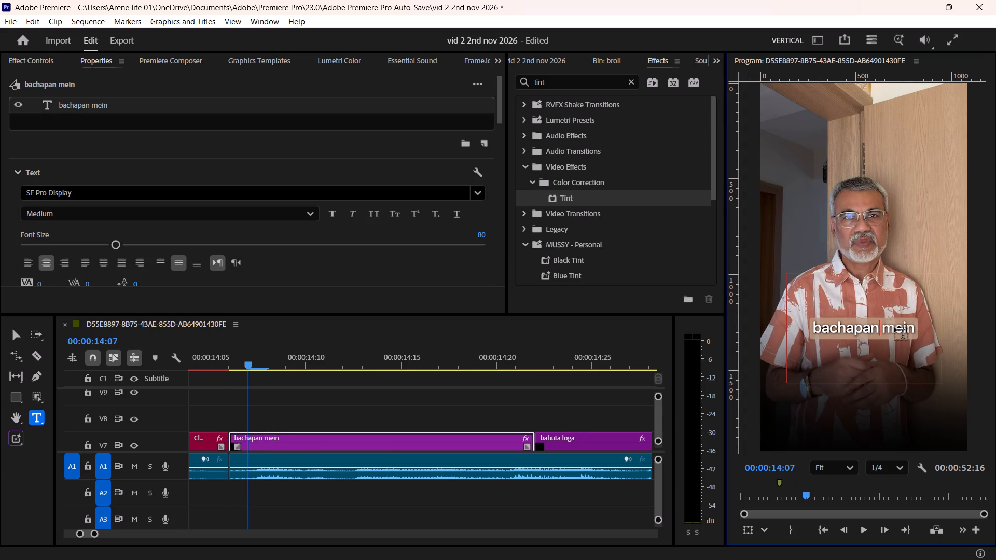
pyautogui.click(851, 327)
pyautogui.press('BackSpace')
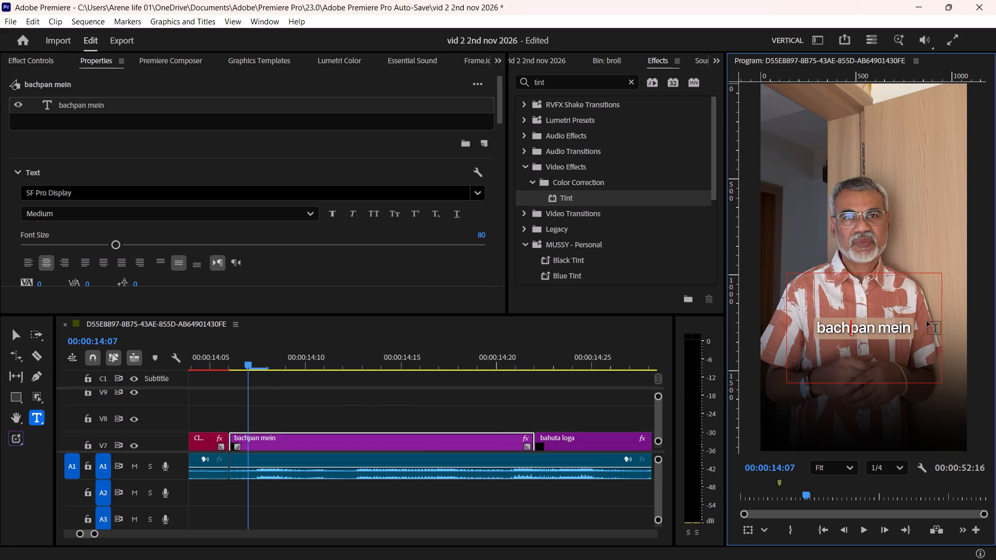
pyautogui.click(402, 418)
# Play on to the "bahuta loga" caption and correct its text to "bohot log".
pyautogui.press('space')
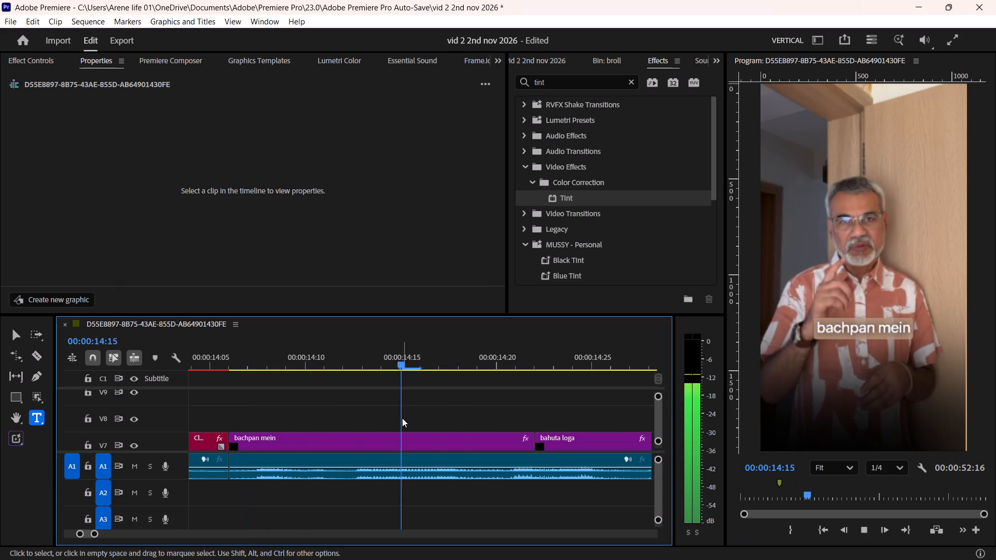
pyautogui.press('space')
pyautogui.keyDown('alt'); pyautogui.scroll(-5, 473, 412); pyautogui.keyUp('alt')
pyautogui.click(473, 437)
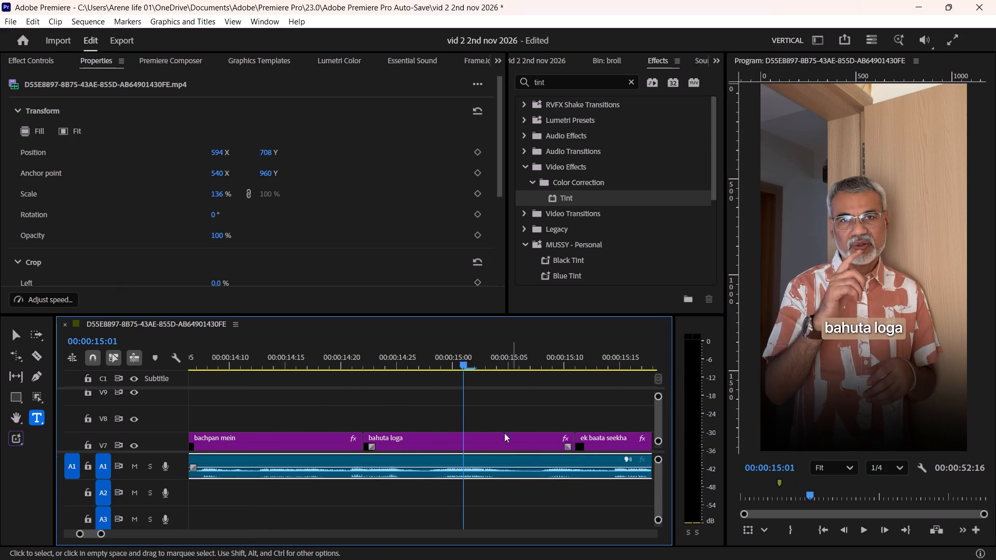
pyautogui.click(460, 436)
pyautogui.click(864, 325)
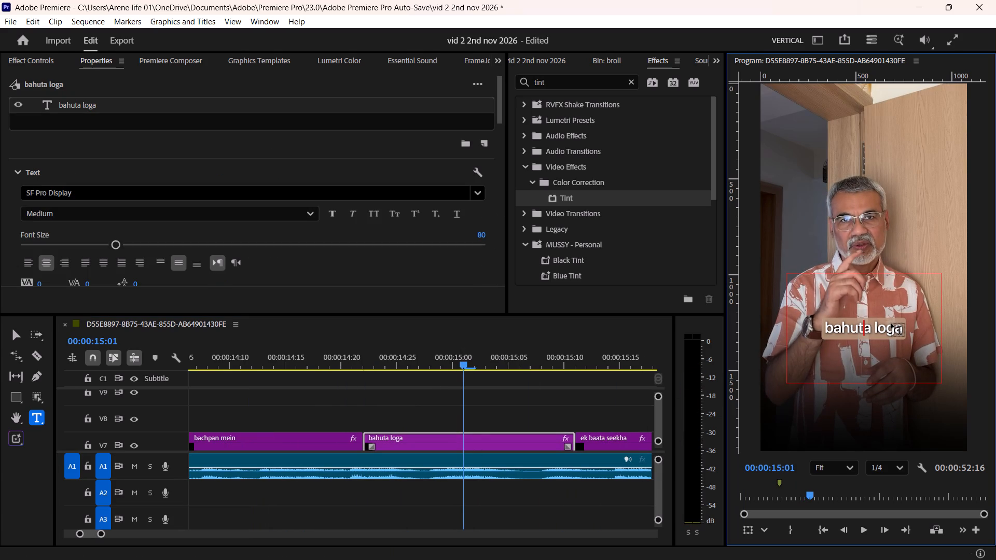
pyautogui.press('BackSpace')
pyautogui.press('BackSpace')
pyautogui.press('BackSpace')
pyautogui.press('BackSpace')
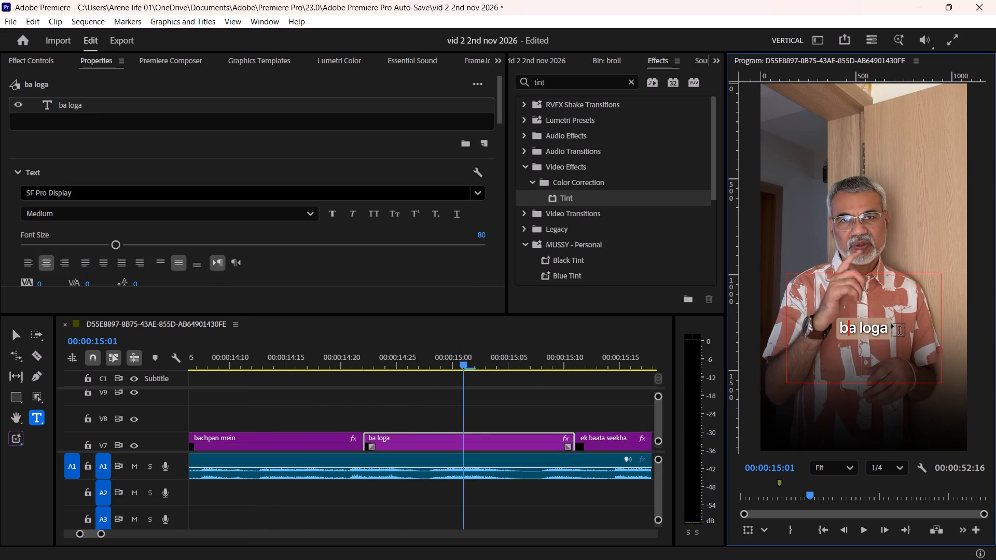
pyautogui.write('ohot')
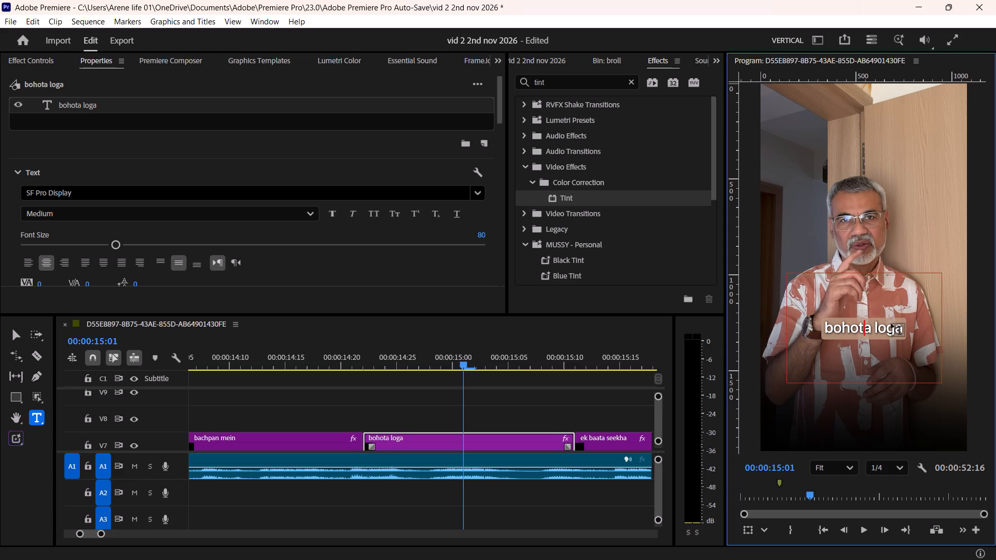
pyautogui.press('Right')
pyautogui.press('BackSpace')
pyautogui.press('Right')
pyautogui.press('Right')
pyautogui.press('Right')
pyautogui.press('Right')
pyautogui.press('Right')
pyautogui.press('Right')
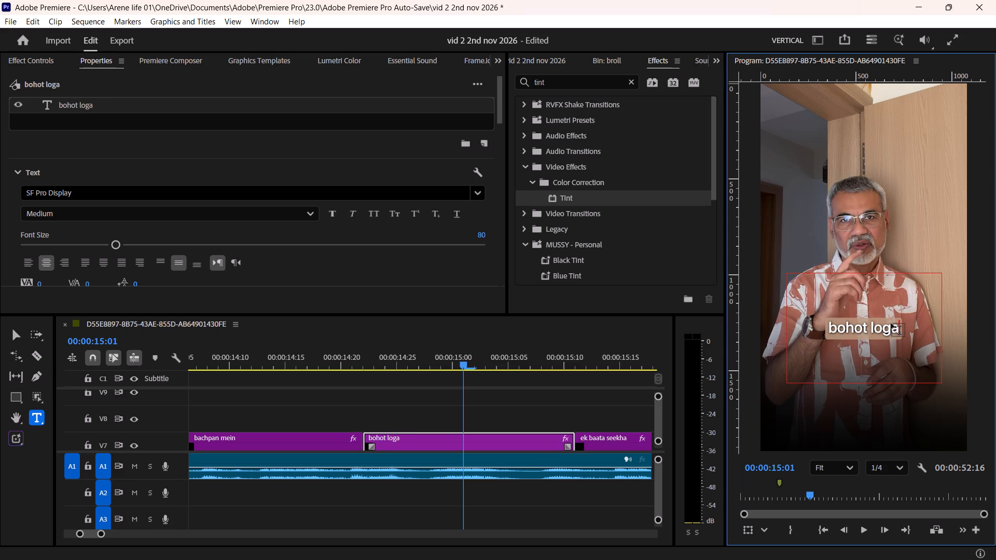
pyautogui.press('BackSpace')
pyautogui.click(518, 420)
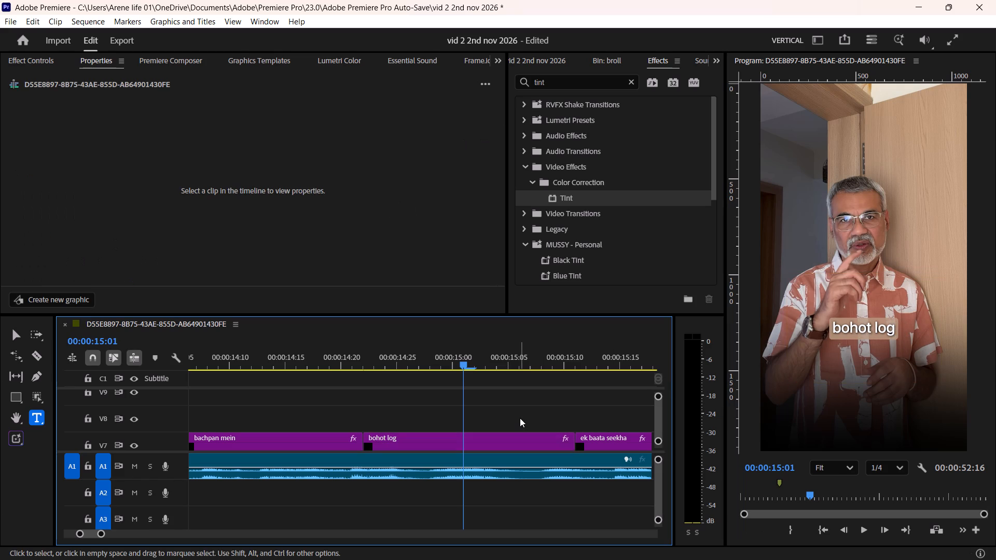
# Play on to the "ek baata seekha" caption and correct its text to "ek baat seekh".
pyautogui.press('space')
pyautogui.press('space')
pyautogui.scroll(-3, 520, 418)
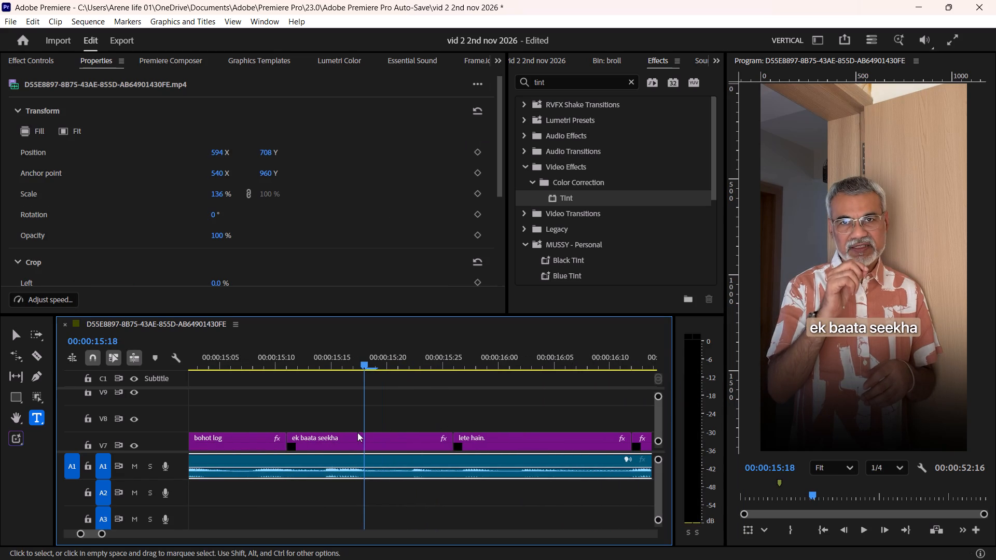
pyautogui.click(361, 440)
pyautogui.click(864, 326)
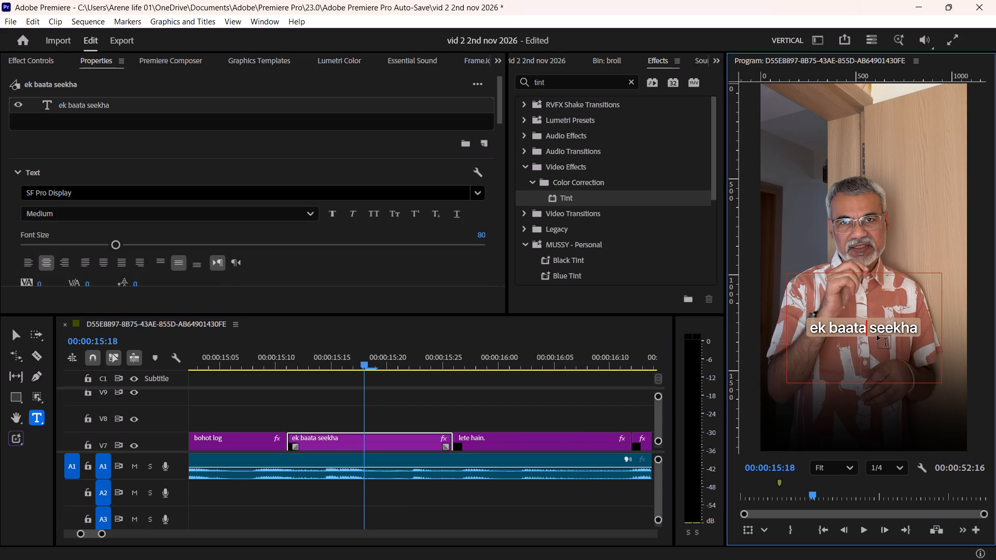
pyautogui.press('BackSpace')
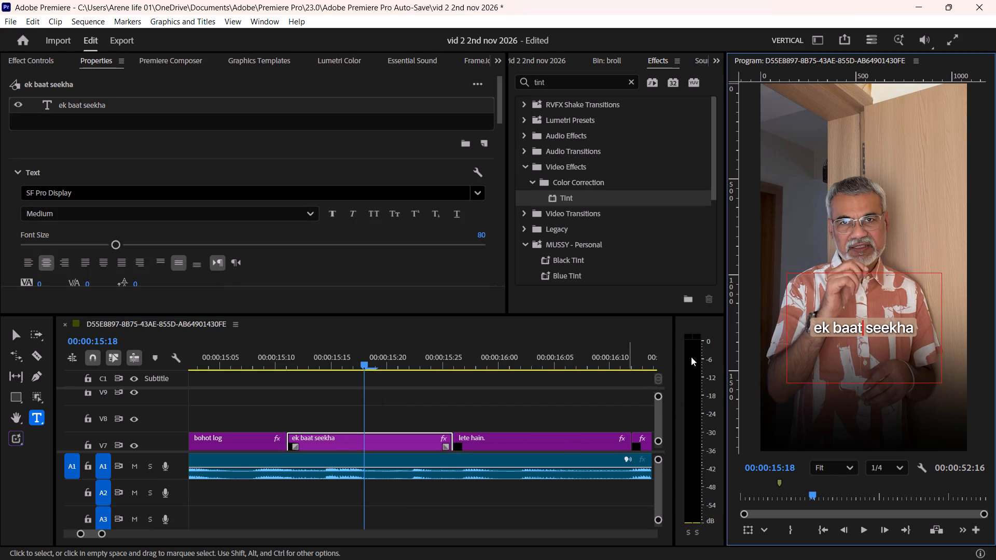
pyautogui.click(911, 325)
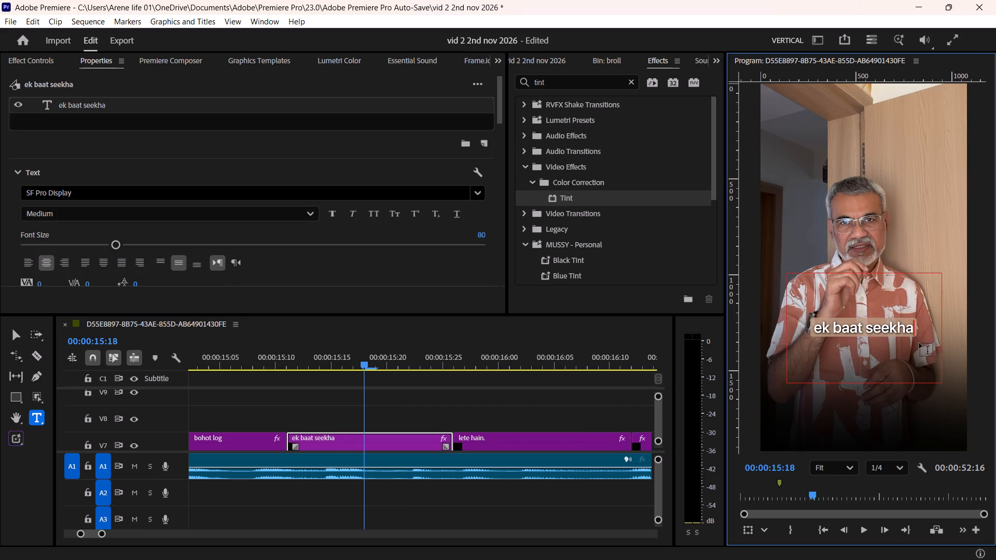
pyautogui.press('BackSpace')
pyautogui.click(404, 417)
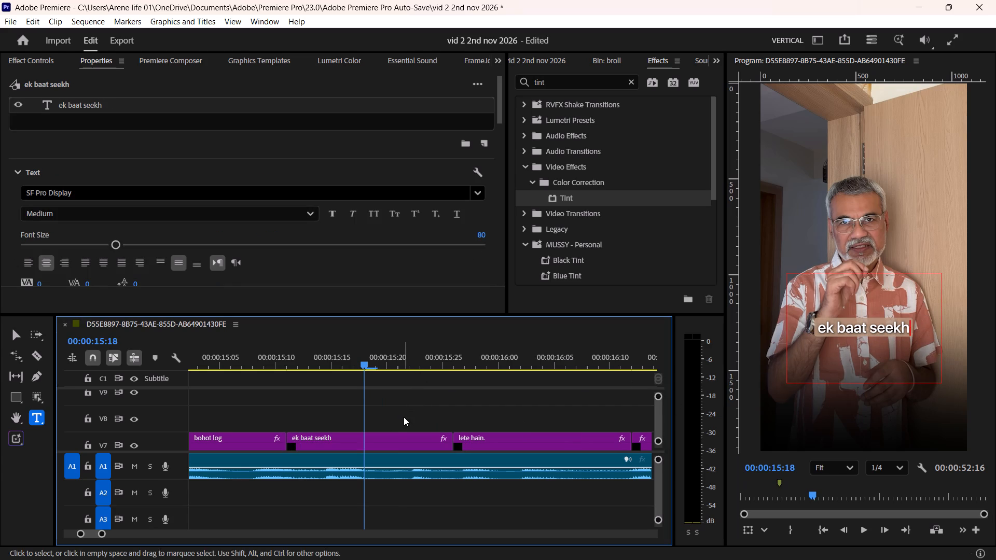
# Play on to the "lete hain." caption and shorten its text to "lete hai".
pyautogui.press('space')
pyautogui.press('space')
pyautogui.click(538, 445)
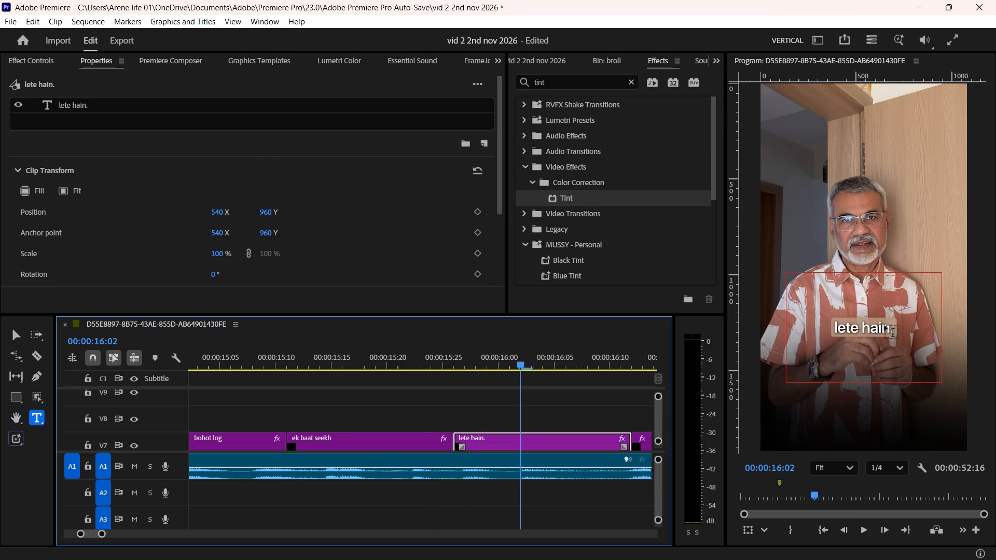
pyautogui.click(895, 331)
pyautogui.press('BackSpace')
pyautogui.press('BackSpace')
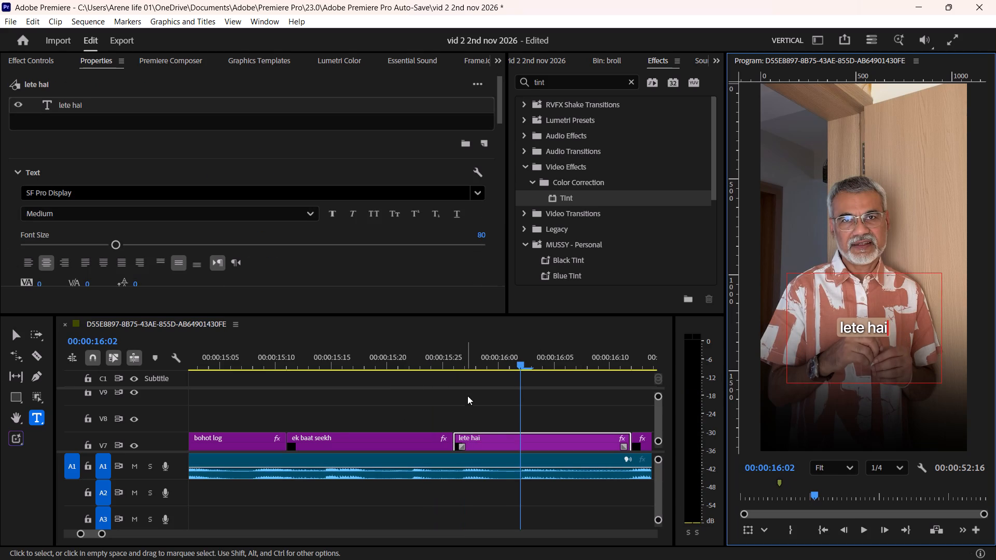
pyautogui.click(489, 410)
# Play on to the "badon ke" caption and correct its text to "bado ke".
pyautogui.press('space')
pyautogui.scroll(-4, 489, 410)
pyautogui.press('space')
pyautogui.scroll(-9, 489, 410)
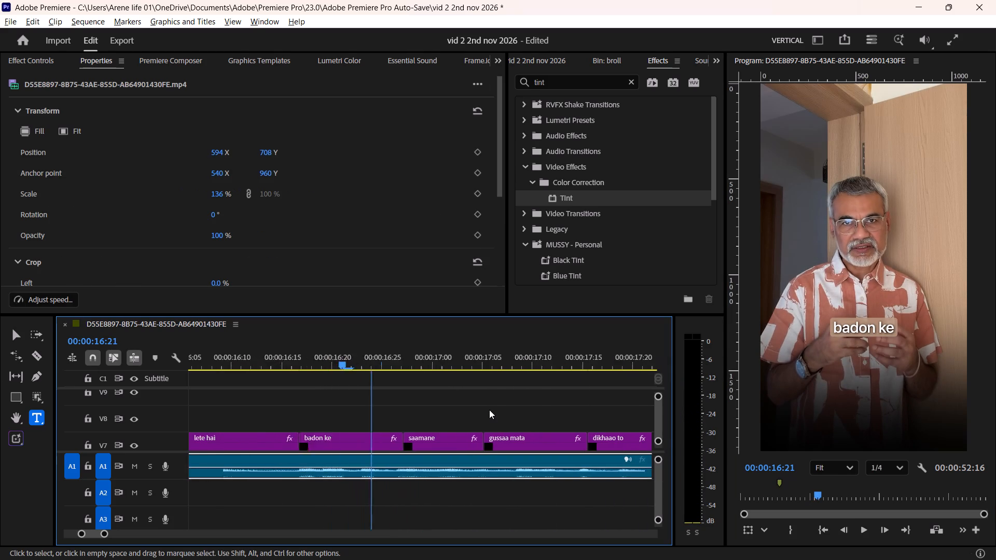
pyautogui.scroll(-1, 489, 410)
pyautogui.click(374, 441)
pyautogui.click(872, 325)
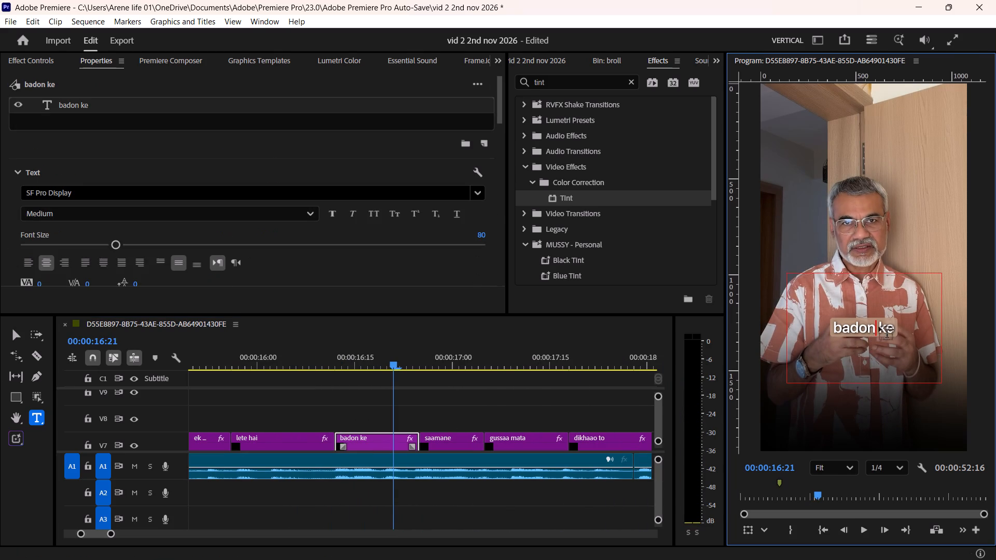
pyautogui.press('BackSpace')
# Move on to the "saamane" caption, correct its text to "samne" and save the project.
pyautogui.click(445, 357)
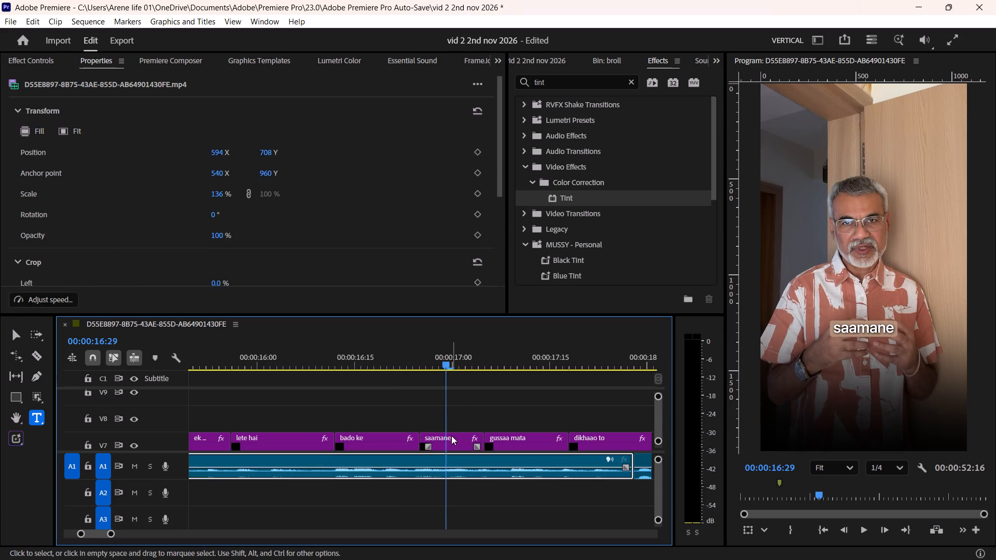
pyautogui.click(451, 437)
pyautogui.click(856, 326)
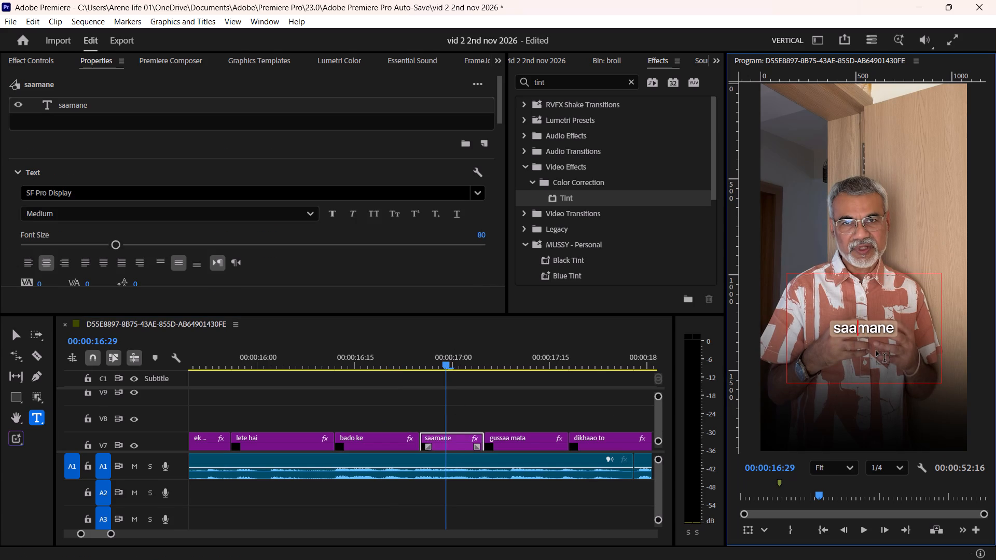
pyautogui.press('BackSpace')
pyautogui.click(873, 332)
pyautogui.press('BackSpace')
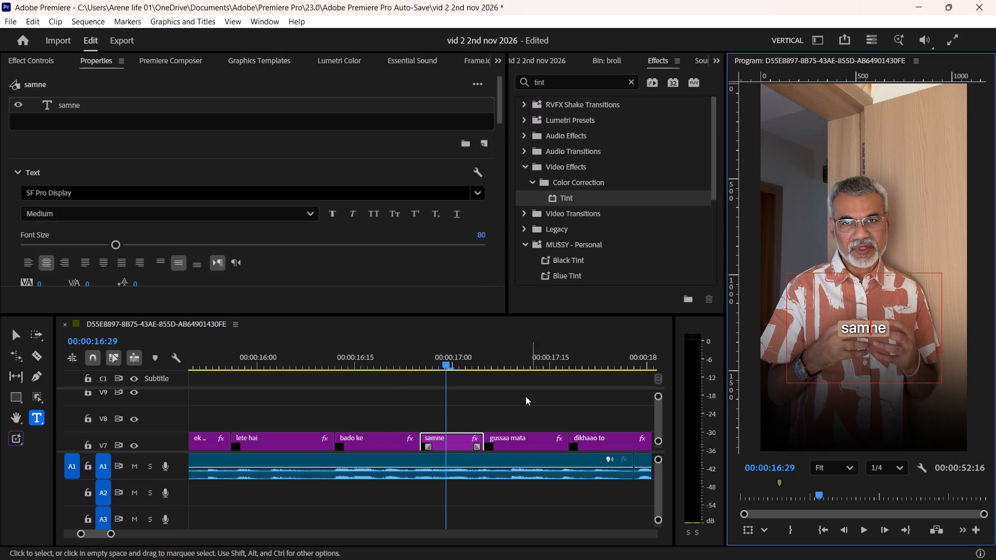
pyautogui.click(466, 412)
pyautogui.hotkey('ctrl', 's')
# Play on to the "gussaa mata" caption and correct its text to "gussaa math".
pyautogui.press('space')
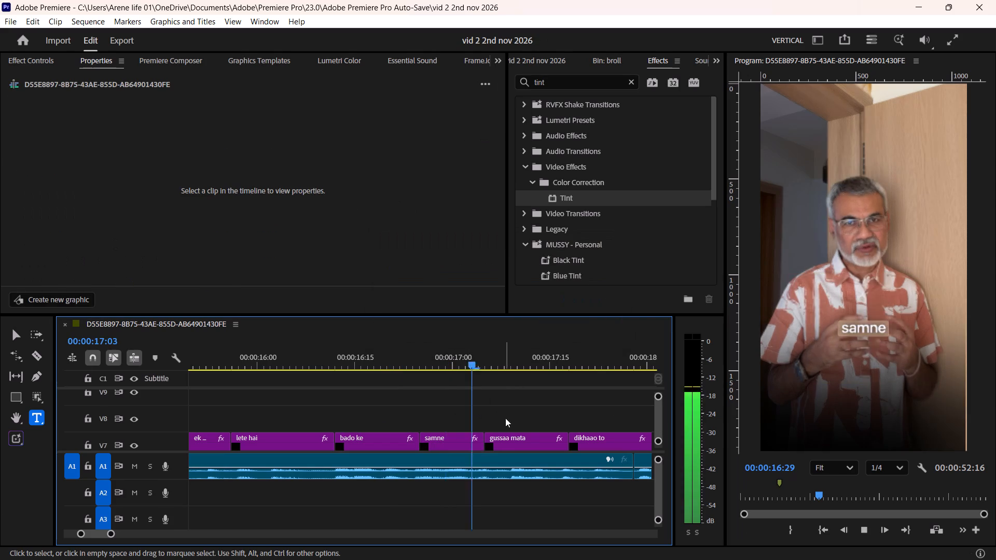
pyautogui.press('space')
pyautogui.click(515, 438)
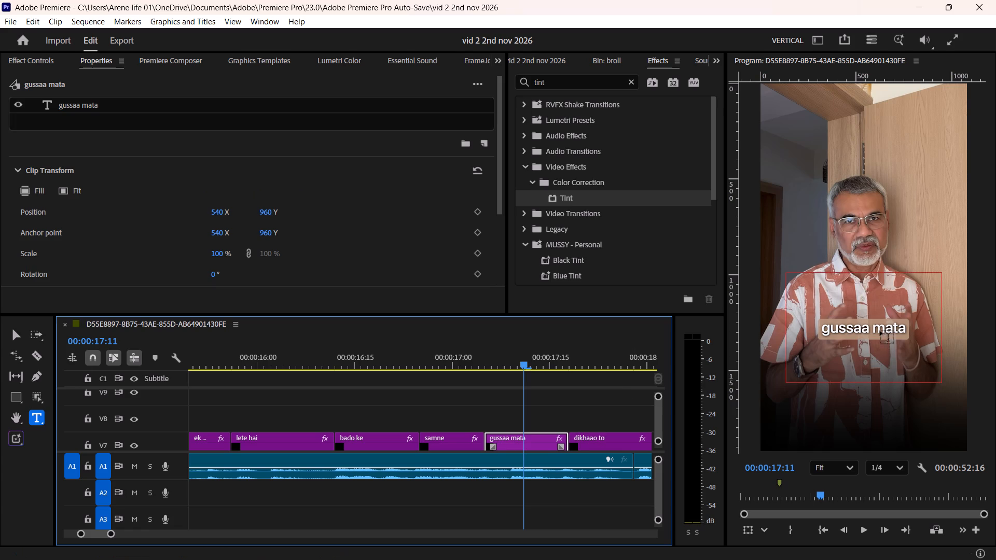
pyautogui.click(905, 329)
pyautogui.press('BackSpace')
pyautogui.press('h')
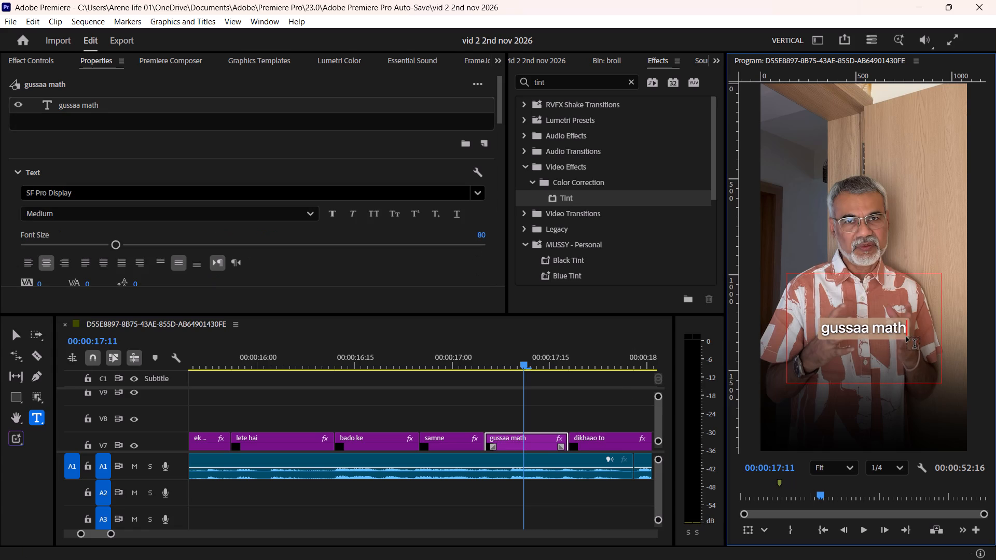
pyautogui.click(566, 412)
# Play on to the "dikhaao to" caption and split it at 00:00:17:28.
pyautogui.press('space')
pyautogui.press('space')
pyautogui.scroll(-4, 566, 413)
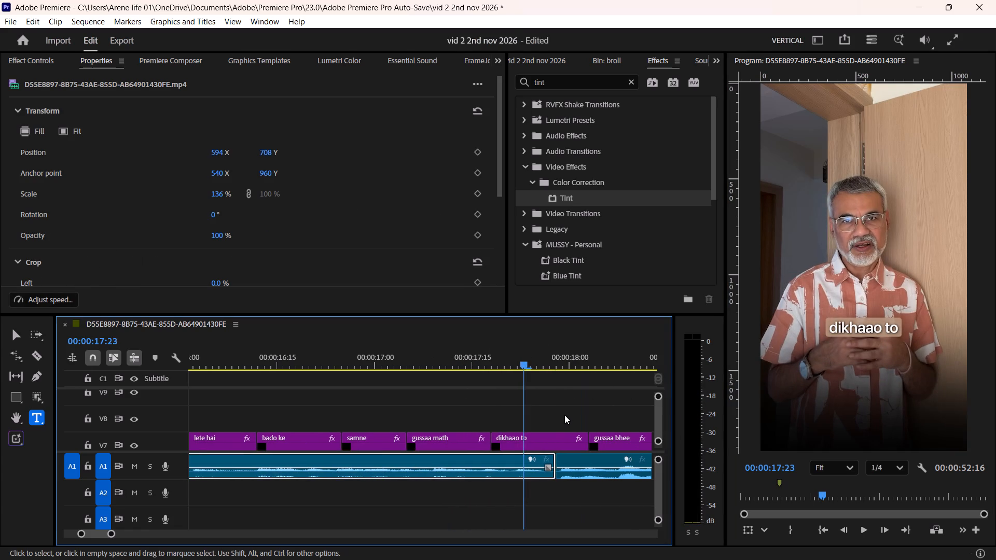
pyautogui.press('space')
pyautogui.press('space')
pyautogui.keyDown('shift'); pyautogui.moveTo(560, 360); pyautogui.dragTo(556, 371); pyautogui.keyUp('shift')
pyautogui.click(553, 442)
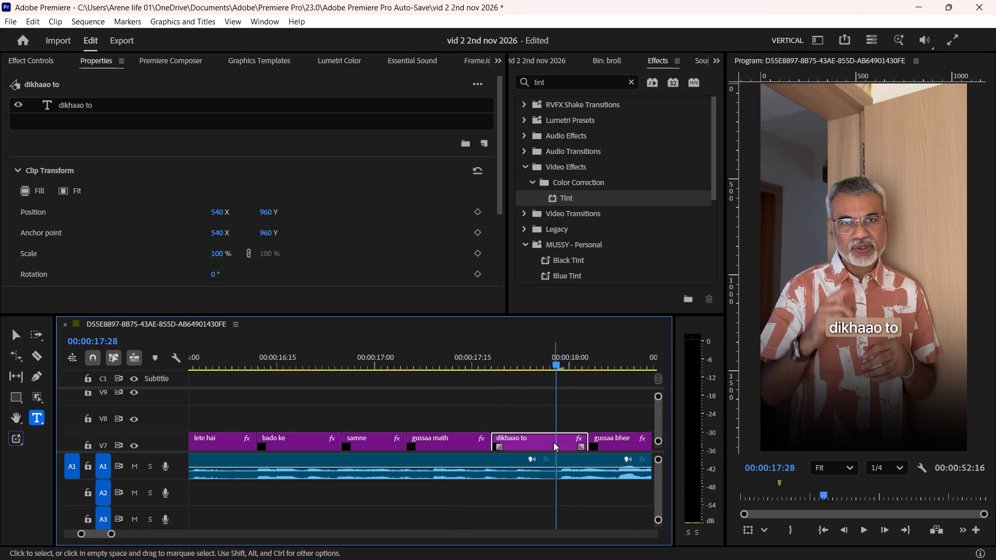
pyautogui.press('F1')
pyautogui.moveTo(535, 358); pyautogui.dragTo(527, 359)
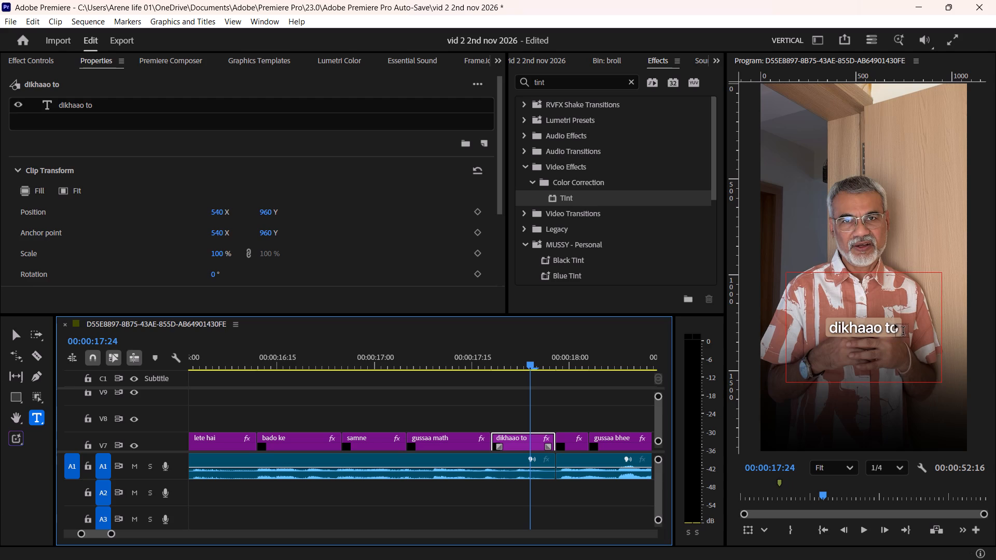
pyautogui.click(895, 324)
pyautogui.press('BackSpace')
pyautogui.press('BackSpace')
pyautogui.press('BackSpace')
pyautogui.press('BackSpace')
pyautogui.press('BackSpace')
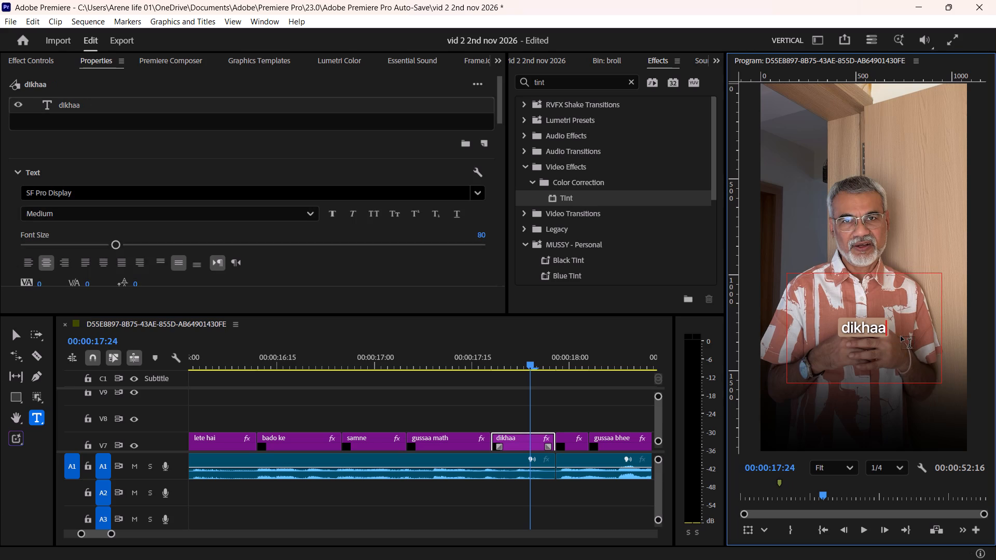
pyautogui.click(471, 357)
pyautogui.click(484, 414)
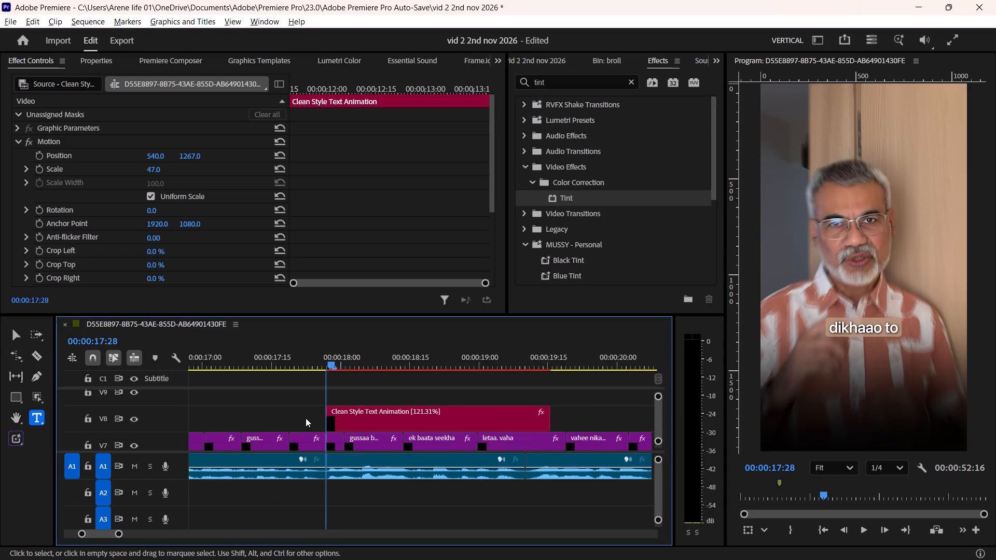
pyautogui.scroll(7, 303, 417)
pyautogui.keyDown('ctrl'); pyautogui.scroll(-5, 303, 417); pyautogui.keyUp('ctrl')
pyautogui.keyDown('alt'); pyautogui.scroll(-5, 303, 417); pyautogui.keyUp('alt')
pyautogui.scroll(6, 303, 417)
pyautogui.keyDown('ctrl'); pyautogui.scroll(2, 303, 417); pyautogui.keyUp('ctrl')
pyautogui.click(605, 62)
pyautogui.doubleClick(589, 219)
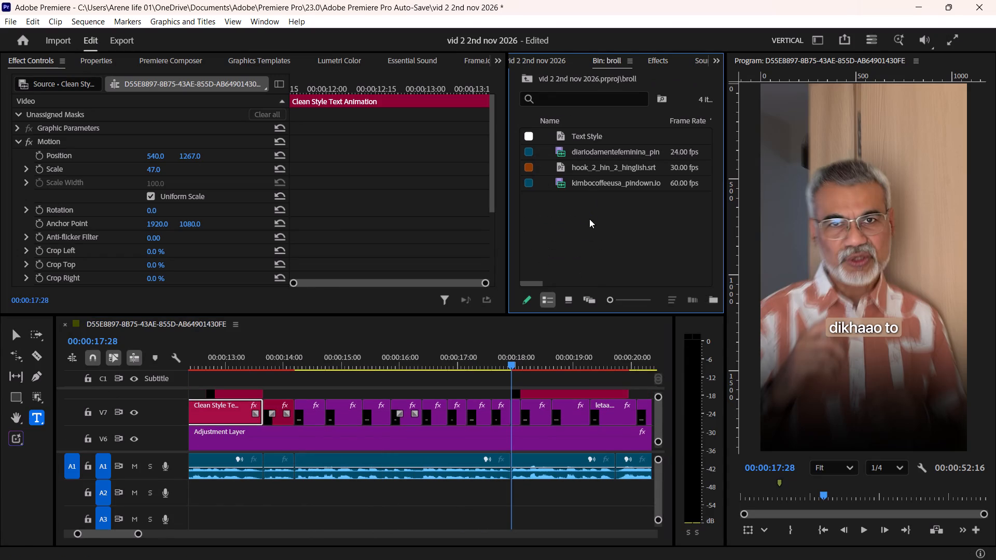
pyautogui.click(384, 137)
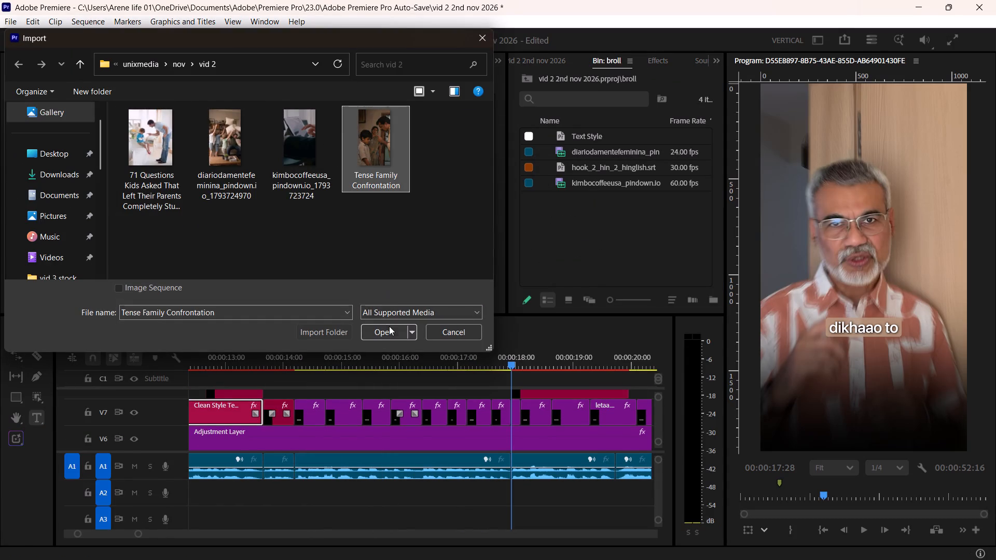
pyautogui.click(385, 335)
# Place the Tense Family Confrontation image on track V5 and extend it to span 00:00:14:06 to 00:00:17:28.
pyautogui.keyDown('ctrl'); pyautogui.scroll(-3, 421, 423); pyautogui.keyUp('ctrl')
pyautogui.moveTo(606, 134); pyautogui.dragTo(576, 190)
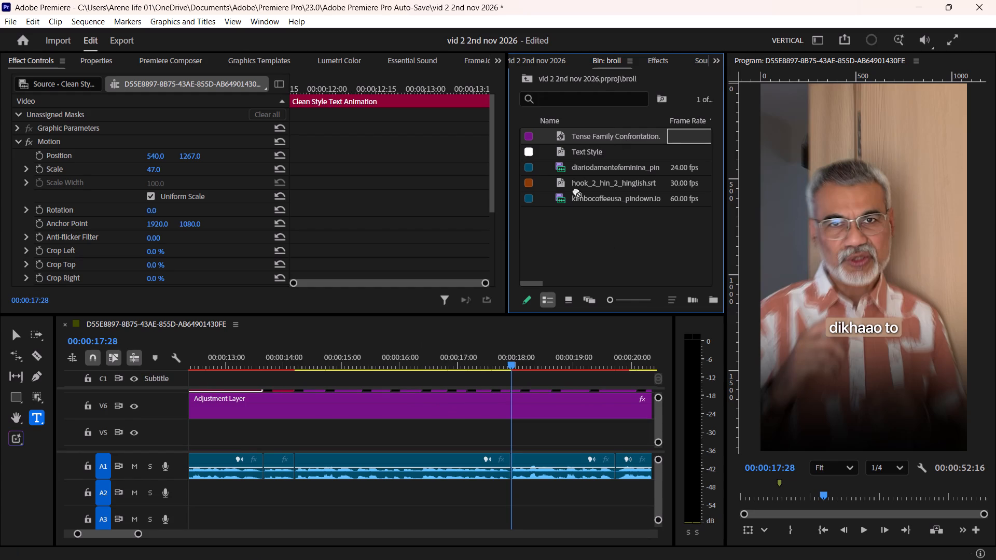
pyautogui.moveTo(576, 190); pyautogui.dragTo(300, 437)
pyautogui.moveTo(348, 427); pyautogui.dragTo(511, 431)
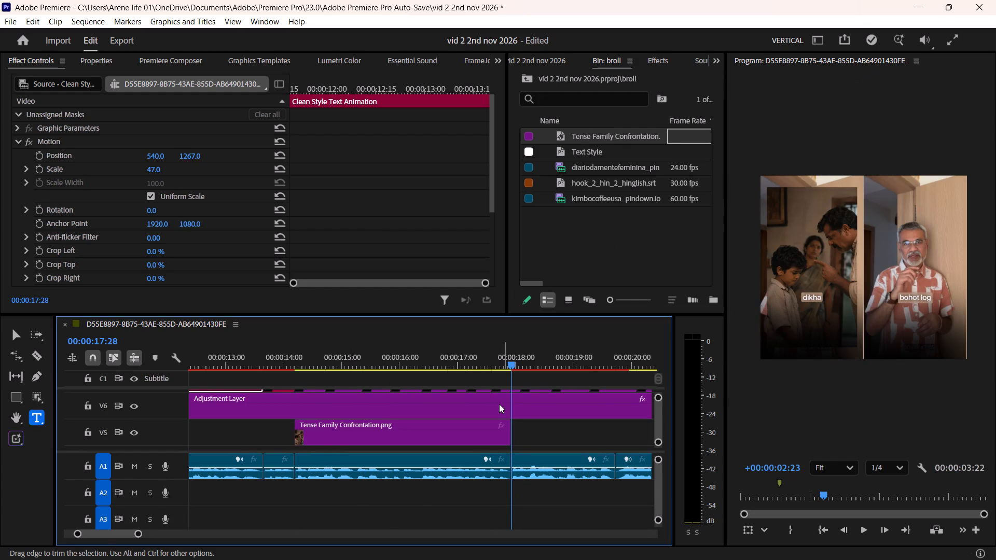
# Fit the Tense Family Confrontation image on V5 to the vertical frame.
pyautogui.moveTo(461, 366); pyautogui.dragTo(454, 364)
pyautogui.click(423, 429)
pyautogui.click(104, 63)
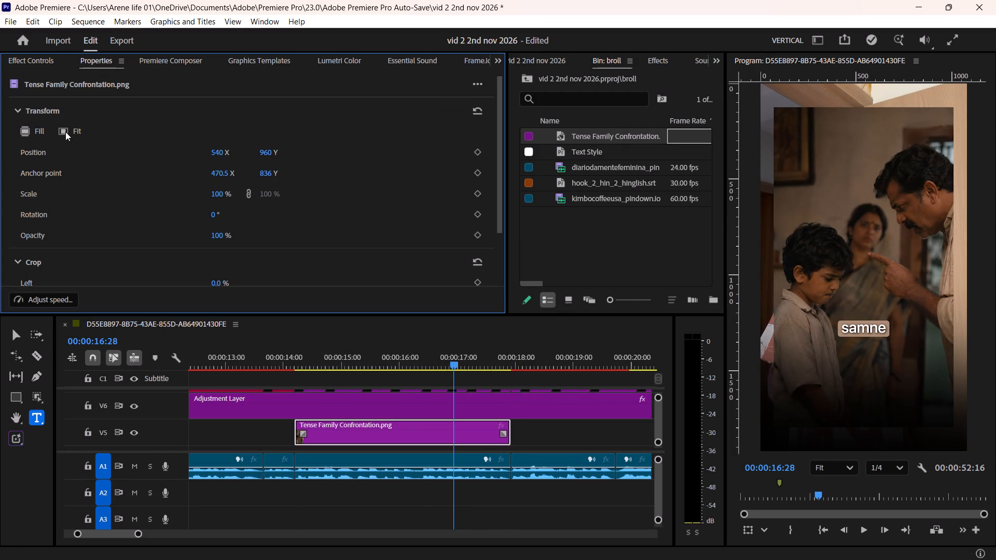
pyautogui.click(62, 128)
# Animate the image's Scale with keyframes from 136.8 at its start to 114.8 at 00:00:16:28, and preview the zoom.
pyautogui.click(36, 58)
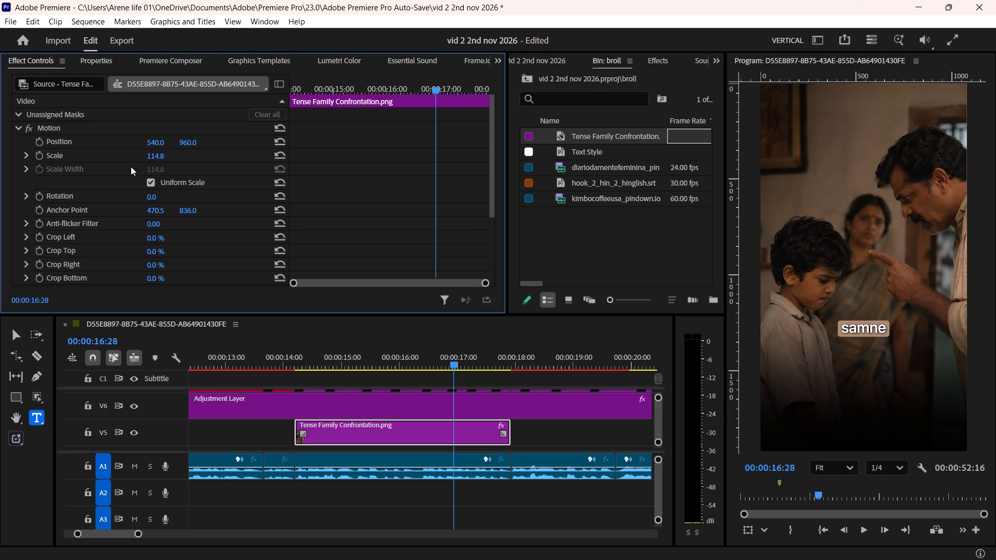
pyautogui.click(39, 150)
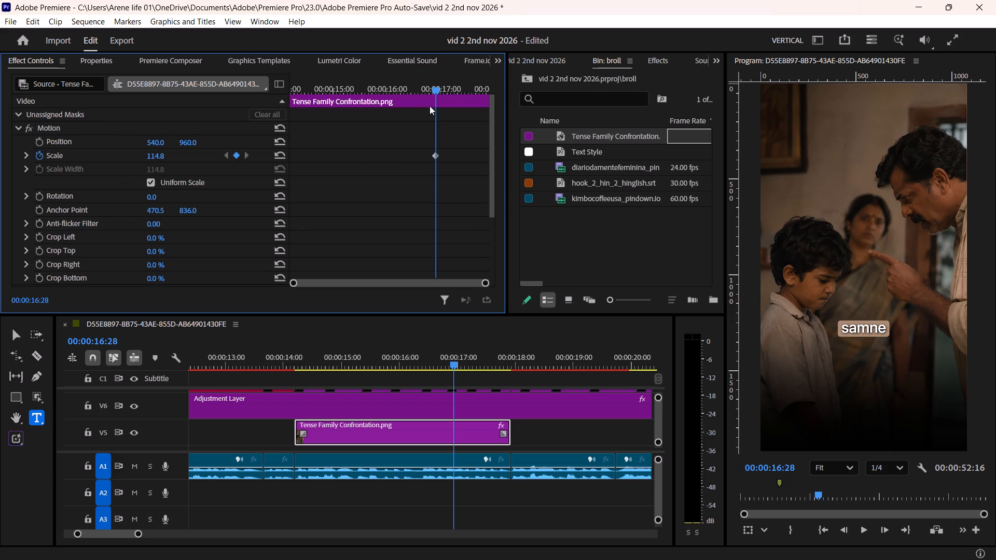
pyautogui.moveTo(418, 92); pyautogui.dragTo(262, 101)
pyautogui.moveTo(159, 158); pyautogui.dragTo(174, 157)
pyautogui.press('space')
pyautogui.press('space')
pyautogui.moveTo(316, 85); pyautogui.dragTo(266, 99)
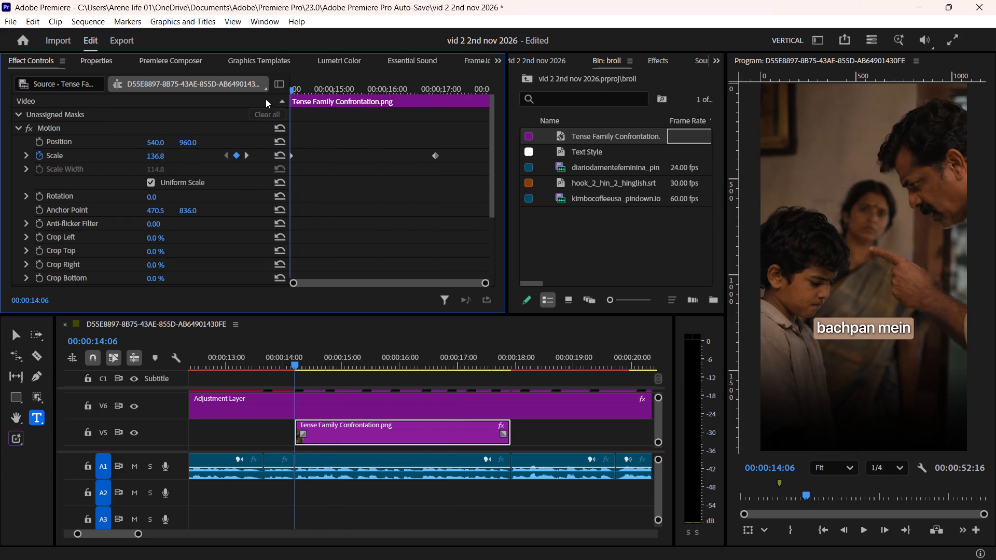
# Save the project and review the cut from the black-and-white "Nikal gaya" shot into the illustration.
pyautogui.click(285, 357)
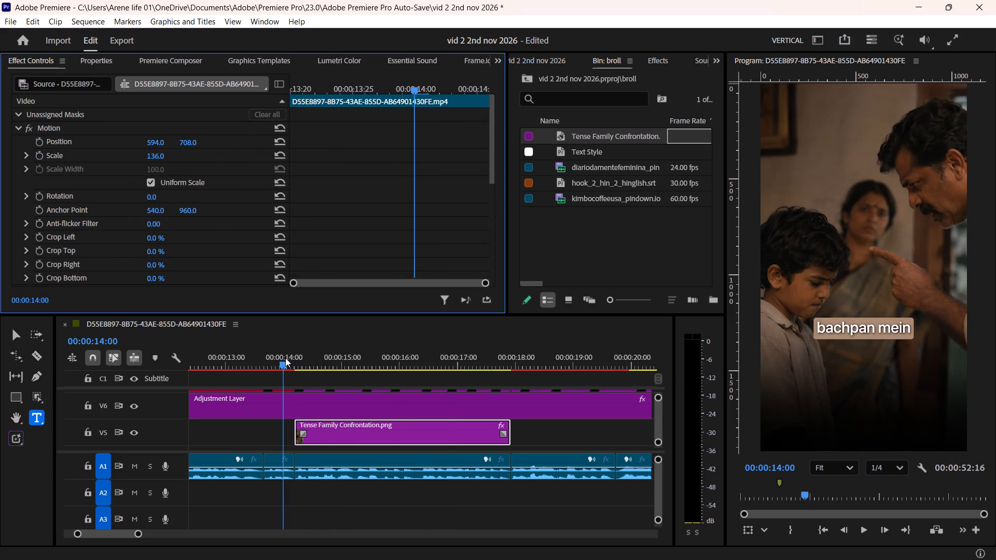
pyautogui.hotkey('ctrl', 's')
pyautogui.press('space')
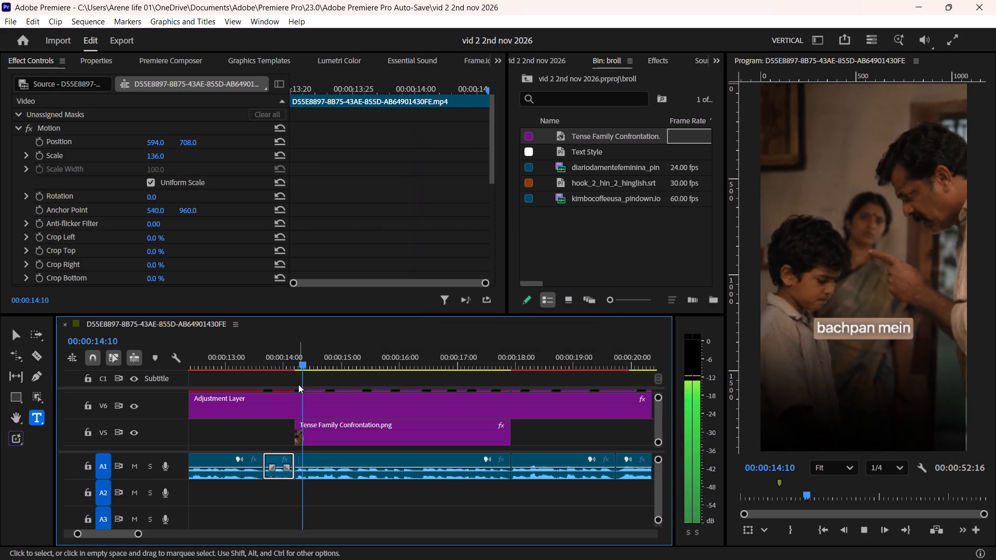
pyautogui.press('space')
pyautogui.moveTo(287, 361); pyautogui.dragTo(269, 380)
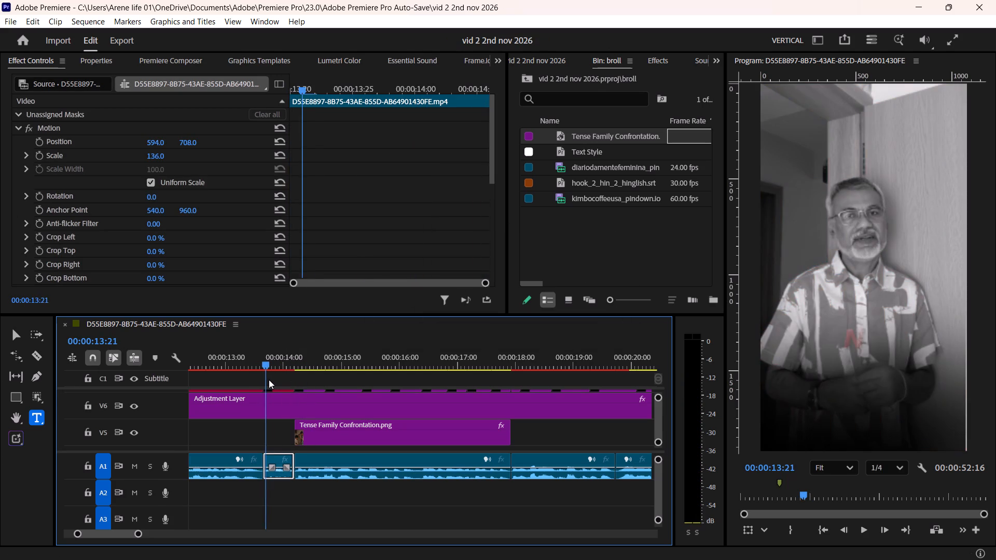
pyautogui.moveTo(269, 380); pyautogui.dragTo(273, 380)
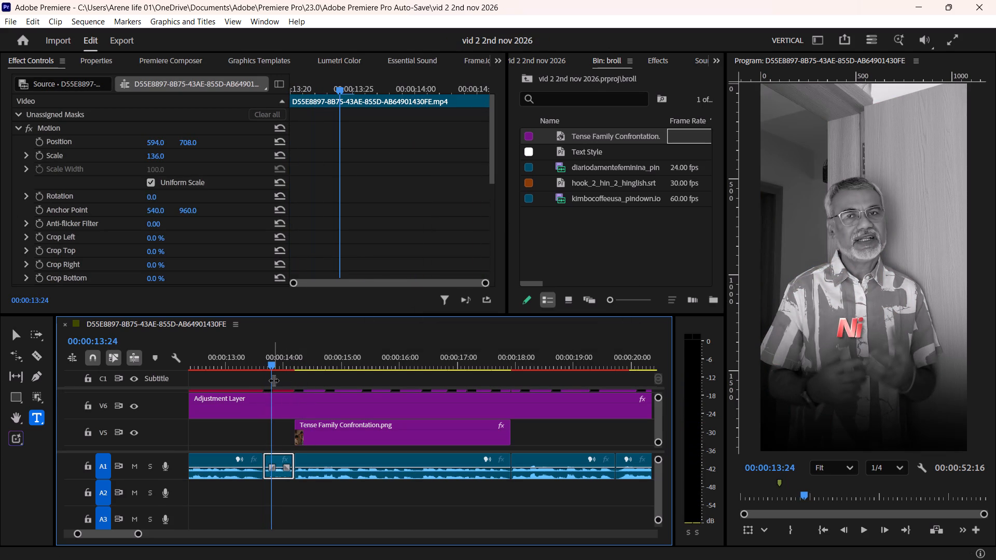
pyautogui.keyDown('alt'); pyautogui.scroll(8, 278, 406); pyautogui.keyUp('alt')
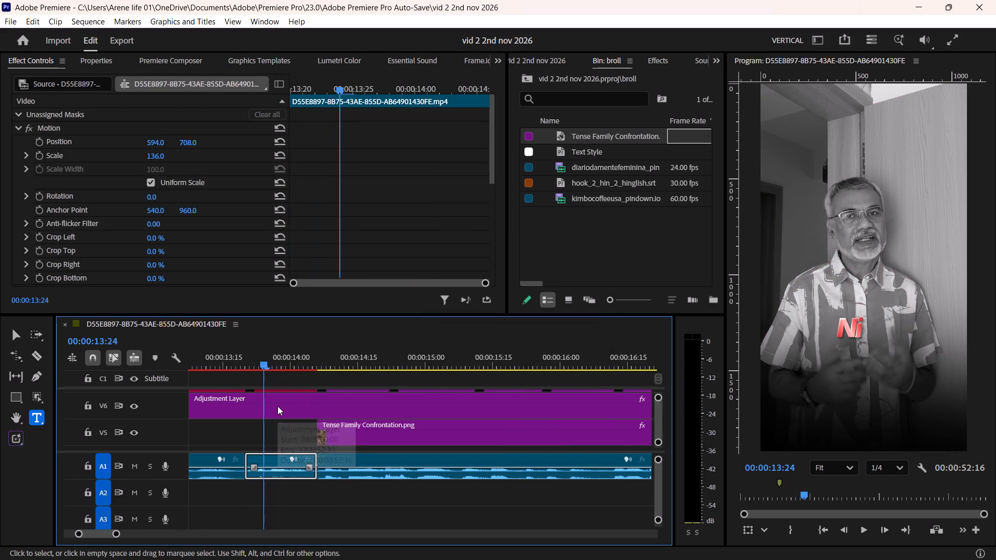
pyautogui.keyDown('alt'); pyautogui.scroll(-2, 278, 406); pyautogui.keyUp('alt')
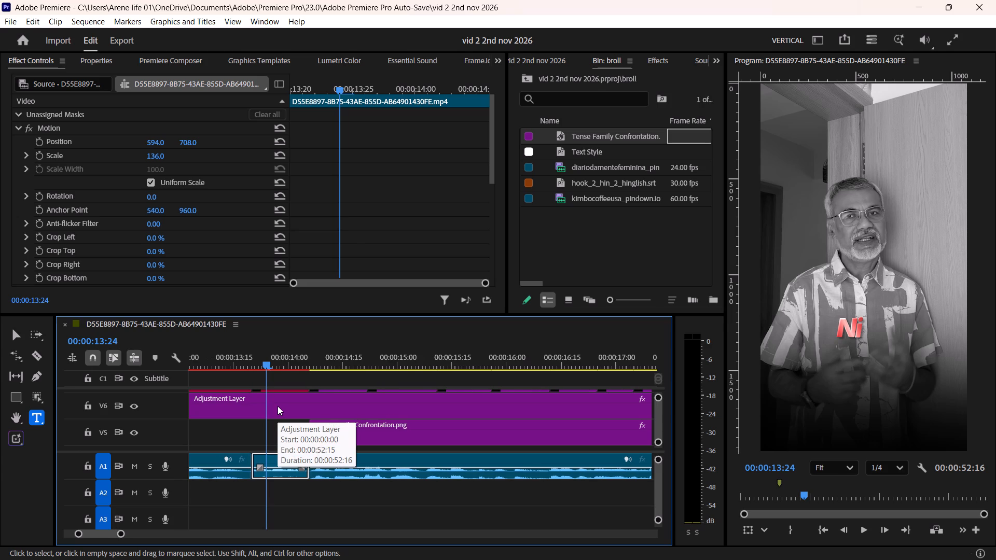
pyautogui.keyDown('alt'); pyautogui.scroll(-2, 278, 406); pyautogui.keyUp('alt')
pyautogui.hotkey('ctrl', 's')
pyautogui.hotkey('ctrl', 's')
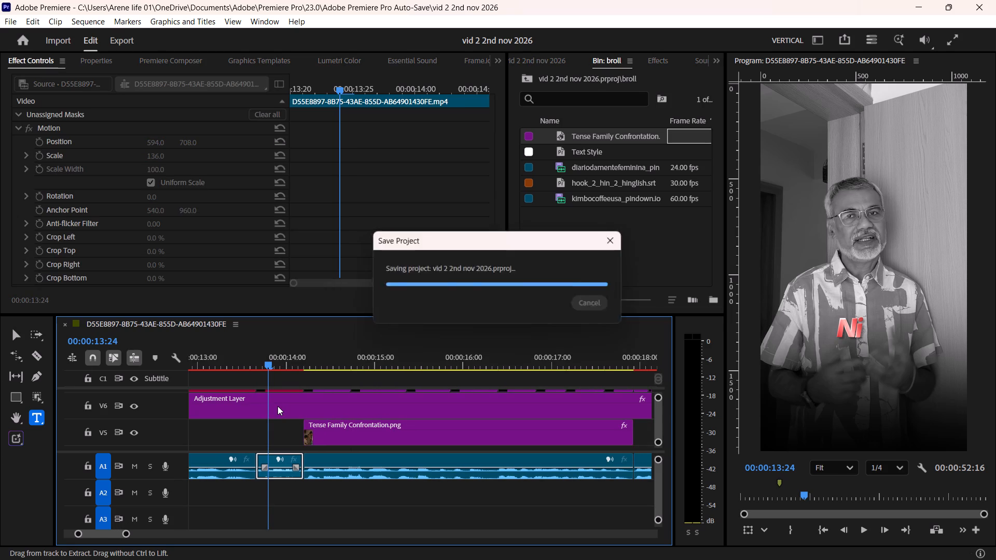
# Replay and scrub the cut from "Nikal gaya" to "bachpan mein", checking how the illustration enters around 00:00:14:08.
pyautogui.keyDown('alt'); pyautogui.scroll(-1, 278, 406); pyautogui.keyUp('alt')
pyautogui.keyDown('alt'); pyautogui.scroll(3, 278, 406); pyautogui.keyUp('alt')
pyautogui.press('space')
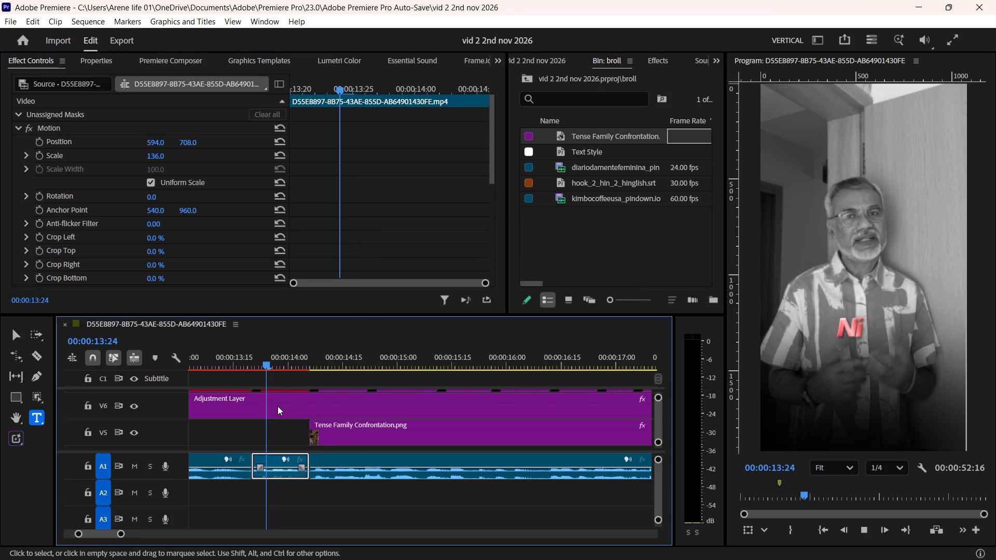
pyautogui.press('space')
pyautogui.keyDown('alt'); pyautogui.scroll(-2, 311, 414); pyautogui.keyUp('alt')
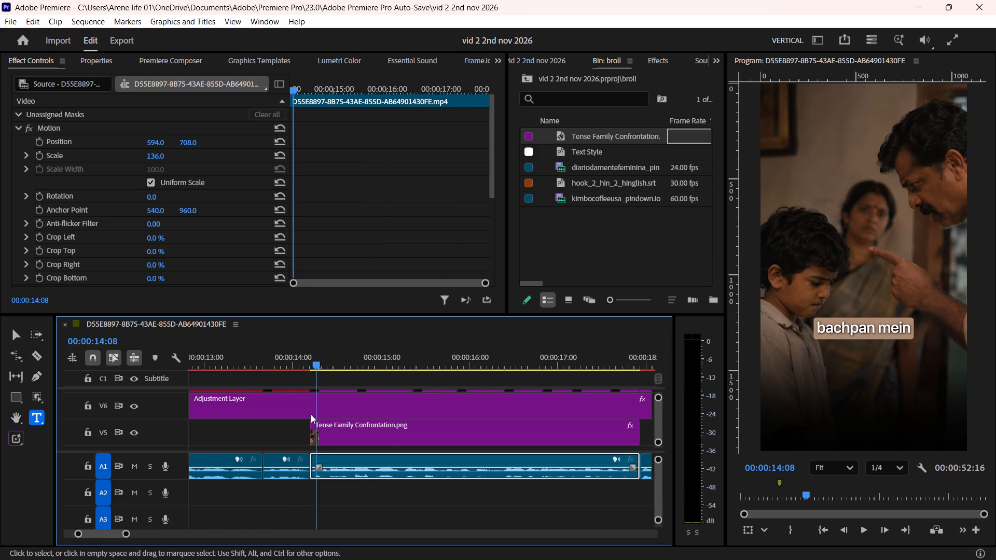
pyautogui.press('space')
pyautogui.press('space')
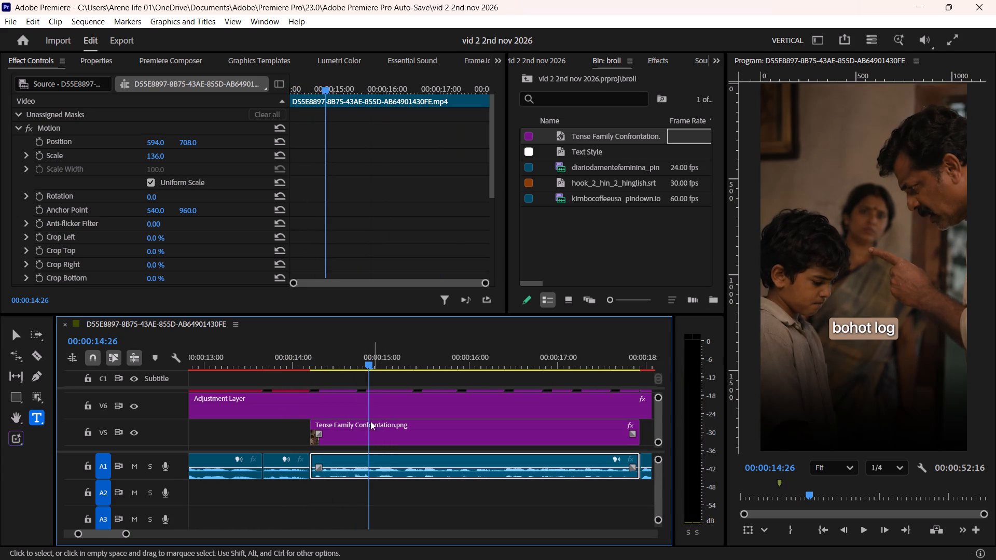
pyautogui.moveTo(329, 362); pyautogui.dragTo(303, 381)
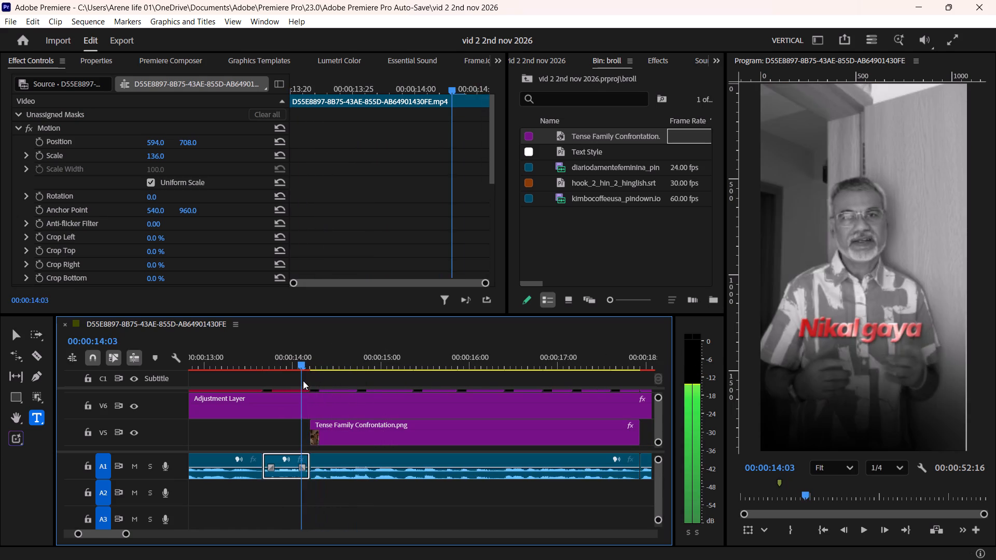
pyautogui.moveTo(303, 381); pyautogui.dragTo(318, 379)
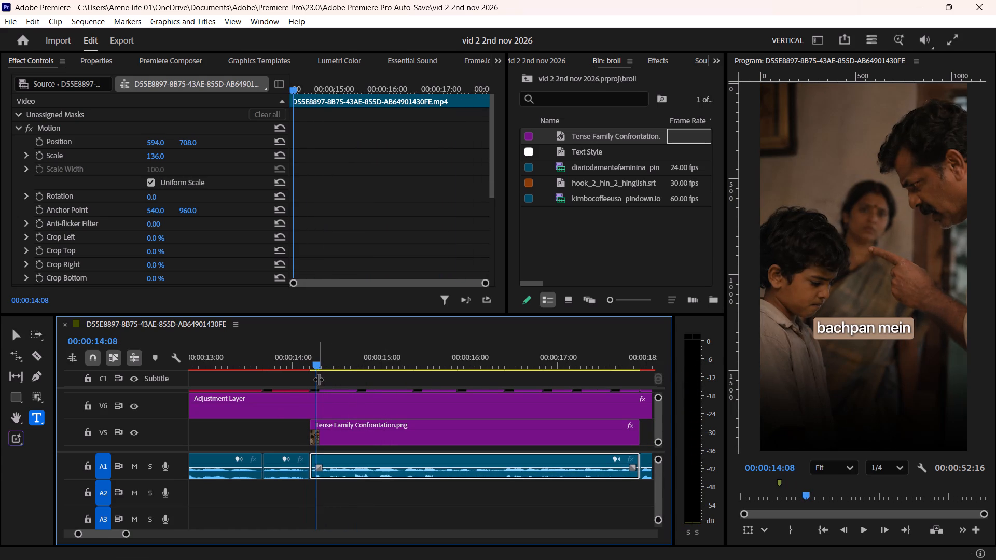
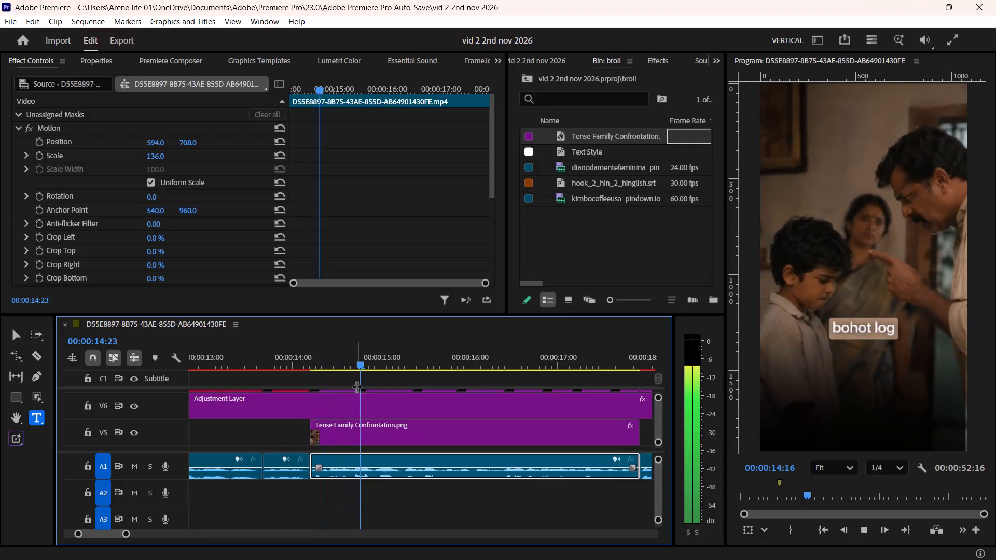
pyautogui.scroll(-2, 368, 386)
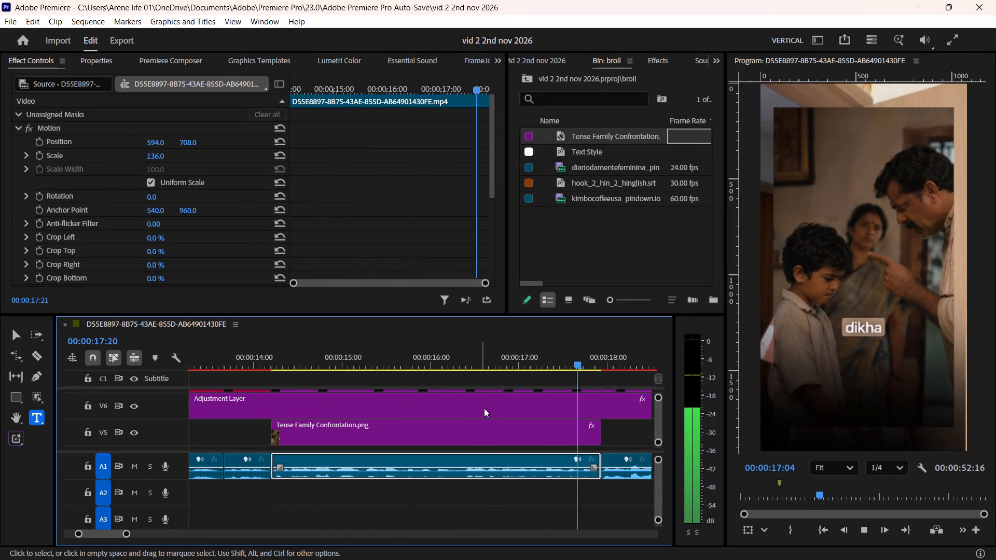
pyautogui.press('space')
pyautogui.click(545, 424)
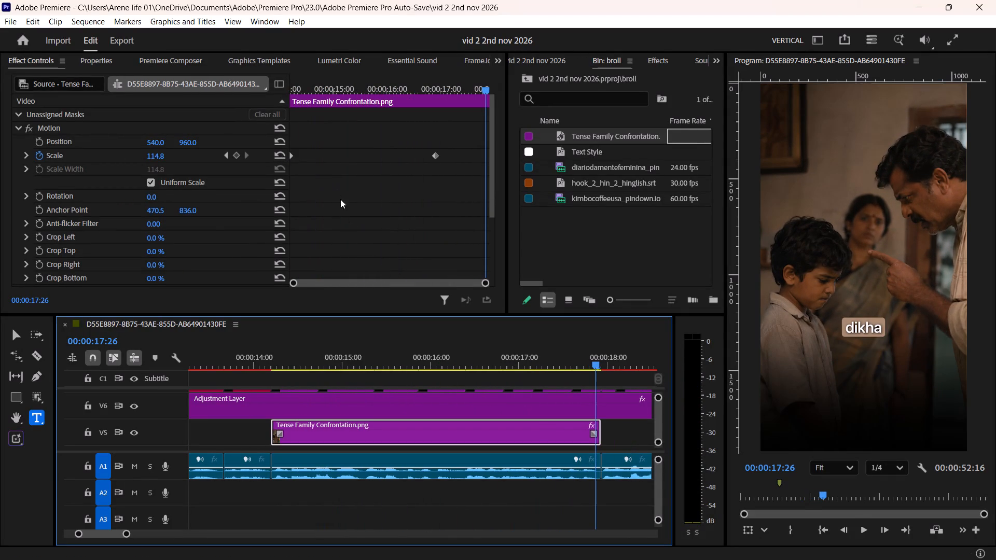
pyautogui.hotkey('ctrl', 's')
pyautogui.hotkey('ctrl', 's')
pyautogui.hotkey('ctrl', 's')
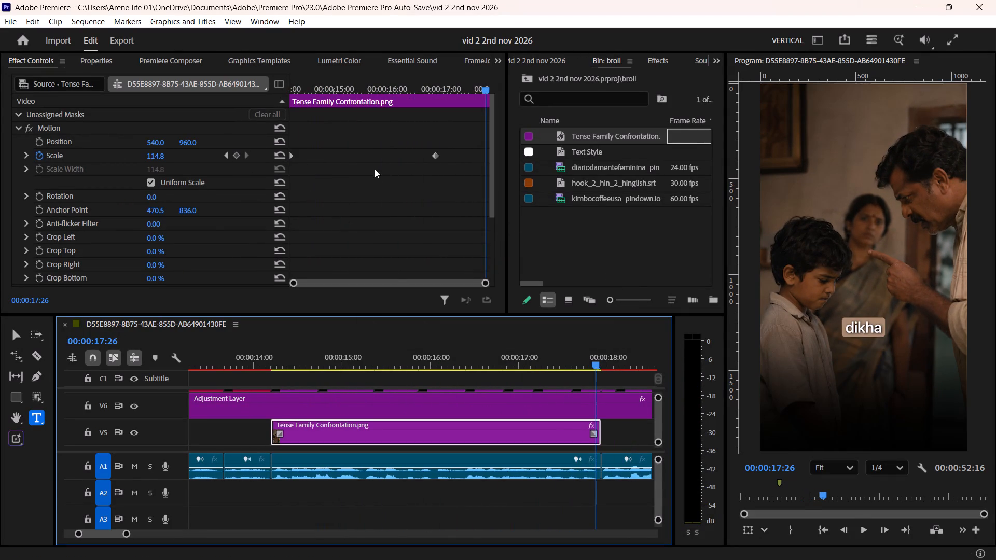
pyautogui.moveTo(435, 156); pyautogui.dragTo(490, 160)
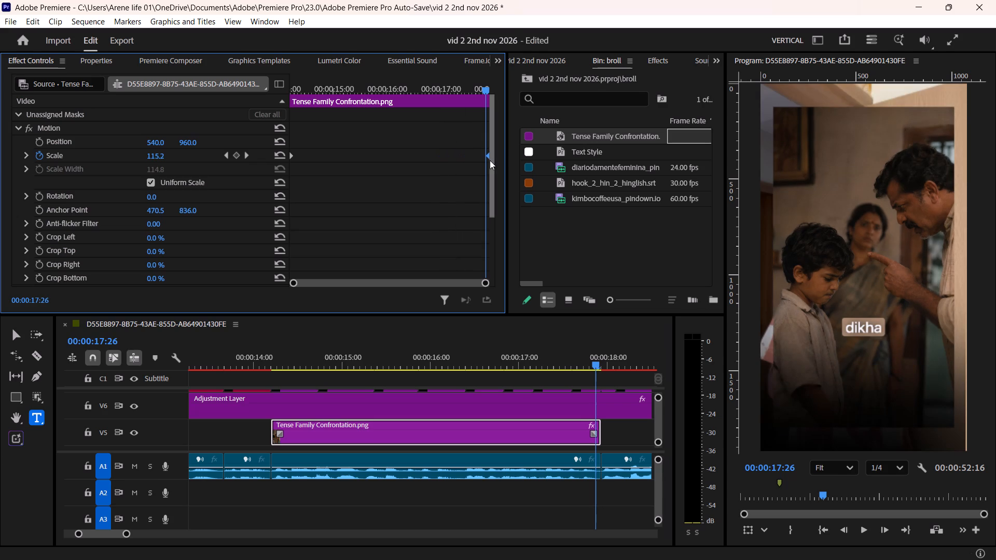
pyautogui.moveTo(356, 87); pyautogui.dragTo(299, 110)
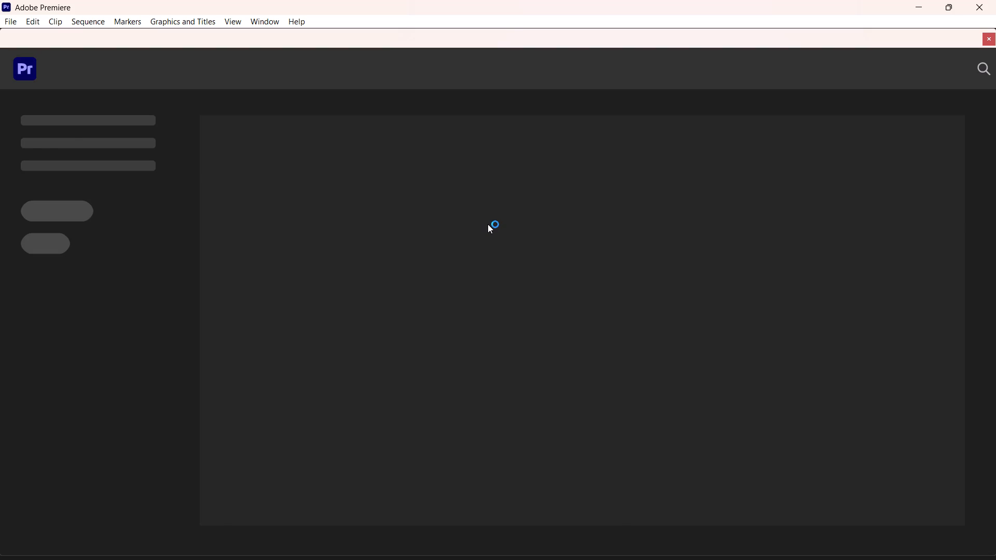
pyautogui.click(320, 281)
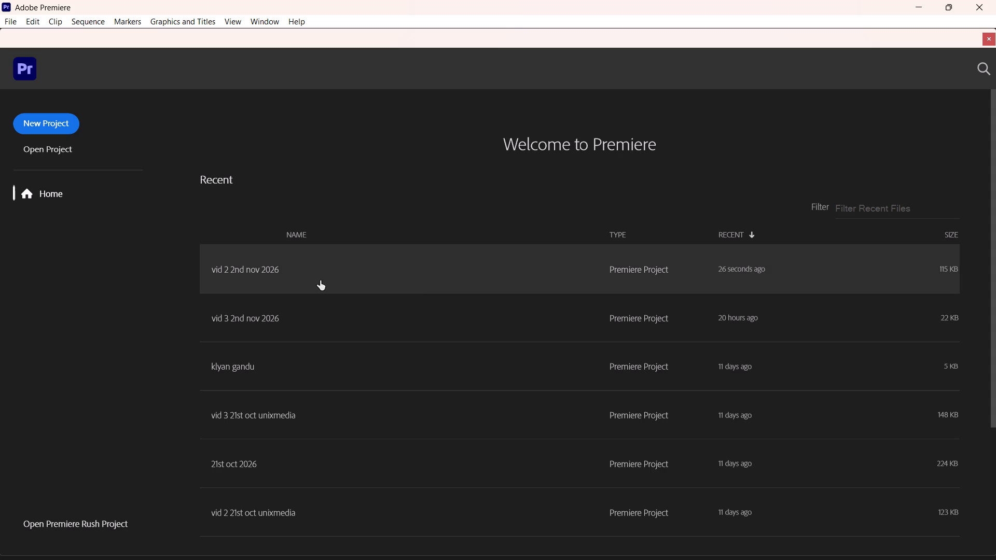
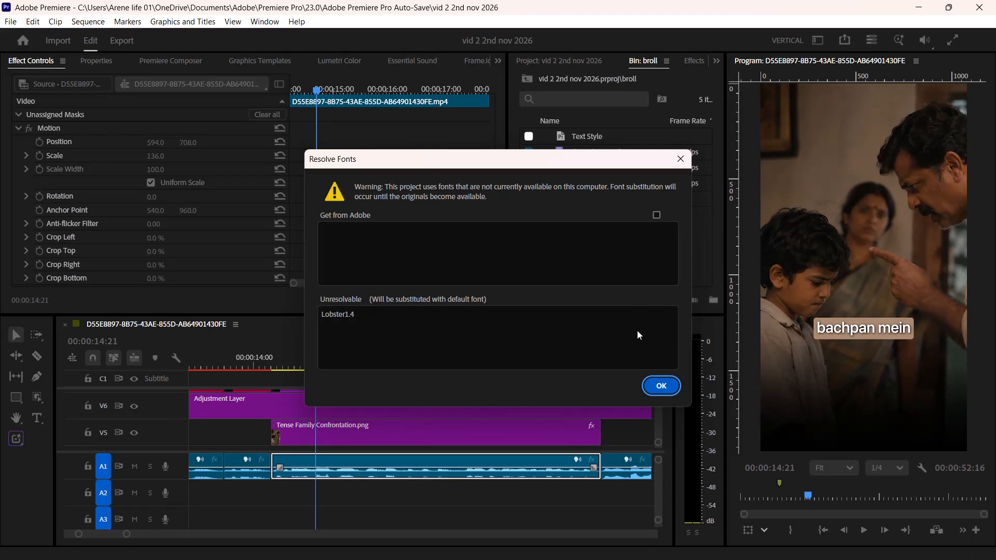
# Accept default font substitution for the unavailable Lobster1.4 font.
pyautogui.click(660, 390)
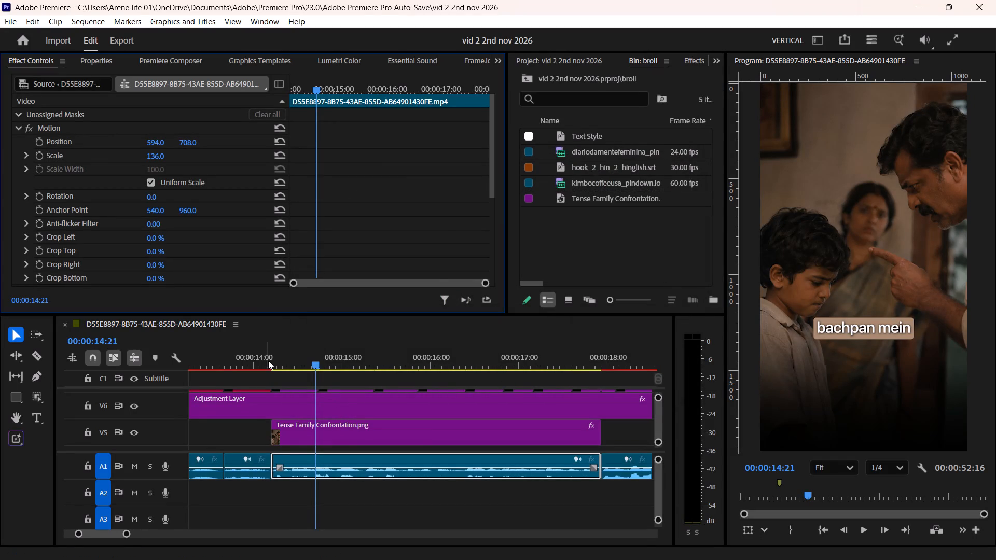
# Play back the sequence from about 00:00:14:00 to check the Tense Family Confrontation image's zoom and the cut after it.
pyautogui.click(260, 360)
pyautogui.press('space')
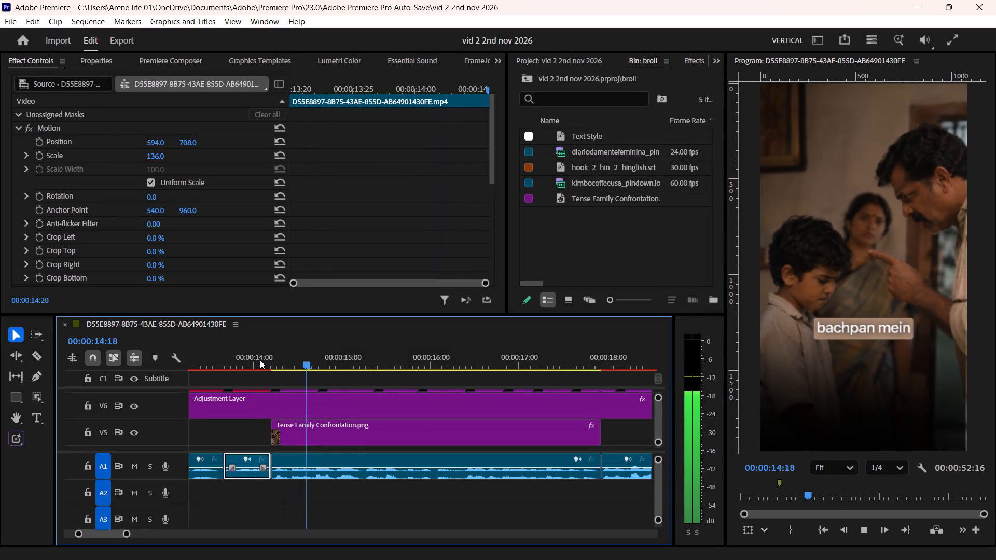
pyautogui.press('space')
pyautogui.press('space')
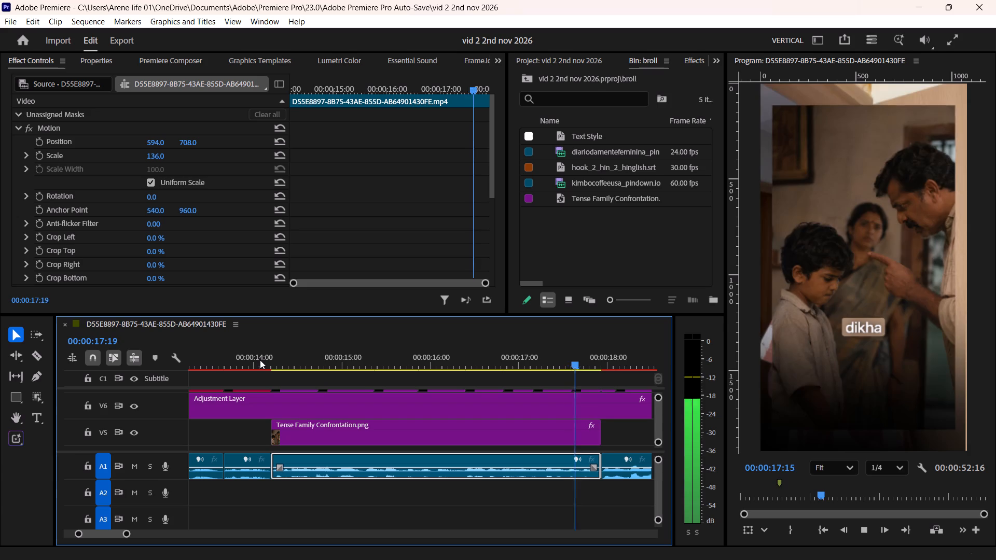
pyautogui.press('space')
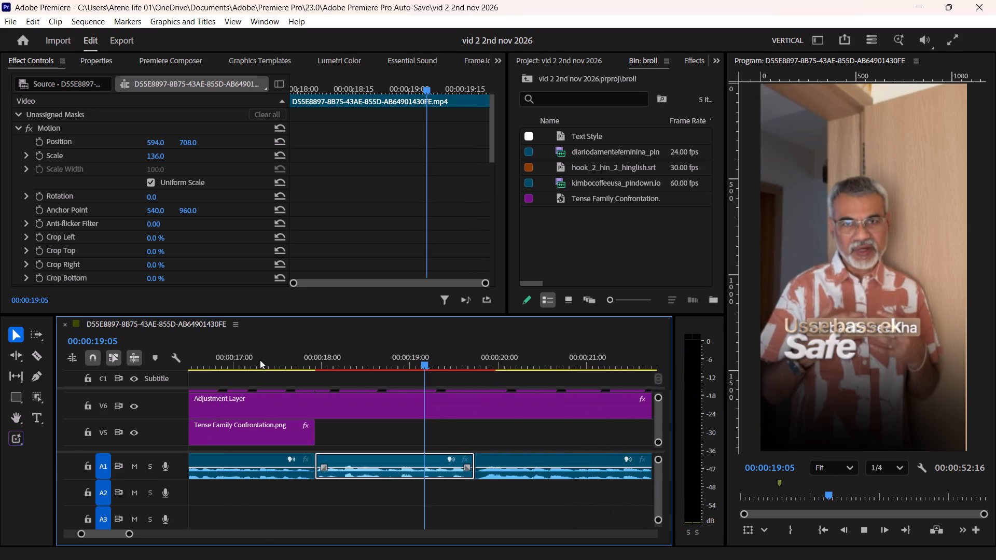